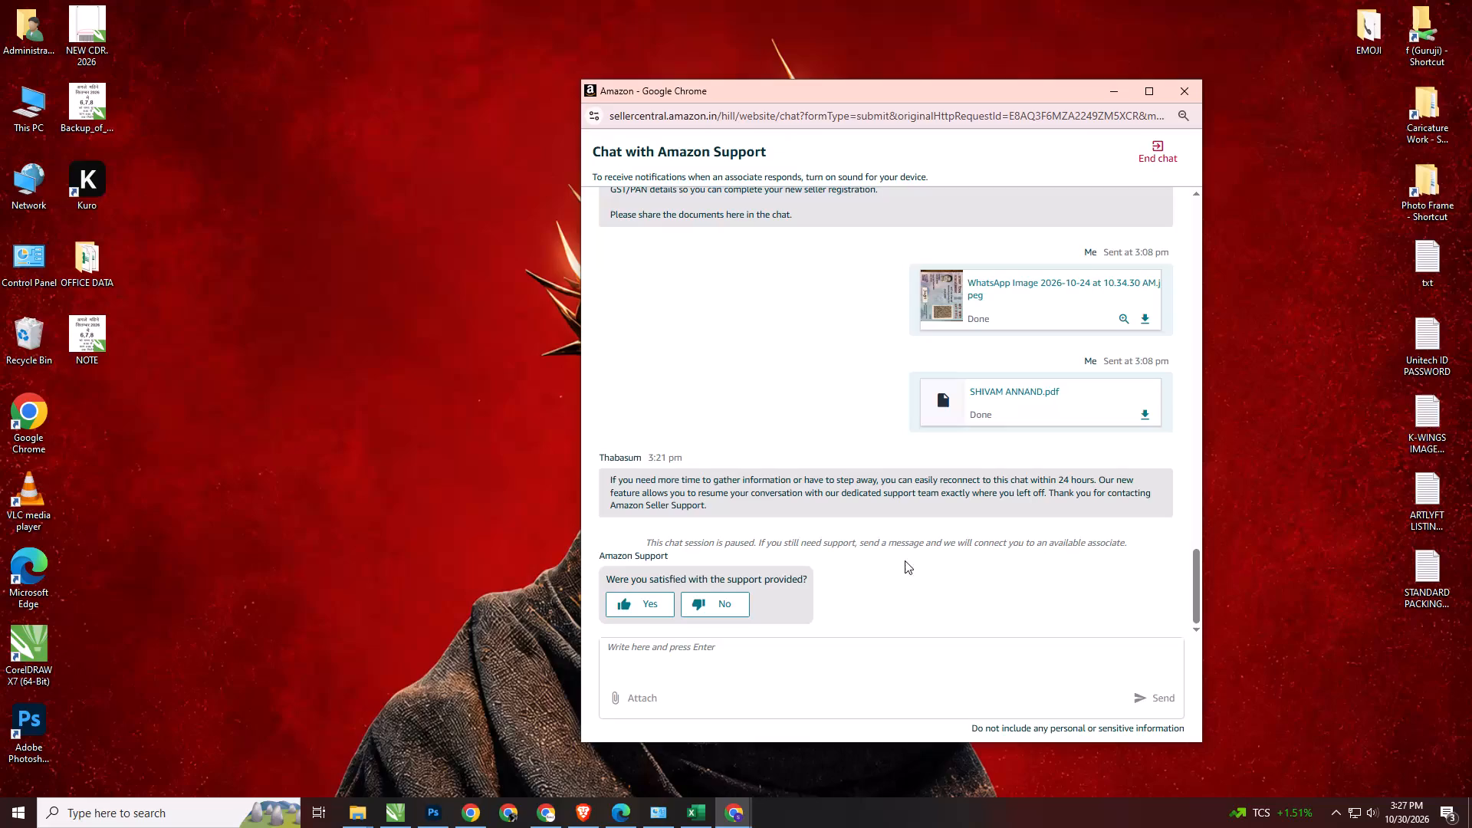
Answer Yes to the Amazon support satisfaction question and minimise the chat window.
left_click(636, 603)
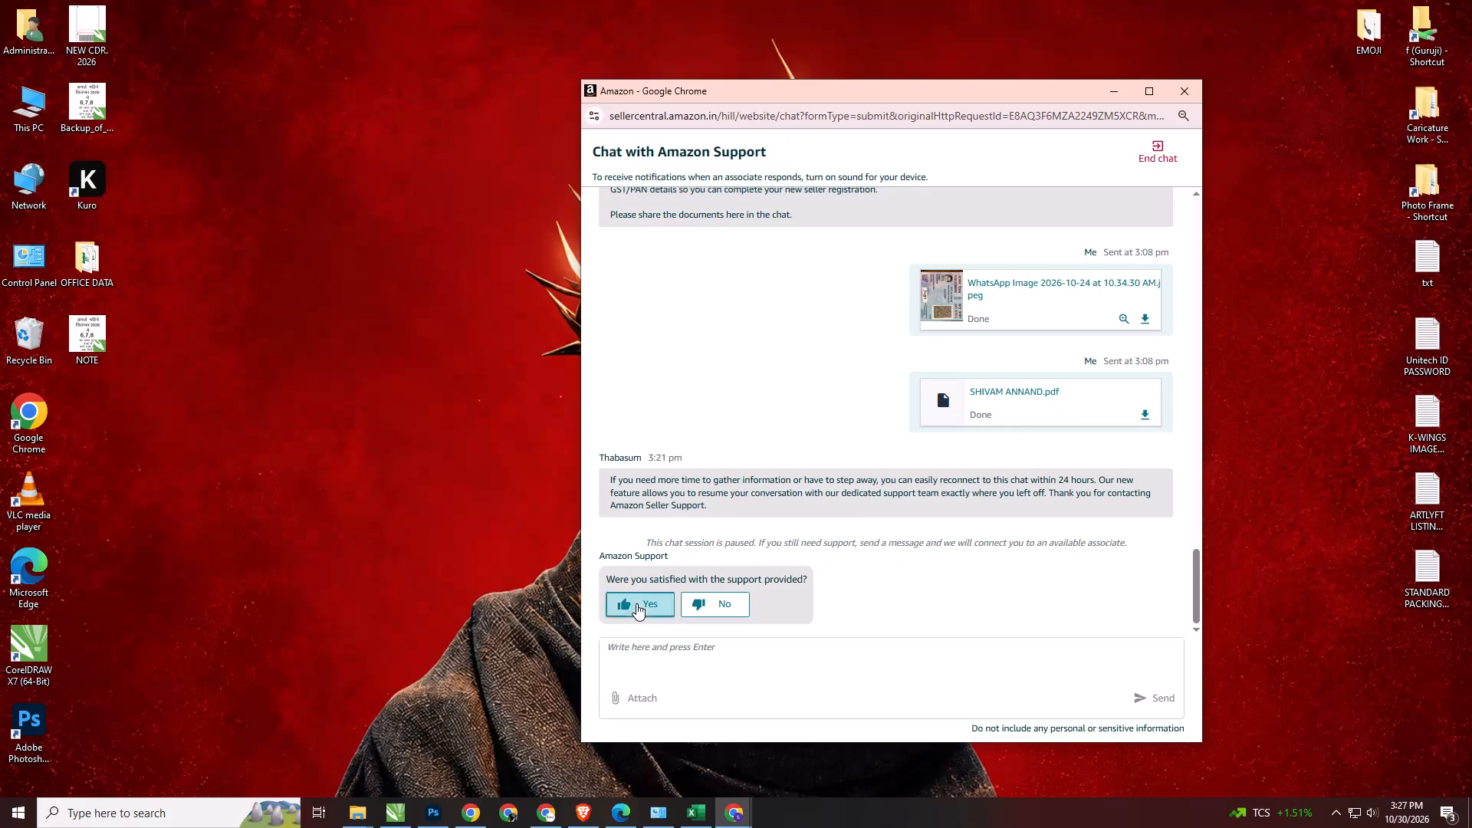
scroll(969, 549, "down", 5)
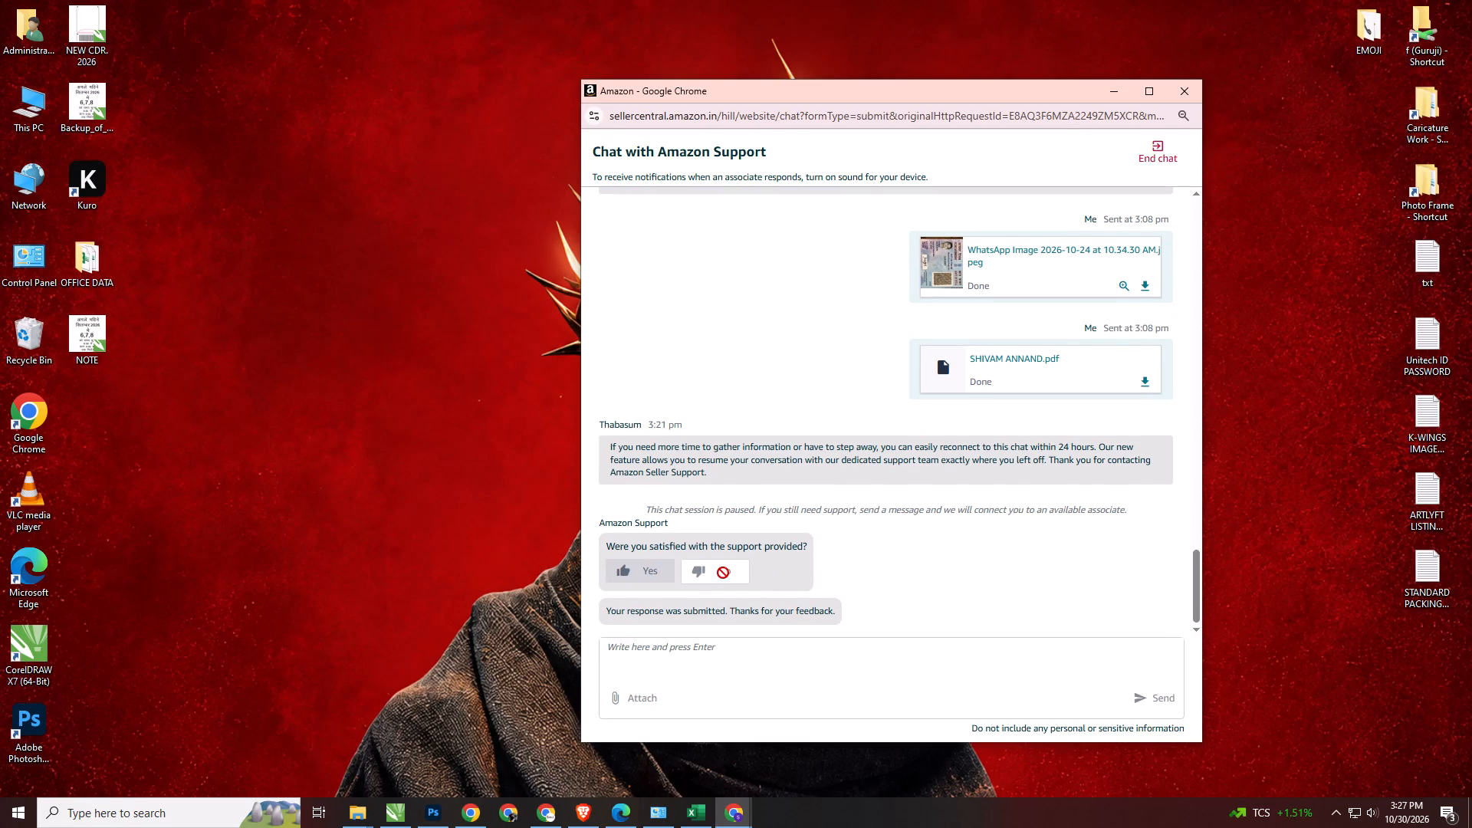
left_click(1116, 88)
Switch to the CorelDRAW catalogue and compare page 23's cowl entries with the Excel code list to find the next products.
left_click(912, 333)
key("alt+Tab")
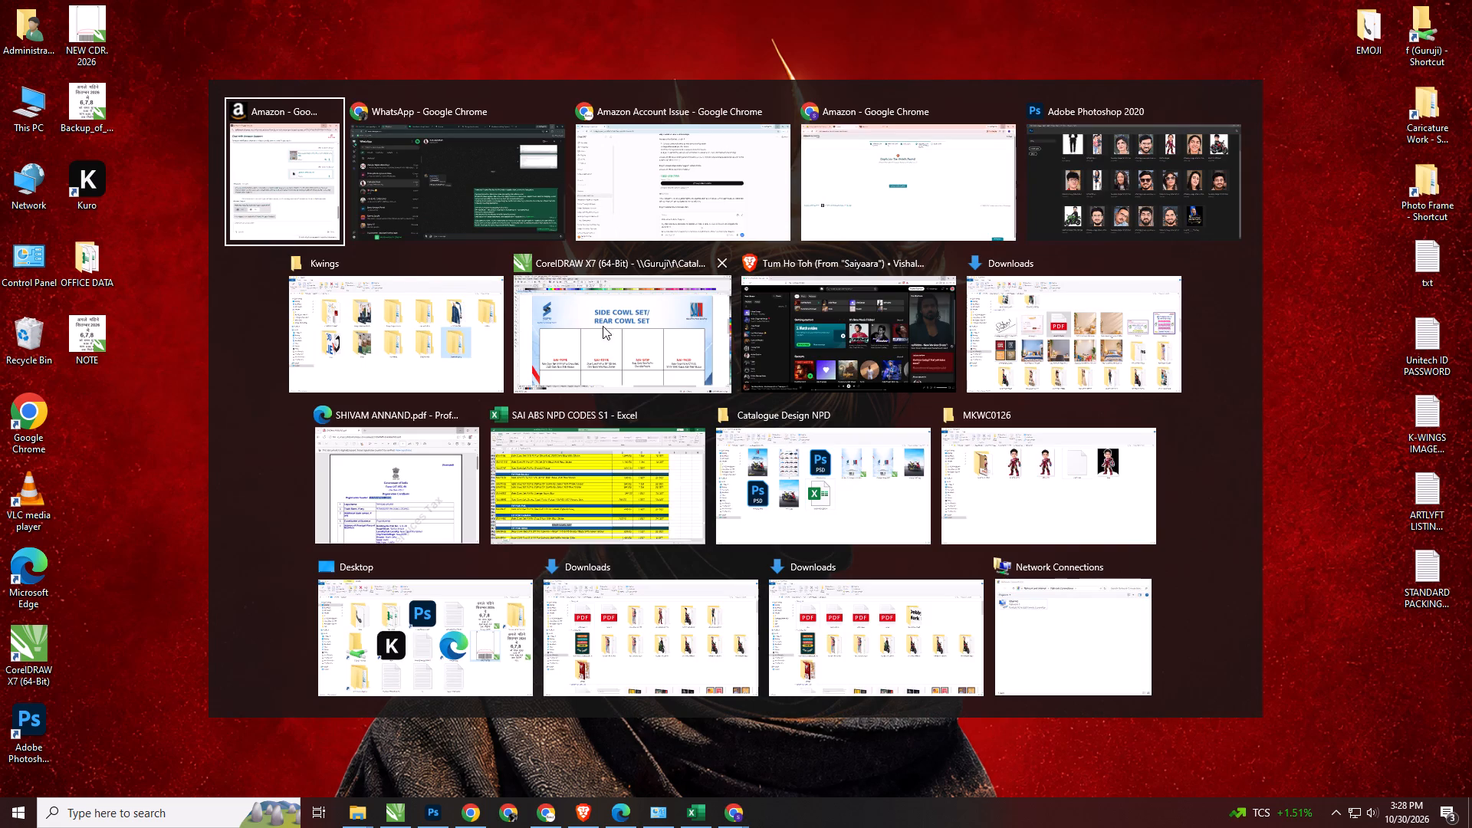
left_click(618, 344, "alt")
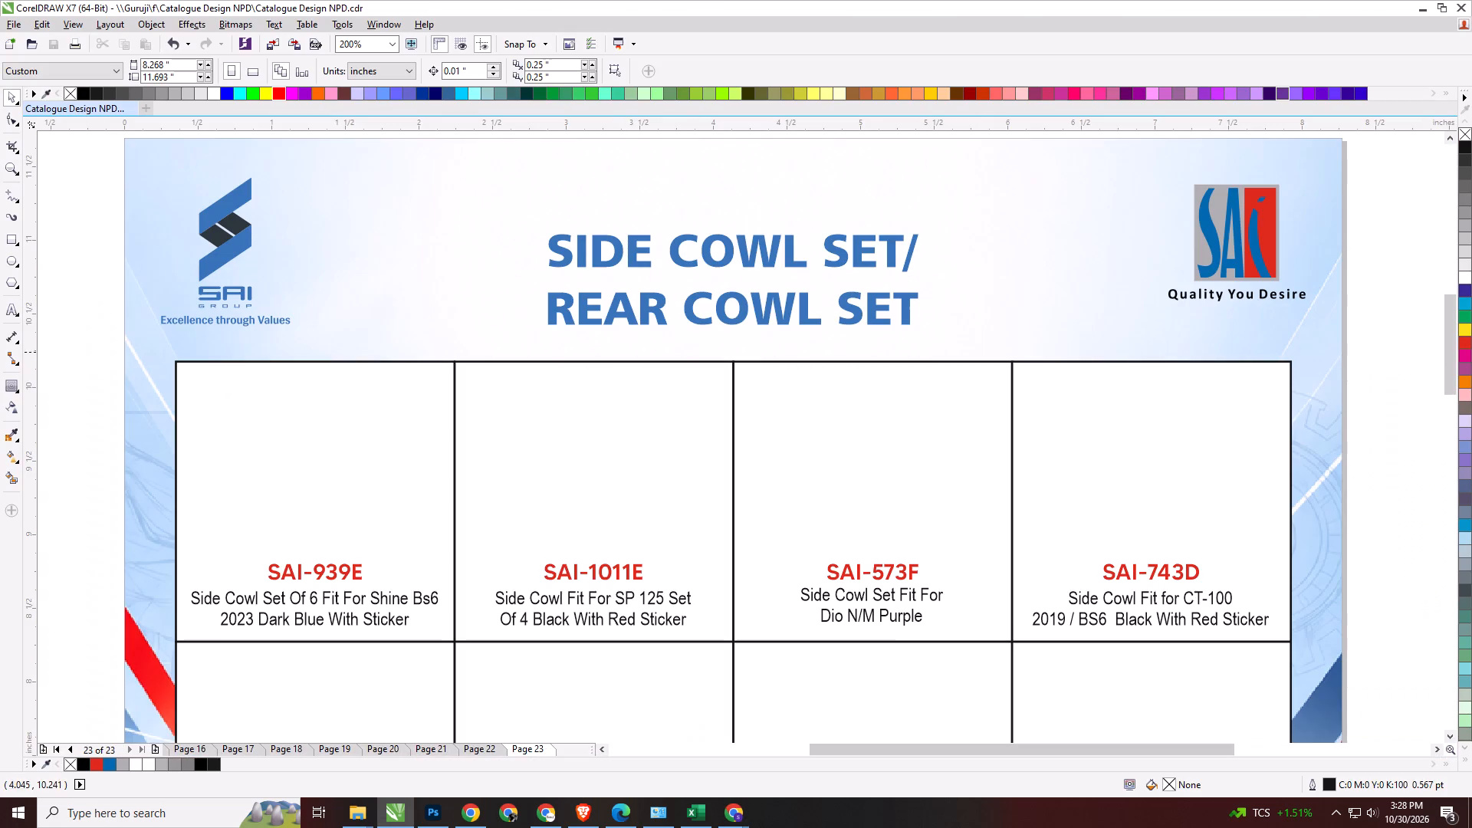
scroll(780, 320, "down", 1)
scroll(727, 435, "up", 1)
key("alt+Tab")
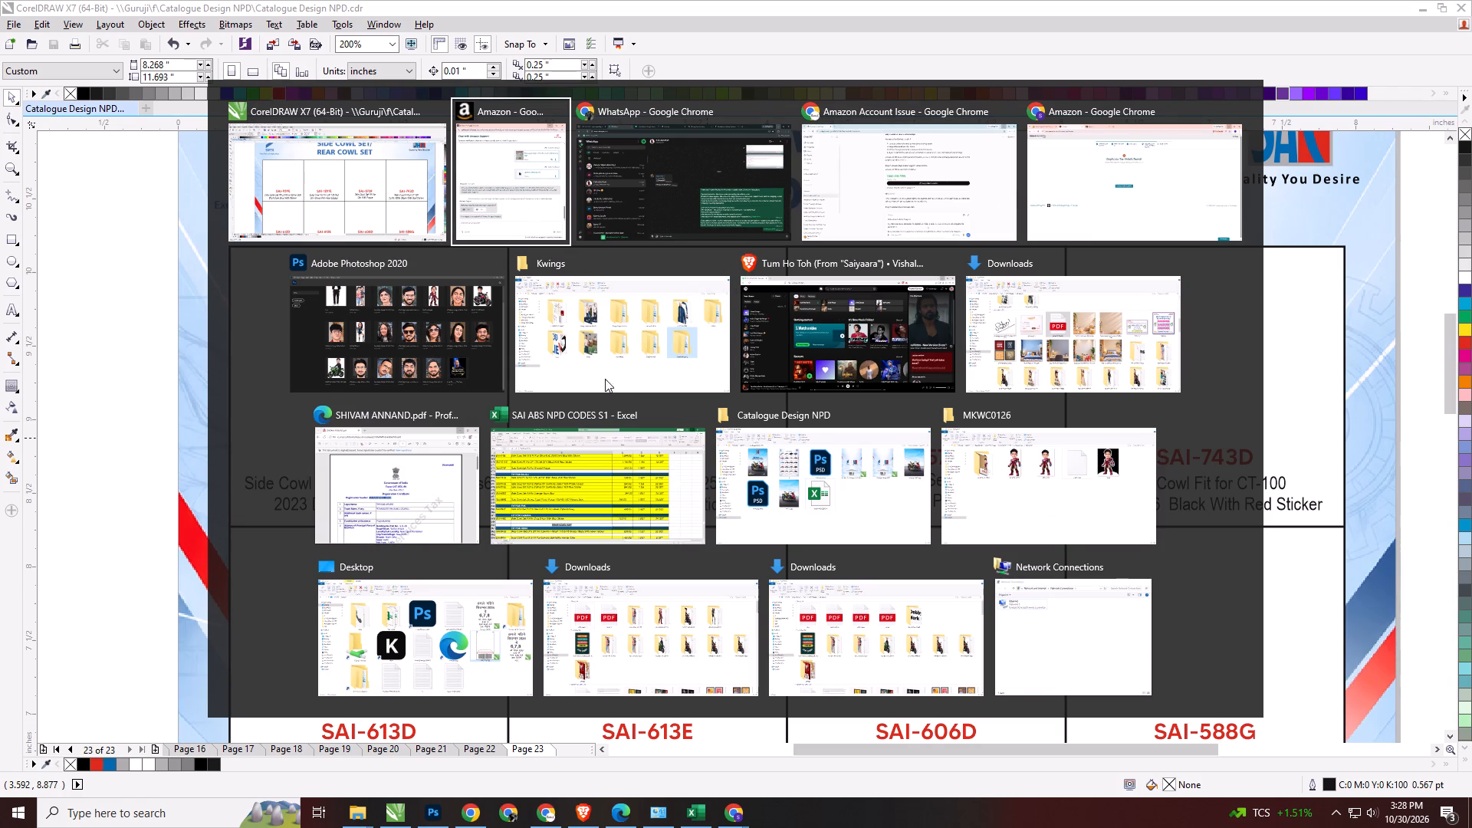
left_click(592, 510, "alt")
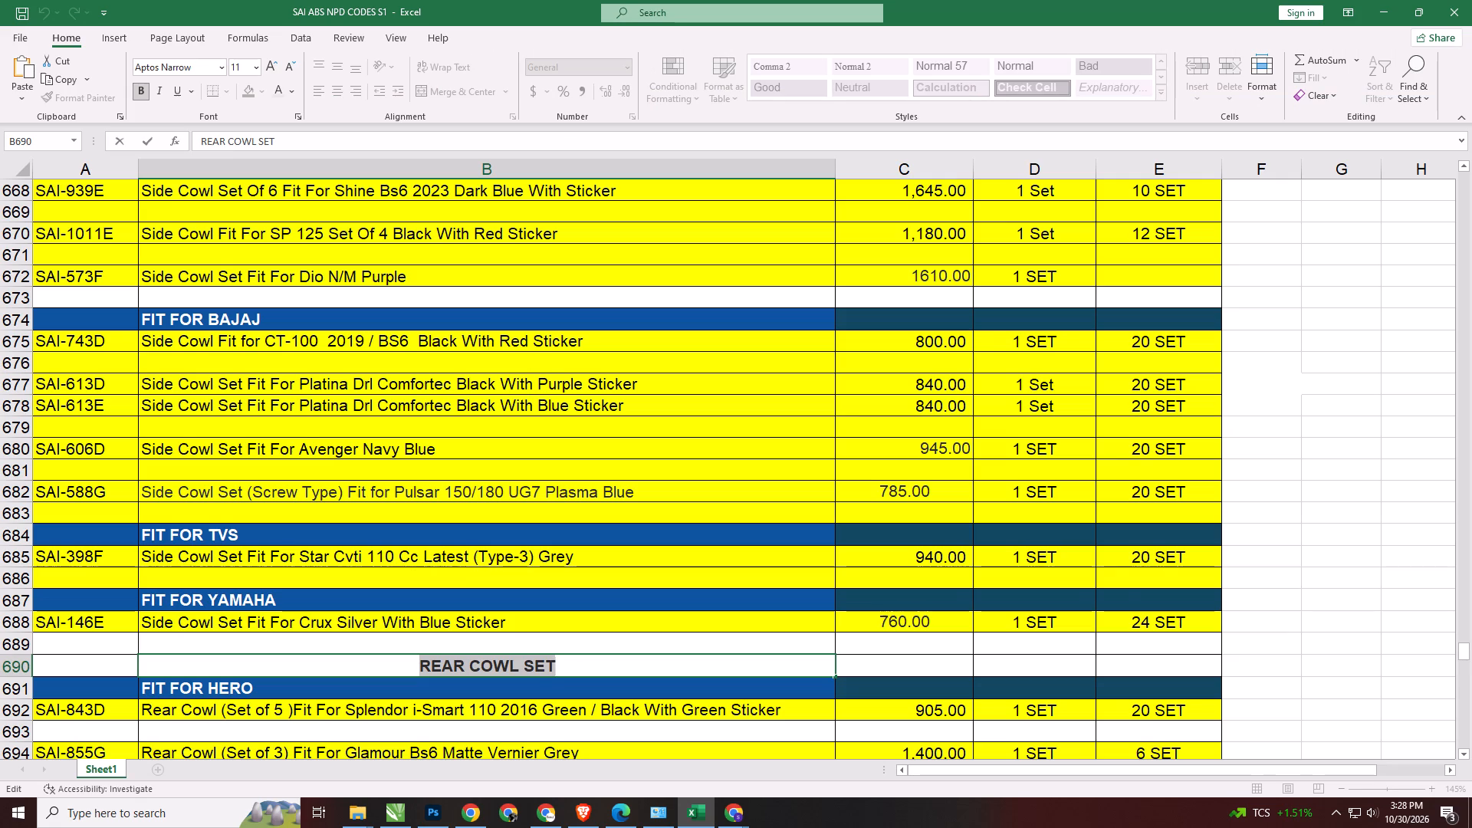
scroll(463, 567, "down", 3)
scroll(377, 554, "down", 1)
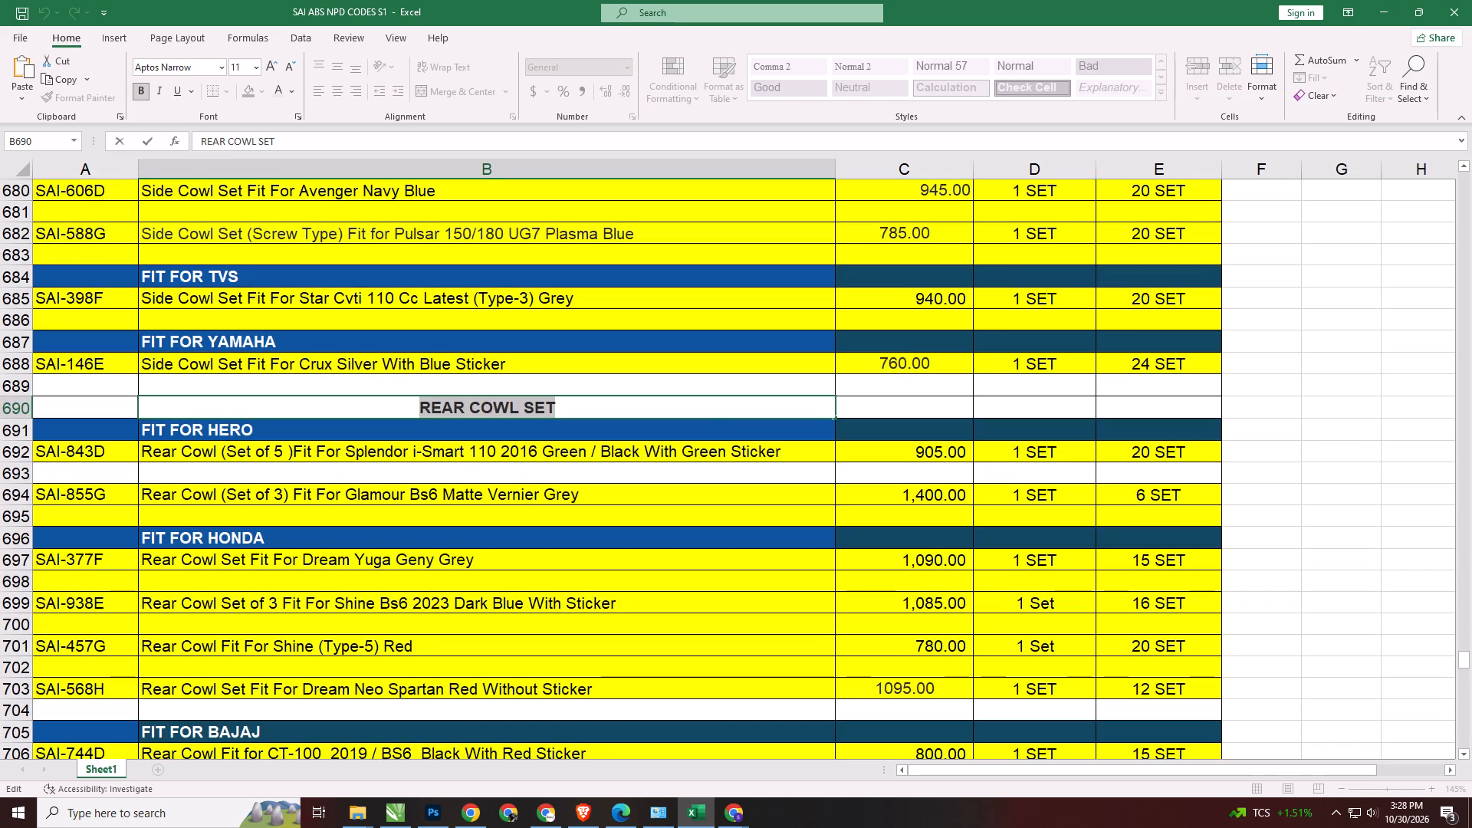
left_click(176, 453)
key("alt+Tab")
scroll(581, 274, "down", 1)
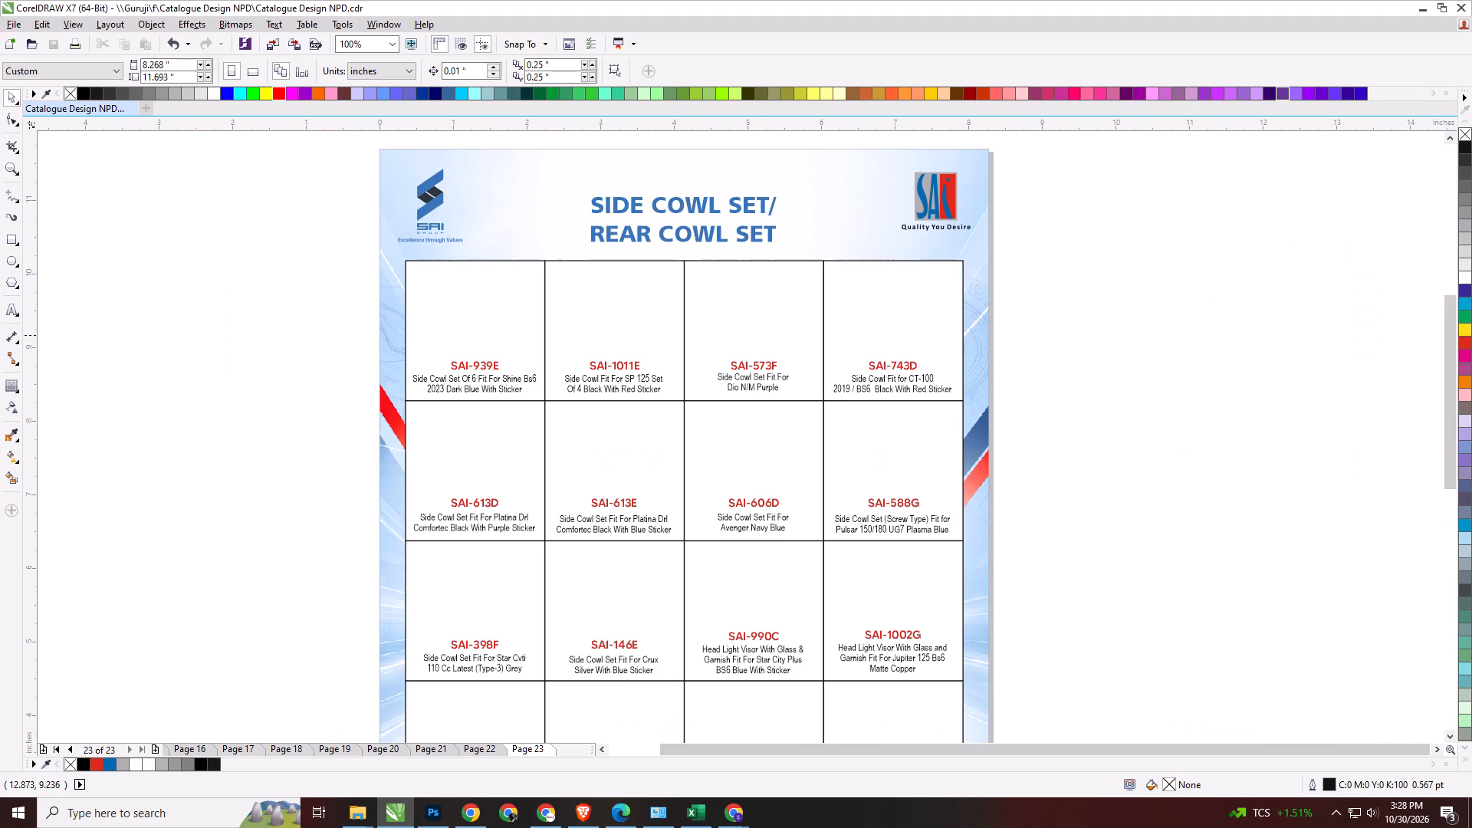
scroll(604, 421, "up", 1)
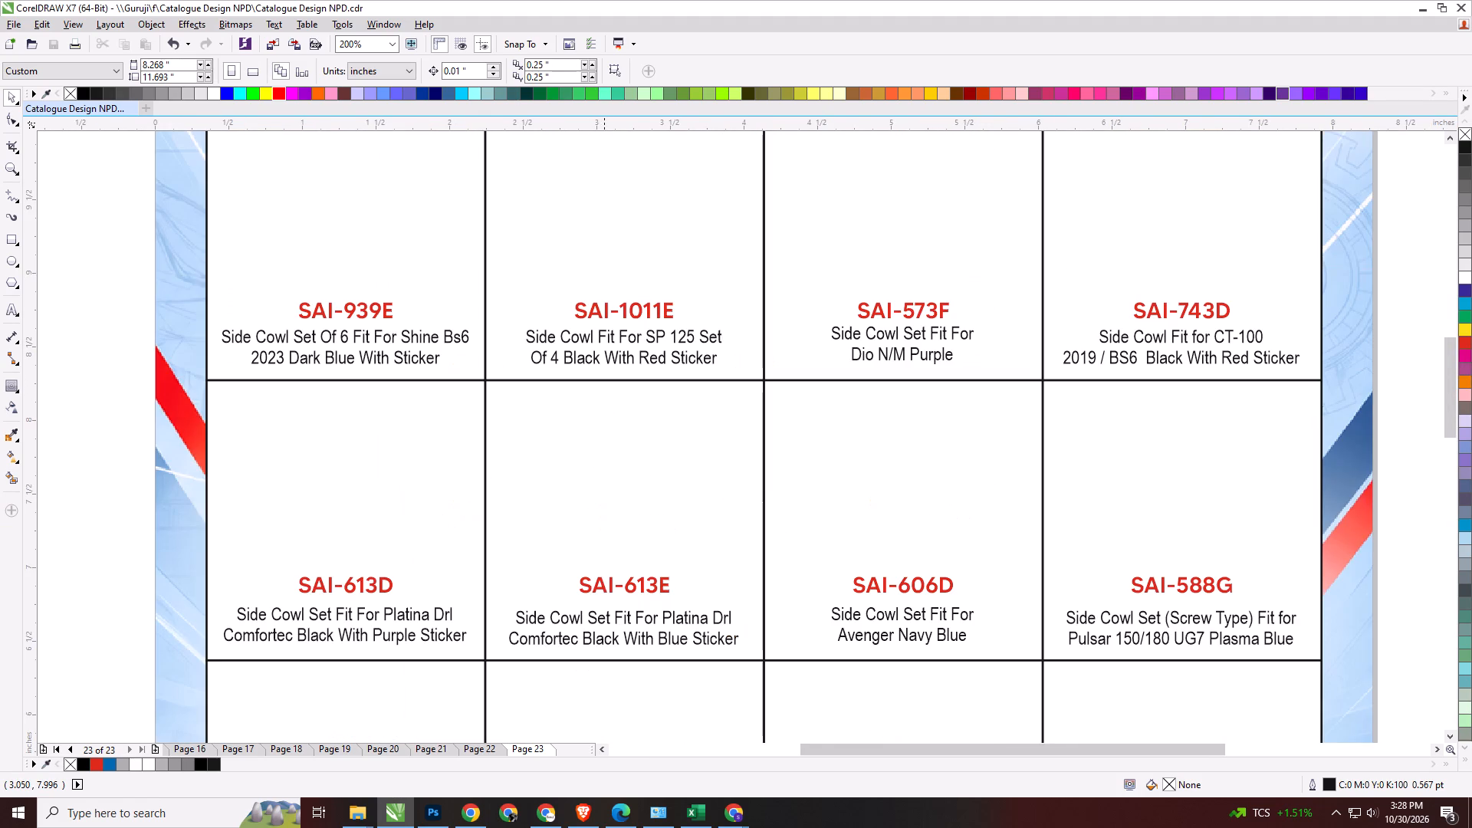
left_click_drag(1449, 379, 1441, 436)
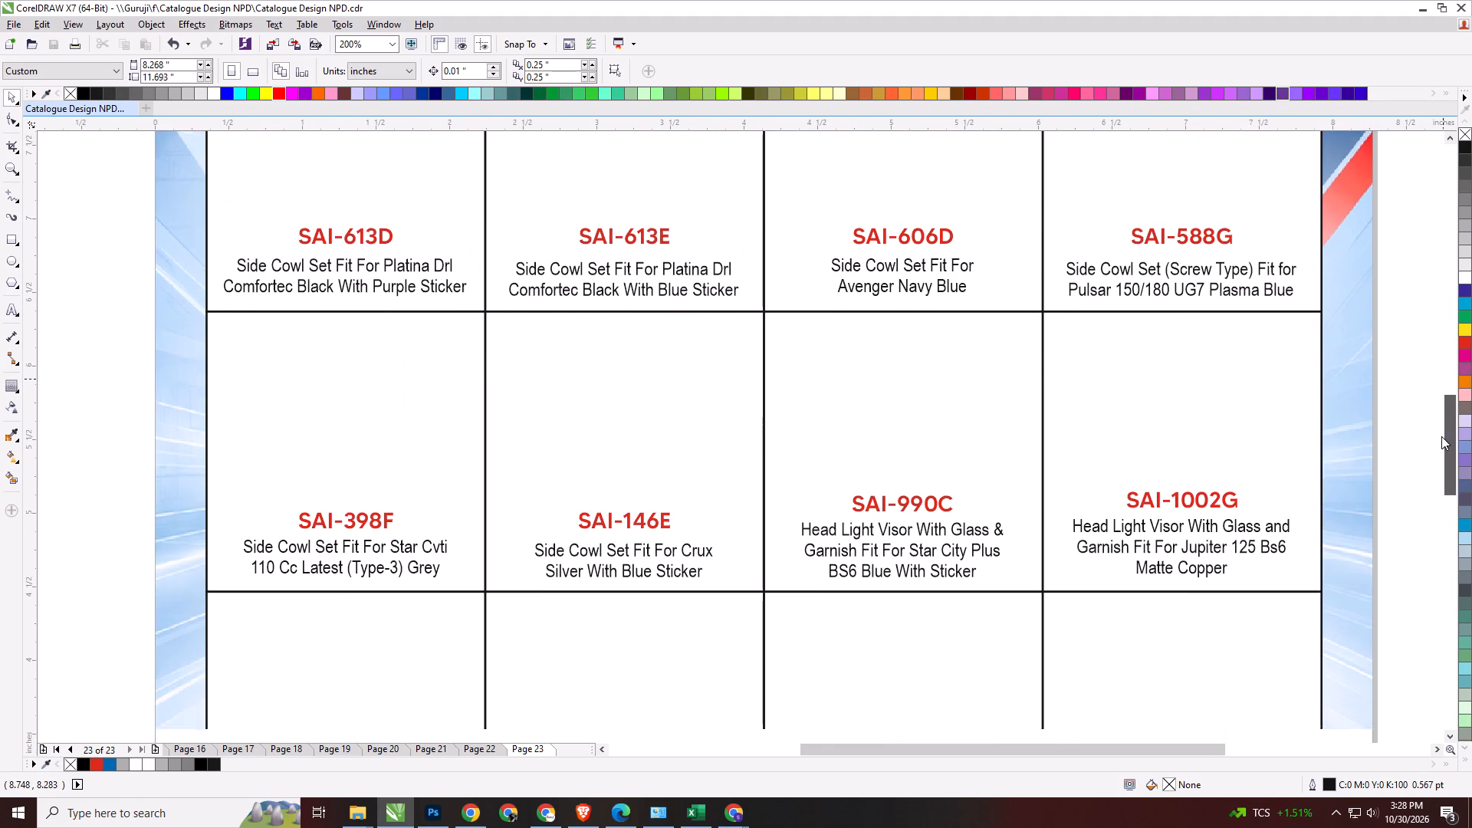
left_click_drag(1441, 436, 1441, 442)
key("alt+Tab")
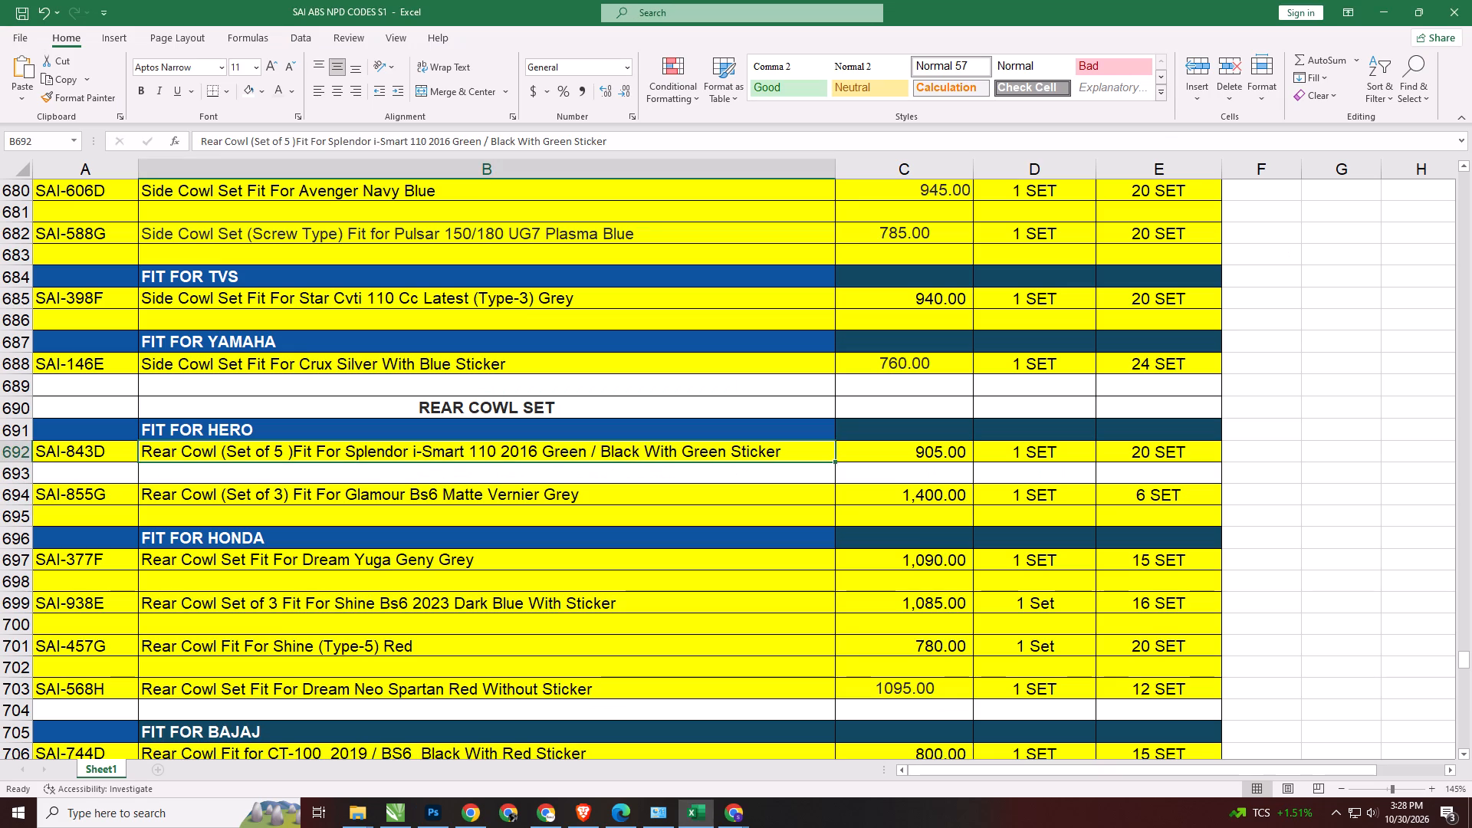
left_click(149, 366)
key("alt+Tab")
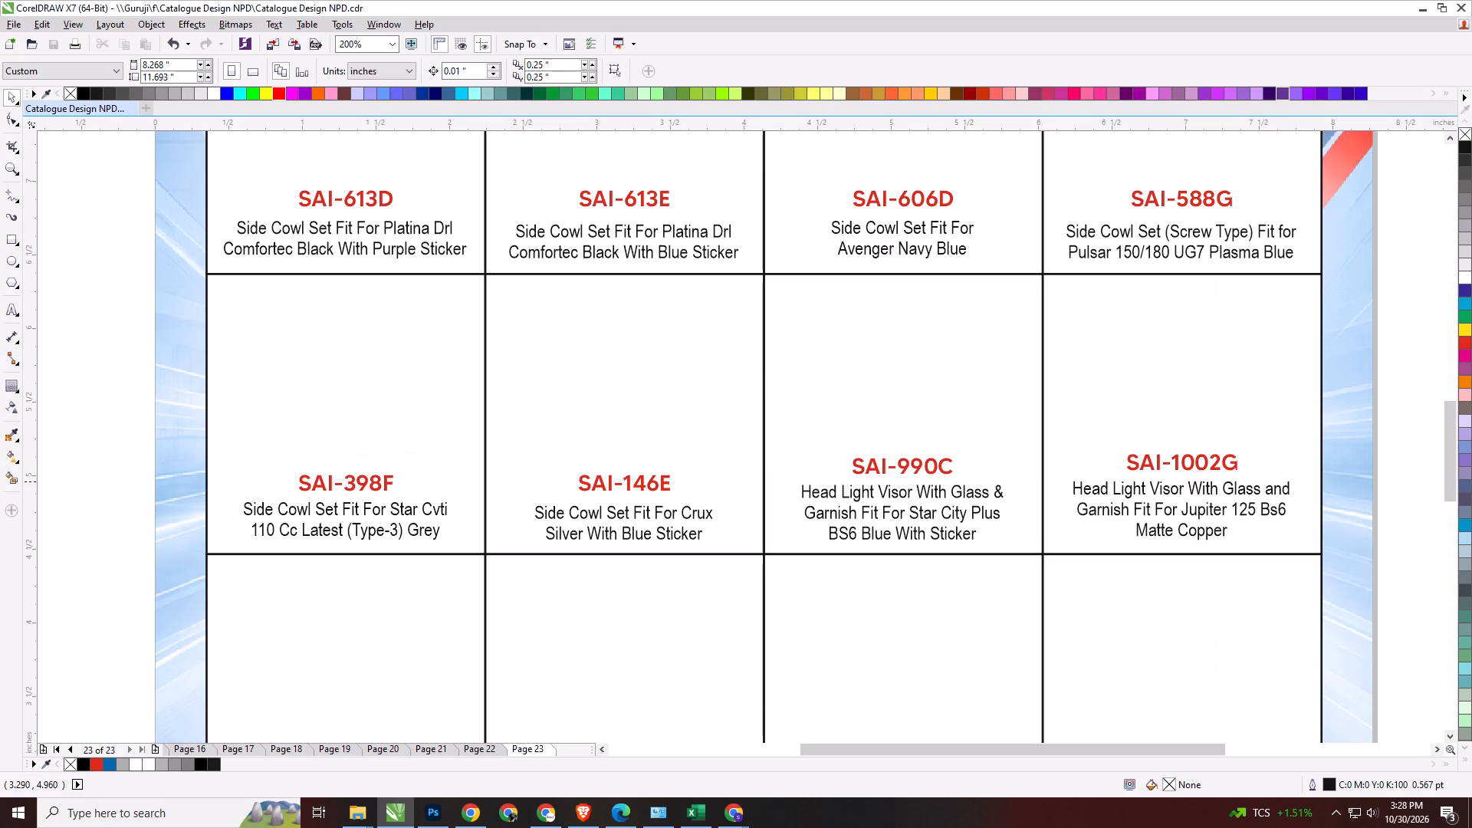
left_click_drag(1001, 748, 1028, 750)
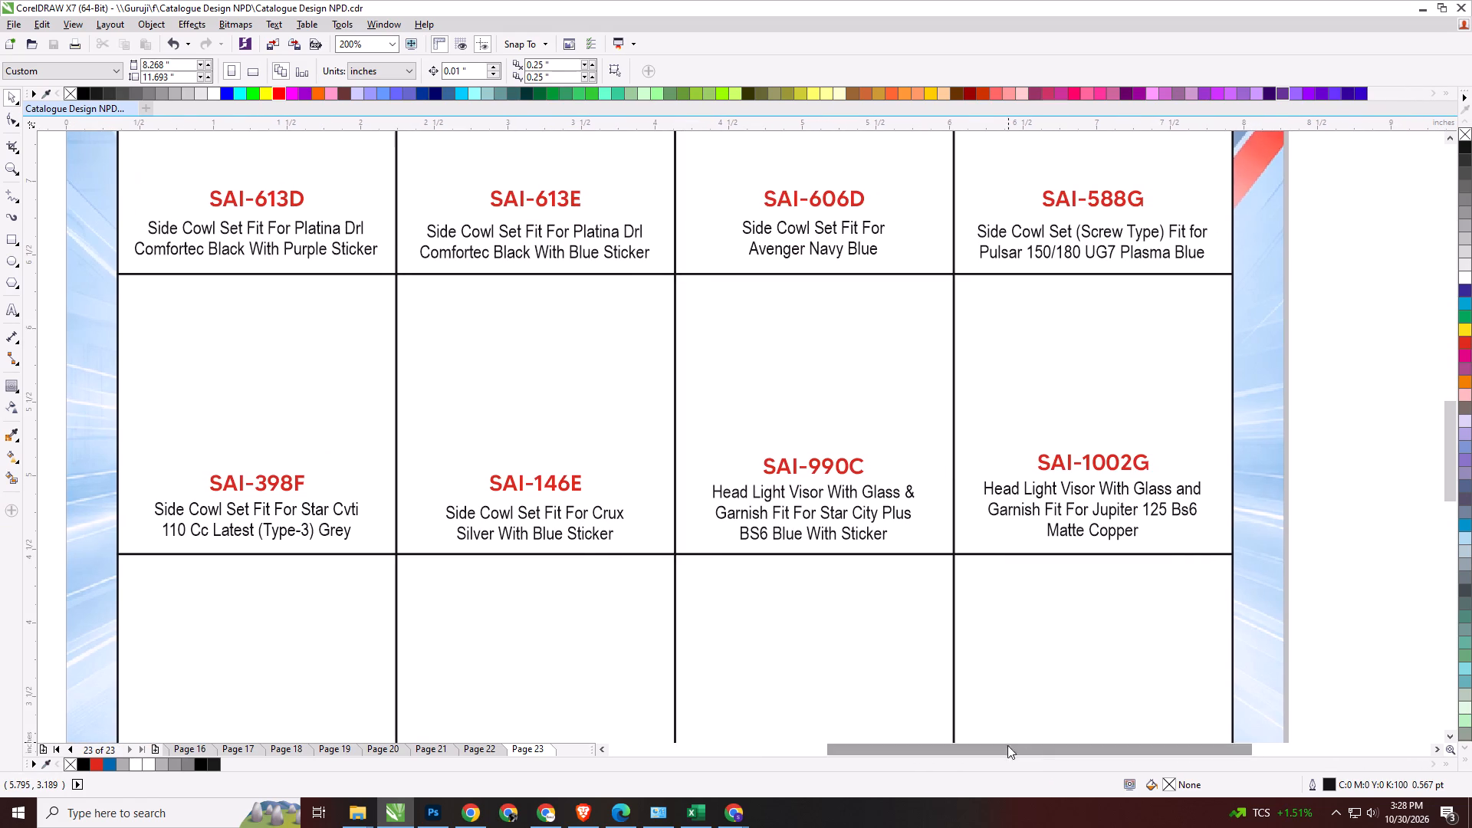
Copy the code SAI-843D from the Excel list over the product code in the third row's third cell on page 23.
key("alt+Tab")
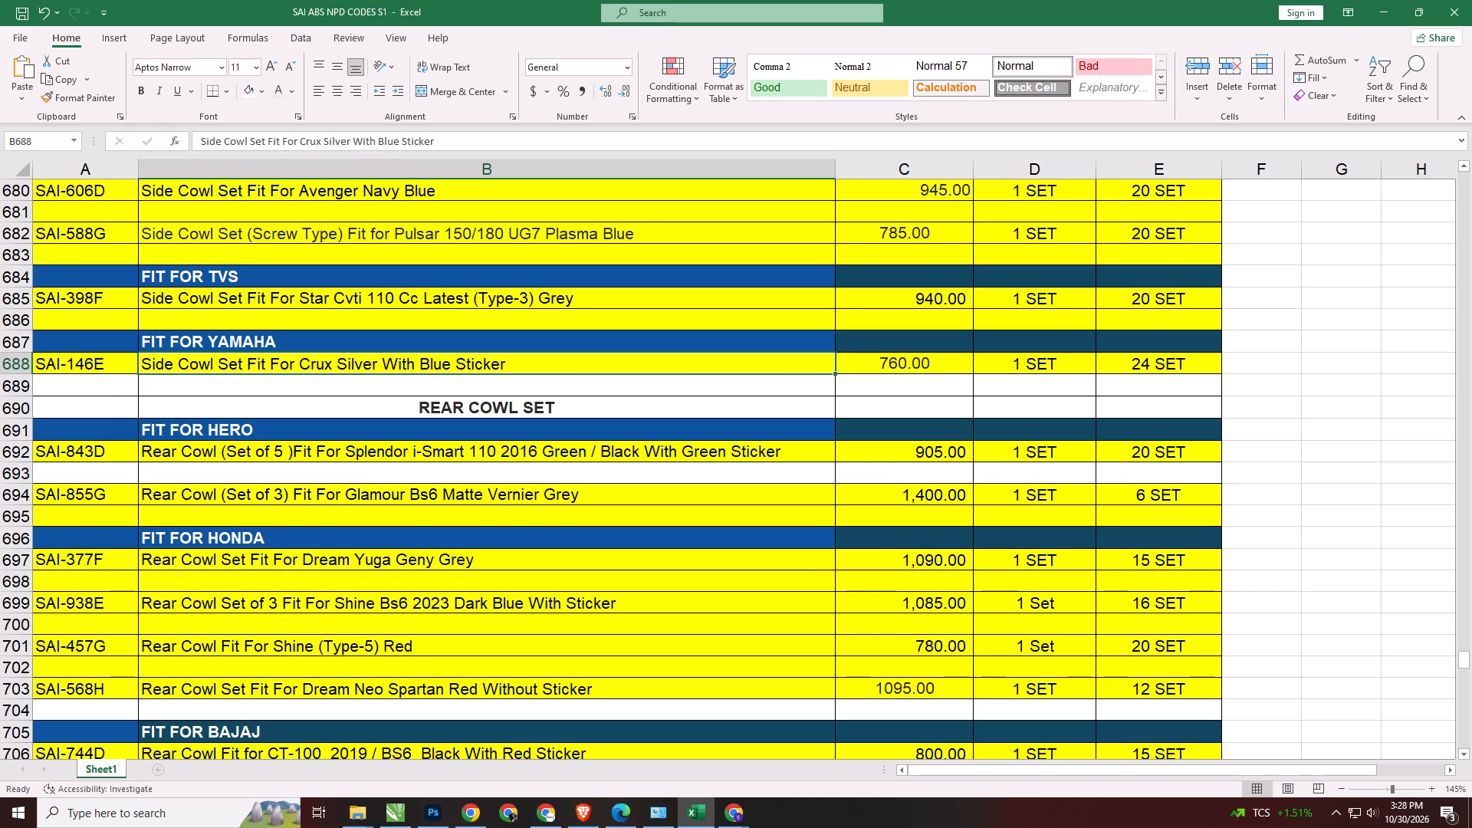
double_click(117, 457)
key("ctrl+a")
key("ctrl+c")
key("alt+Tab")
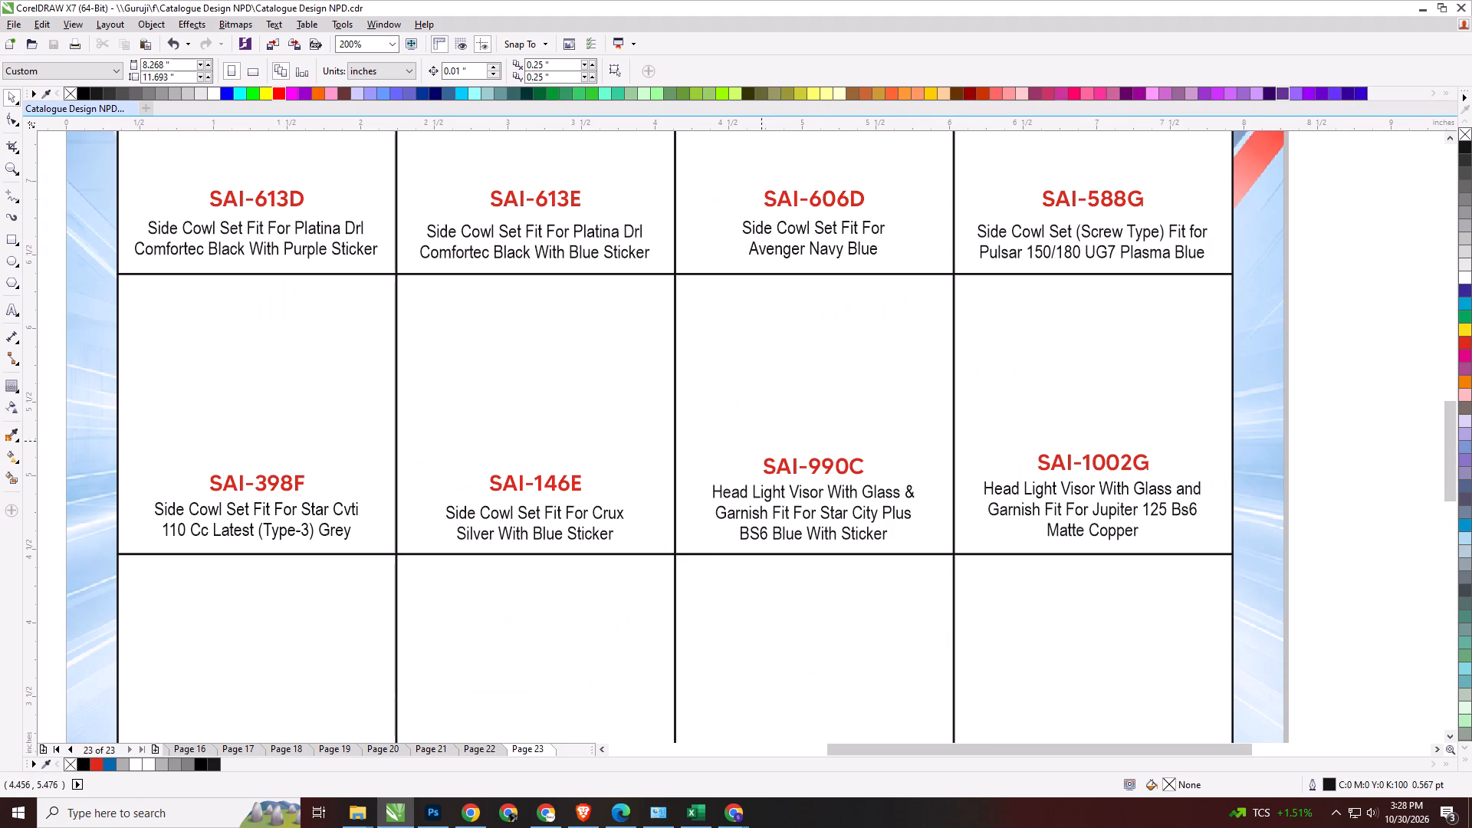
double_click(841, 466)
key("ctrl+a")
left_click(1333, 487)
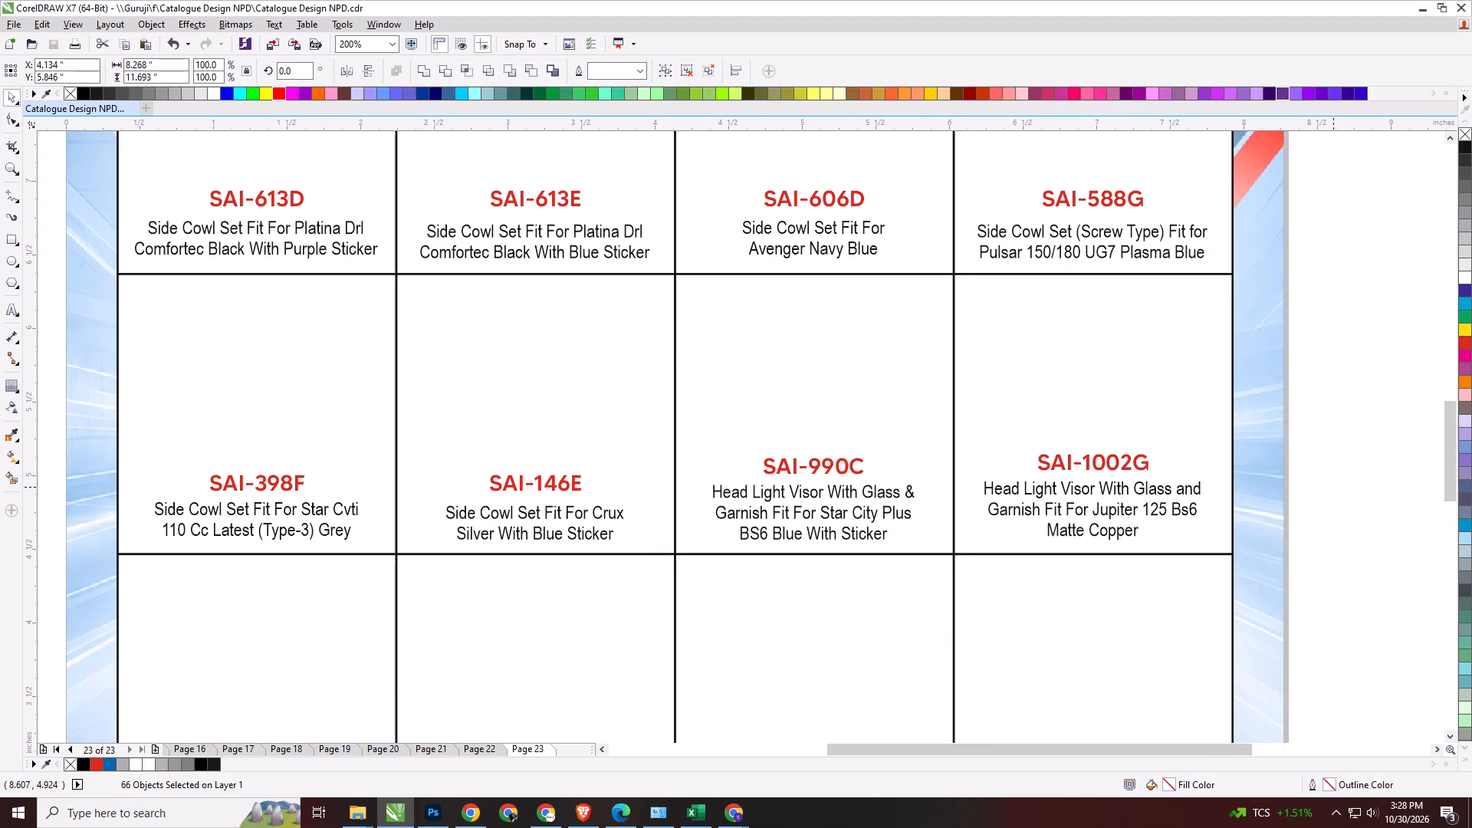
left_click(814, 469)
double_click(814, 469)
key("ctrl+a")
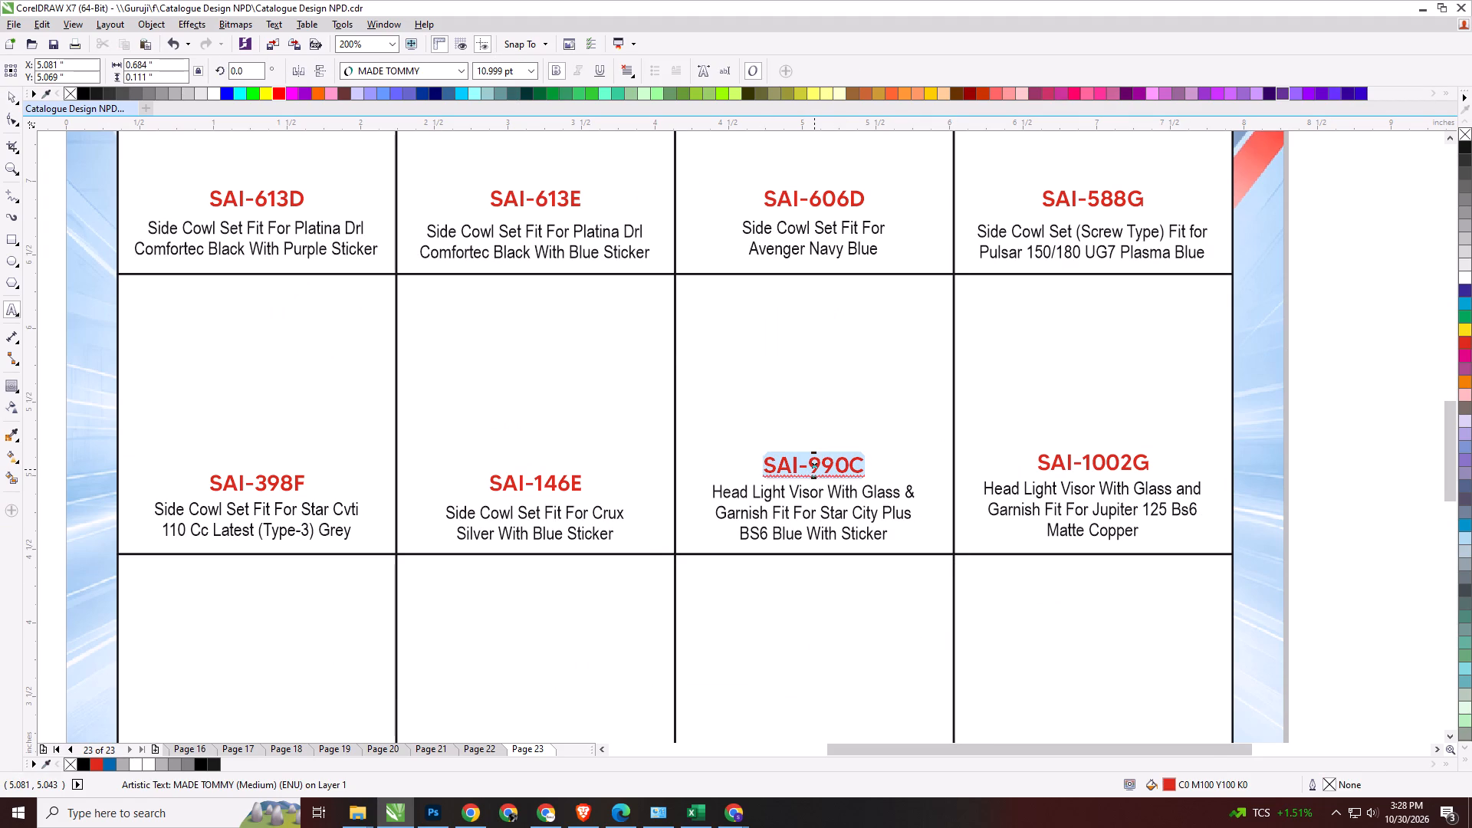
key("ctrl+v")
Replace the product code in the third row's fourth cell with SAI-855G from the Excel list.
left_click(1089, 469)
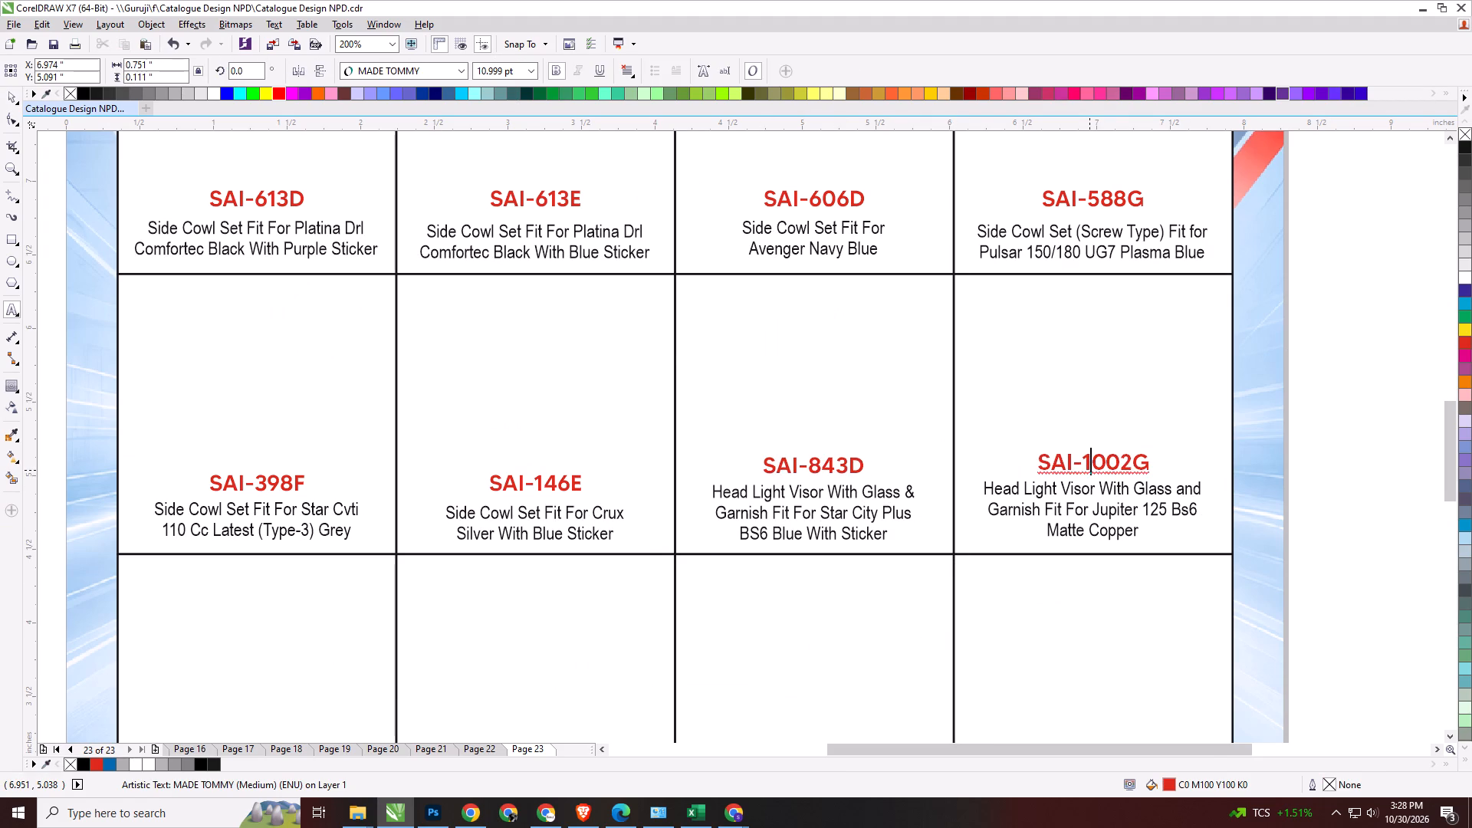
key("ctrl+a")
key("alt+Tab")
double_click(94, 500)
key("ctrl+a")
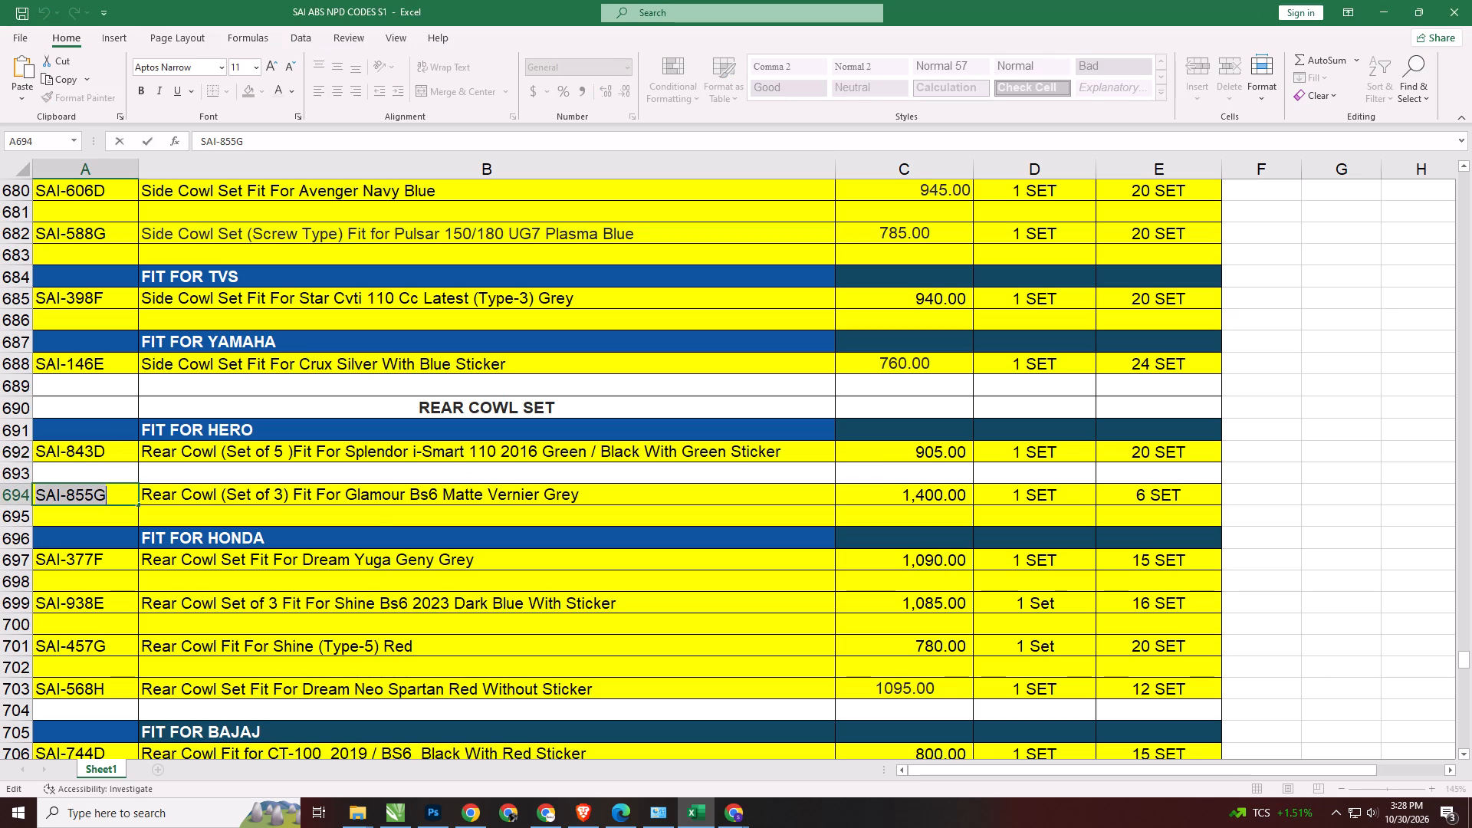
key("ctrl+c")
key("alt+Tab")
key("ctrl+v")
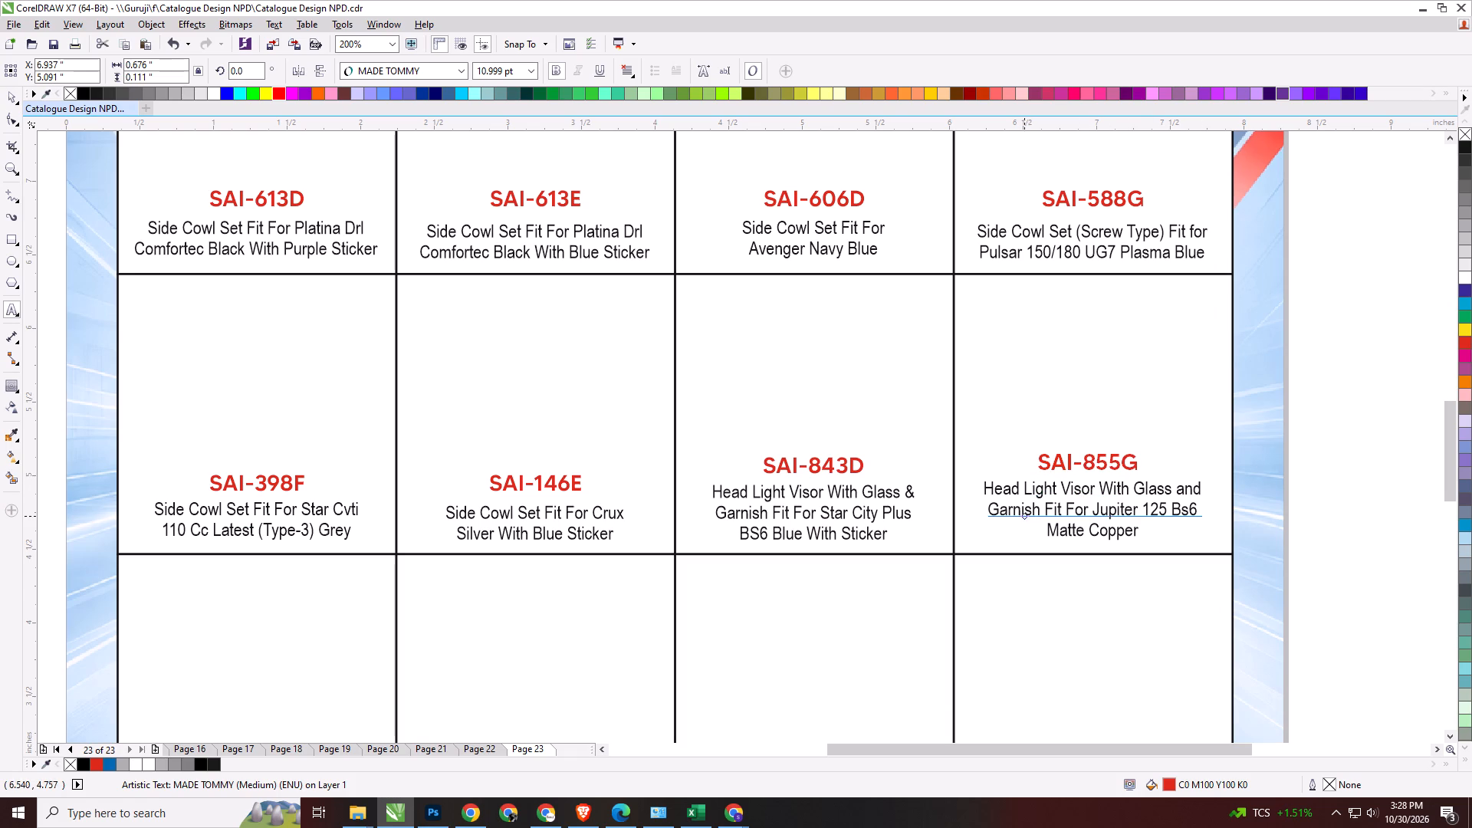
Replace the SAI-855G description with "Rear Cowl (Set of 3) Fit For Glamour Bs6 Matte Vernier Grey" from Excel, breaking the line after "Fit For".
left_click(1055, 495)
key("ctrl+a")
key("alt+Tab")
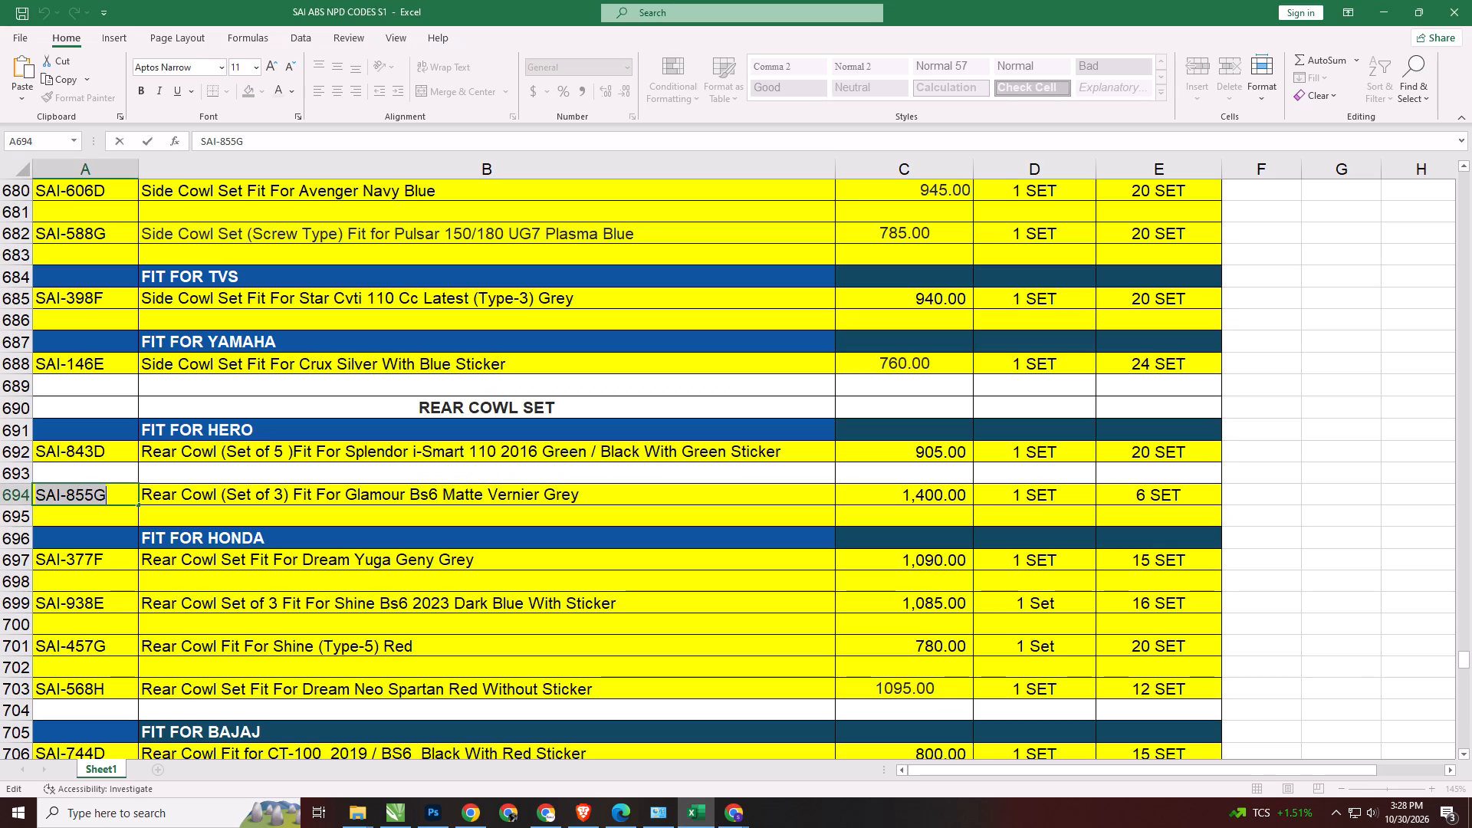
double_click(274, 493)
key("ctrl+a")
key("ctrl+c")
key("alt+Tab")
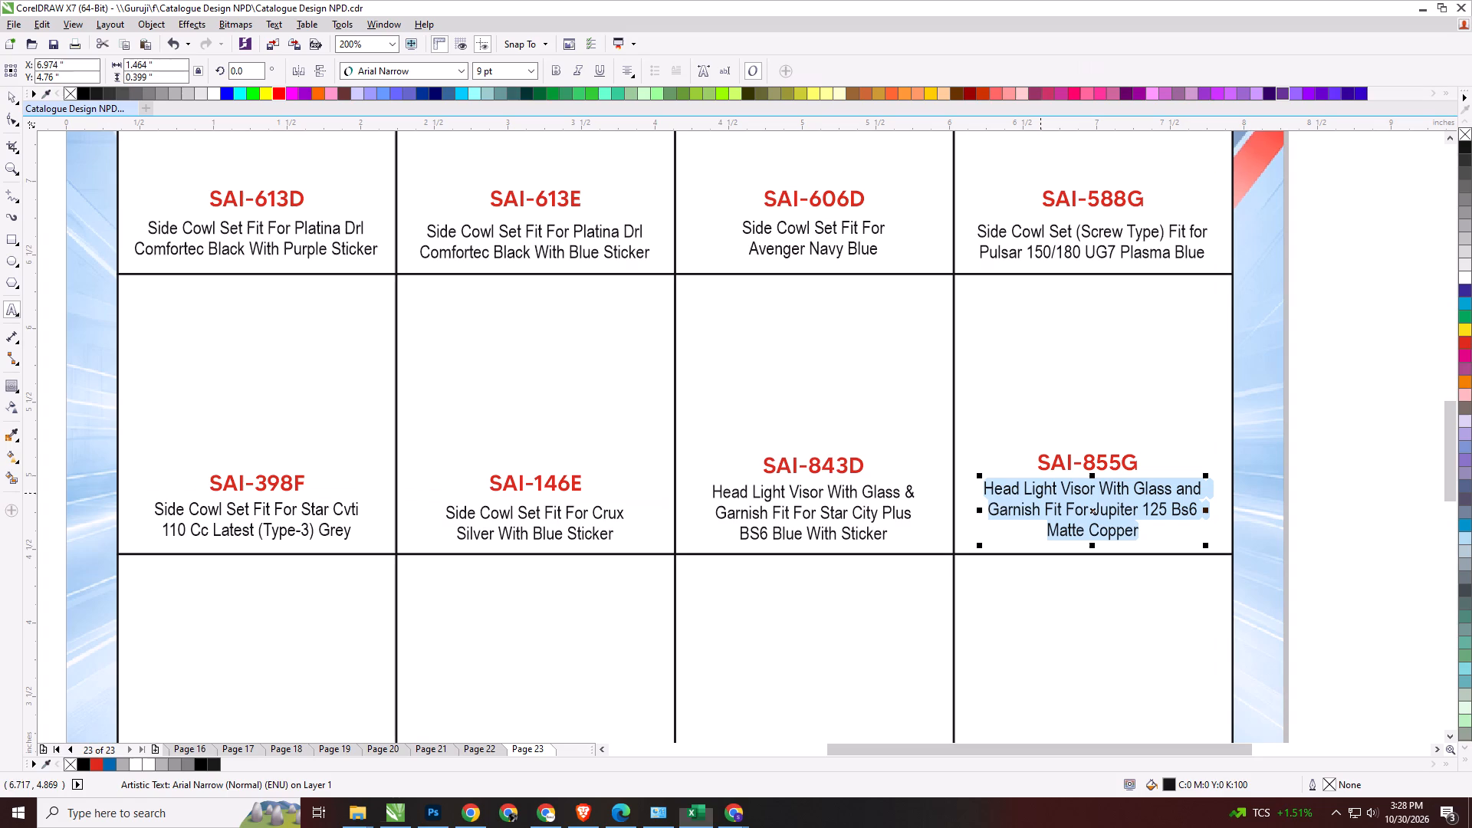
key("ctrl+v")
left_click(1081, 493)
key("Return")
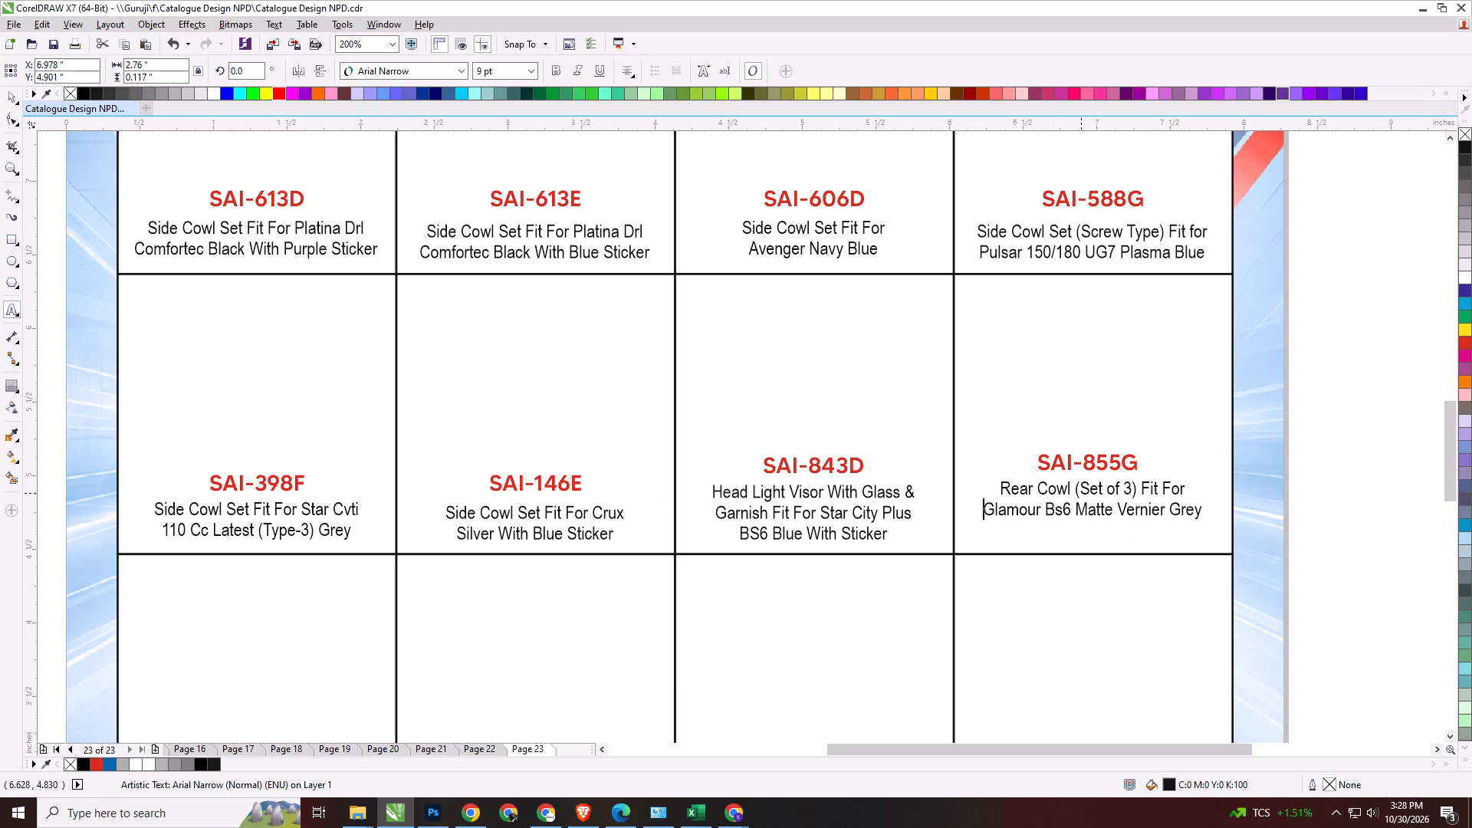
Replace the SAI-843D description with Excel's "Rear Cowl (Set of 5 )Fit For Splendor i-Smart 110 2016 Green / Black With Green Sticker".
left_click(849, 514)
key("ctrl+a")
key("alt+Tab")
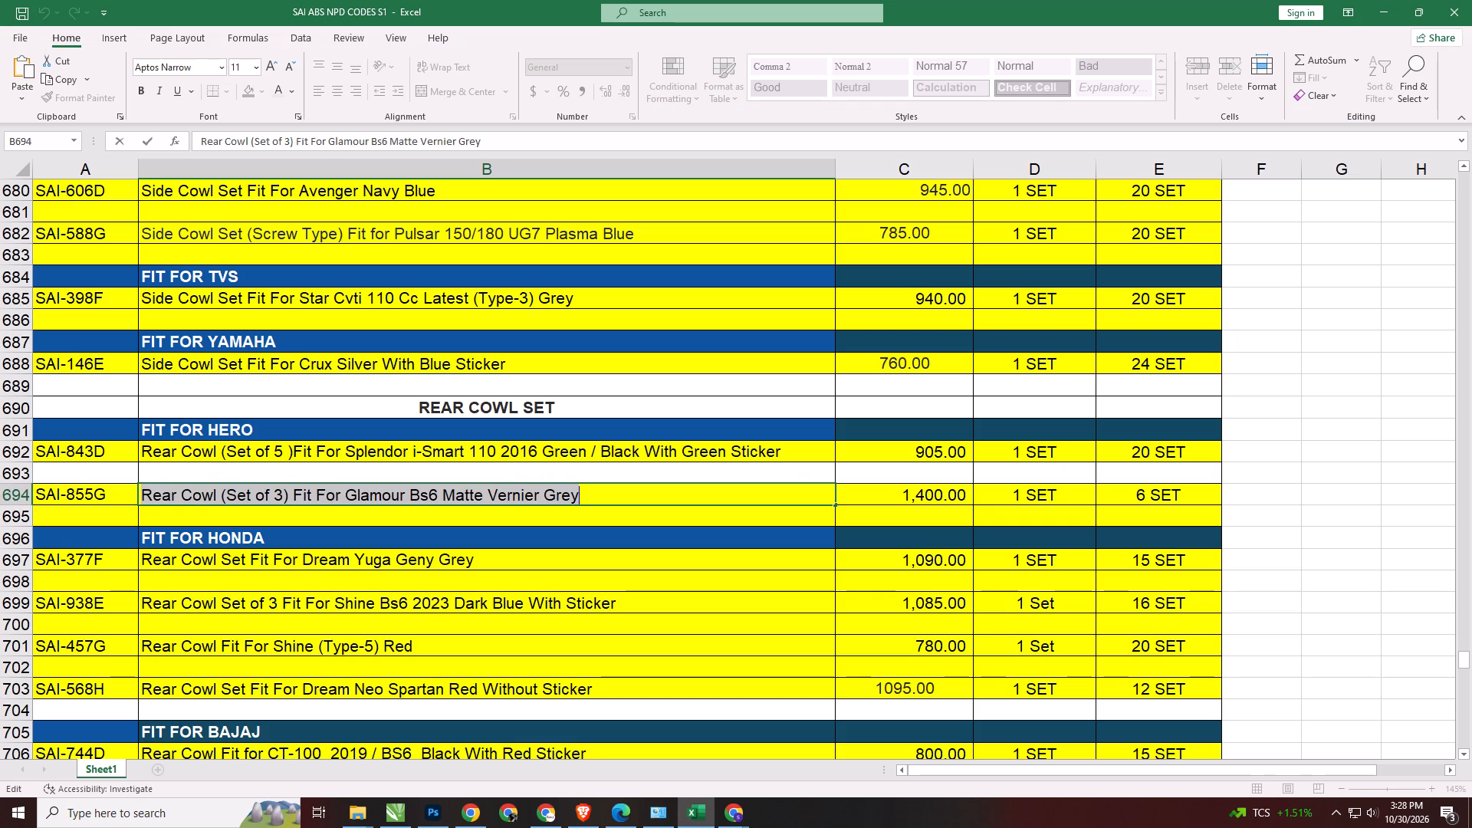
double_click(442, 453)
key("ctrl+a")
key("ctrl+c")
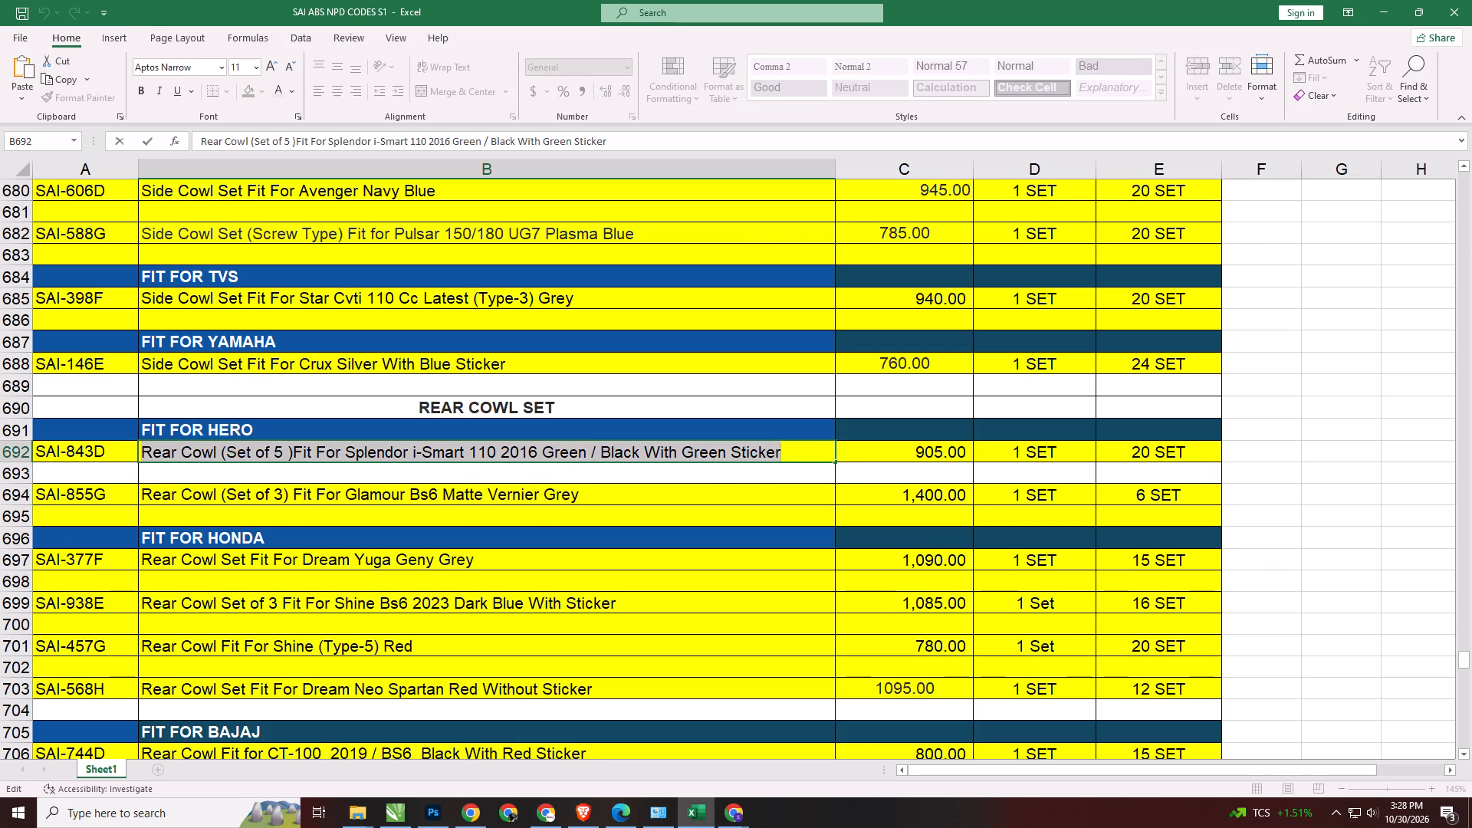
key("alt+Tab")
key("ctrl+v")
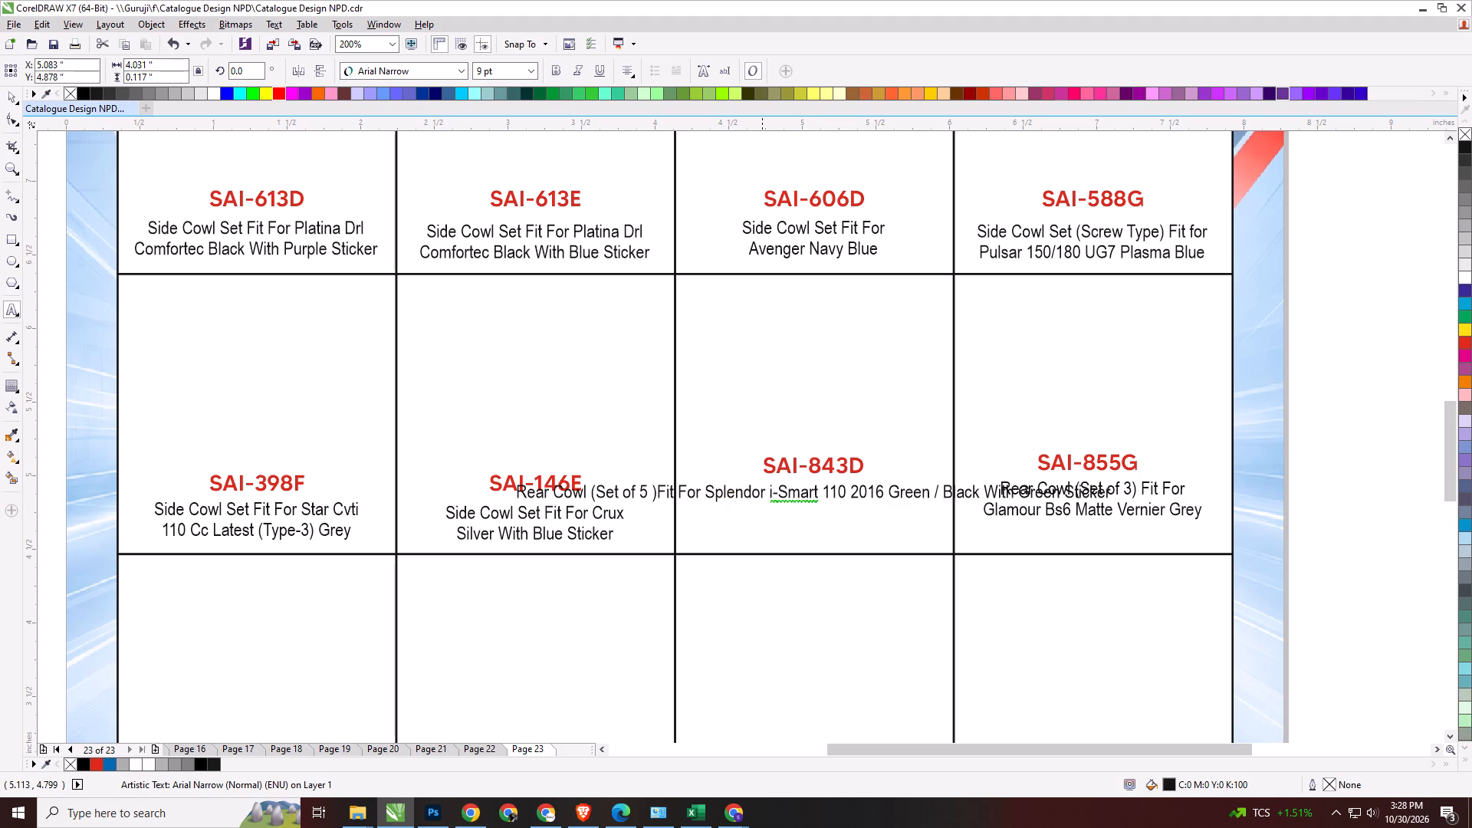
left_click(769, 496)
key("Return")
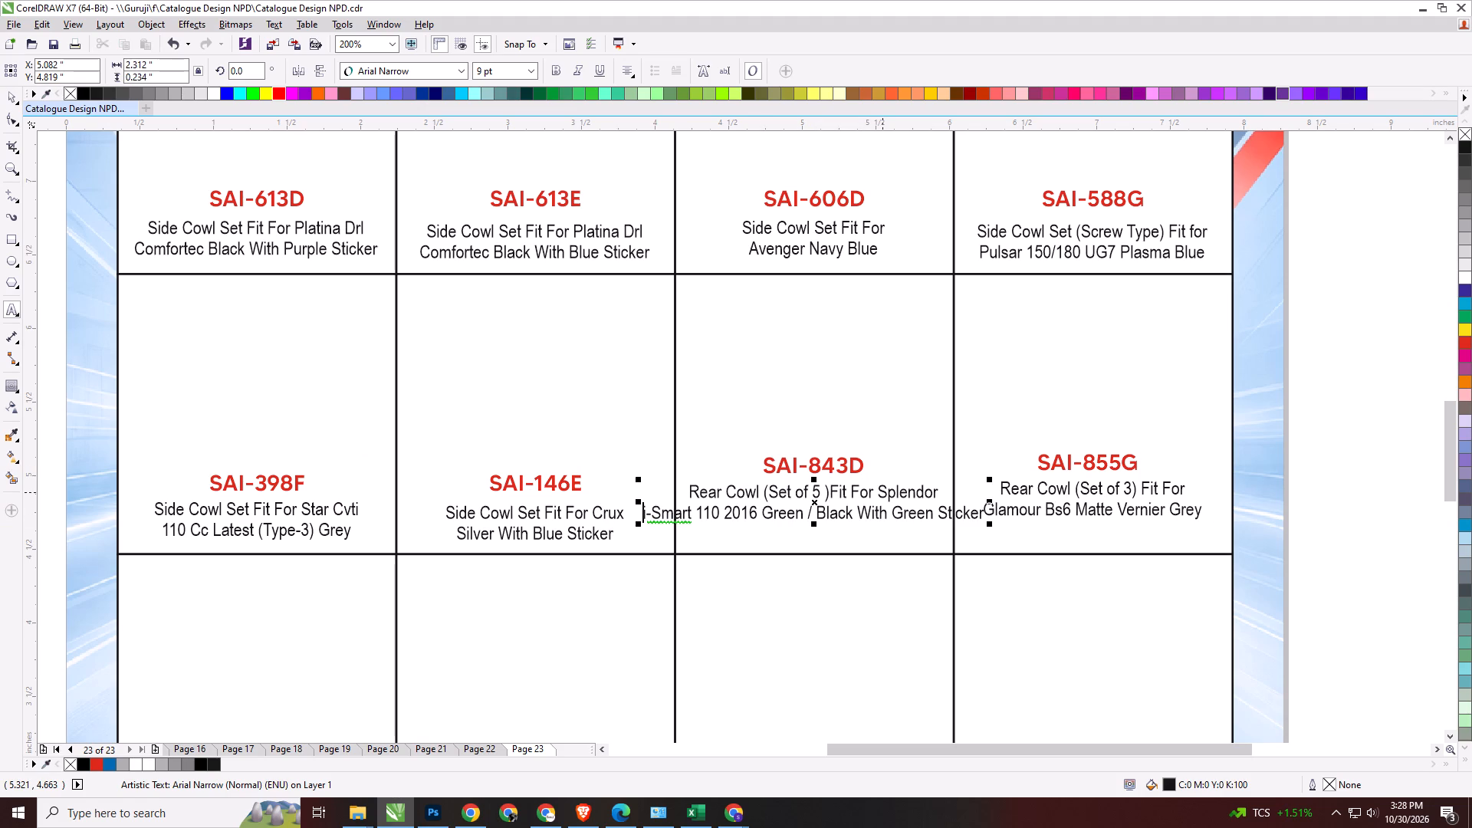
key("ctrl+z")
Break the SAI-843D description into three lines, after "Fit For" and after "Green /".
left_click(705, 488)
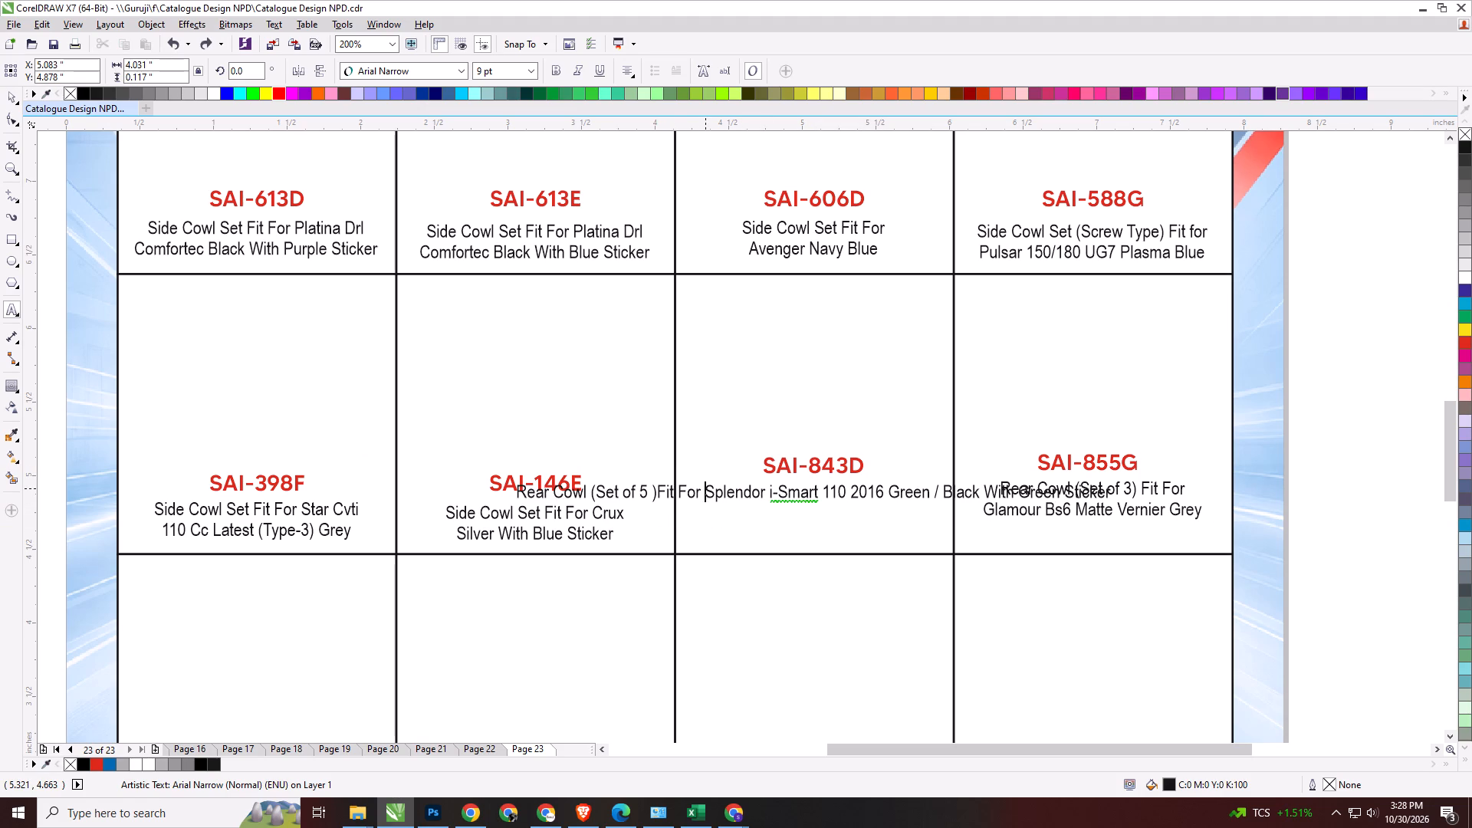
key("Return")
left_click(852, 516)
key("Return")
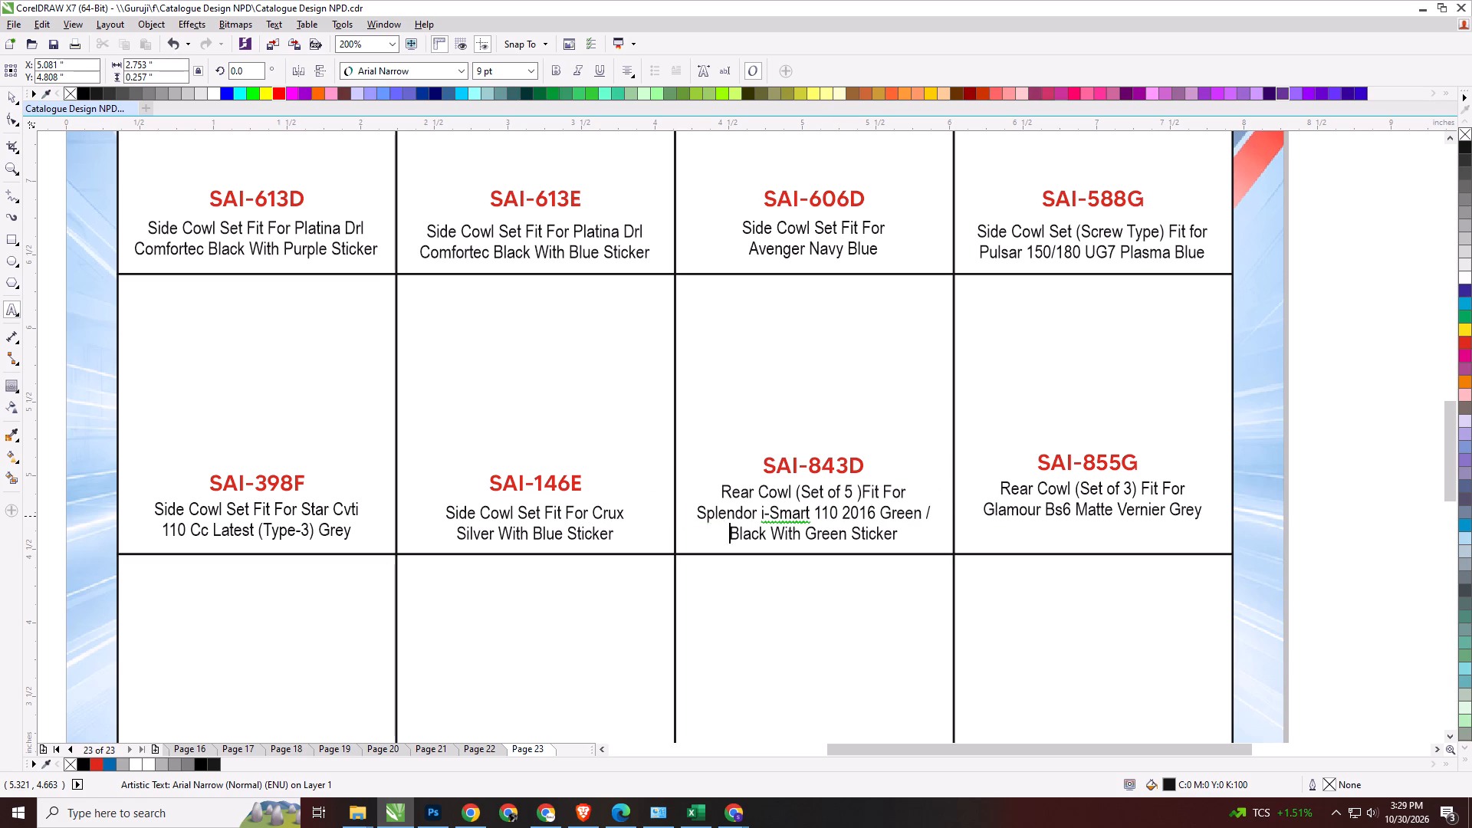
Bottom-align the third row's four product descriptions to the SAI-398F description.
left_click(7, 99)
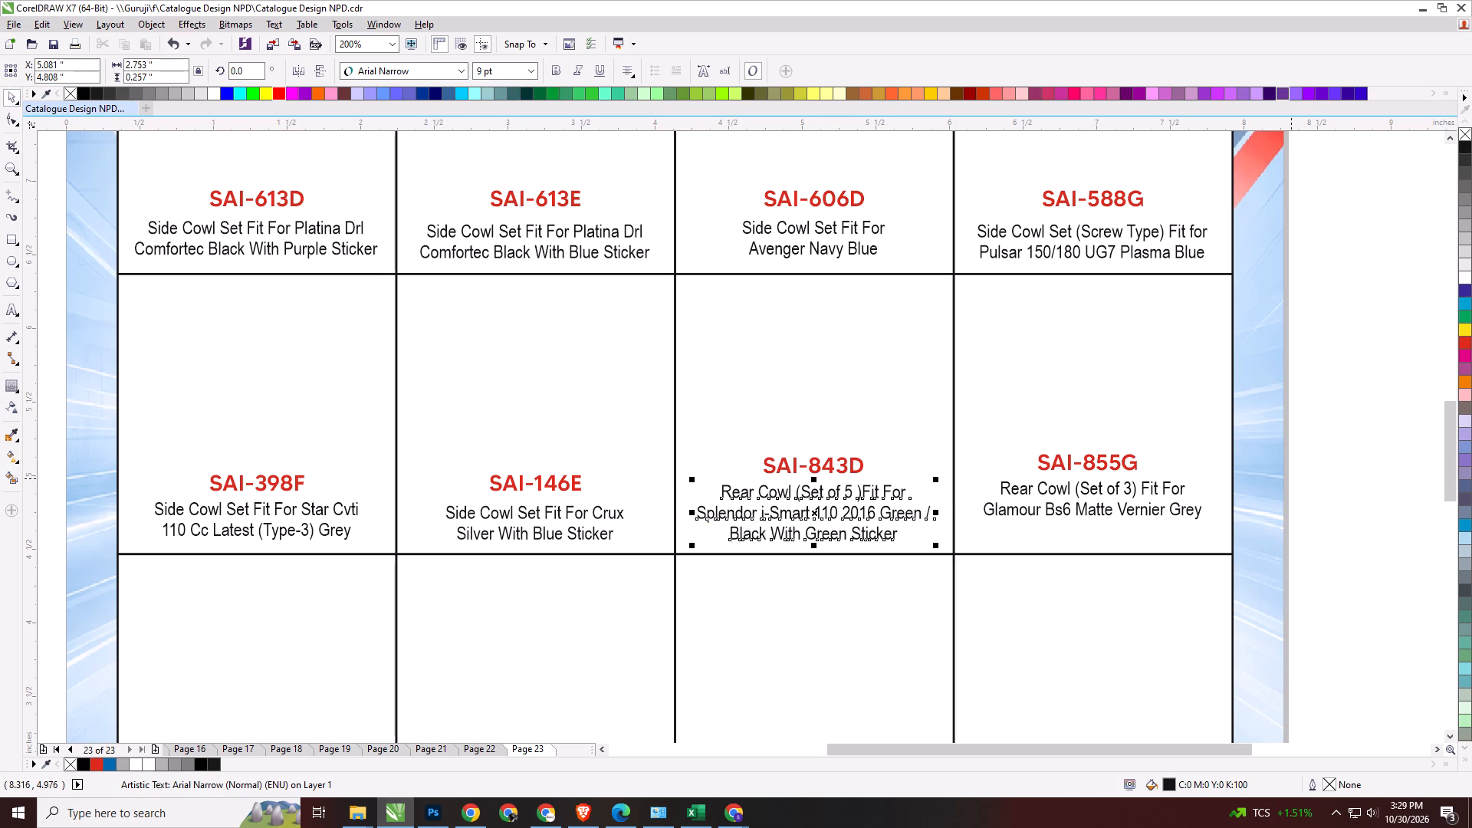
left_click_drag(1311, 464, 675, 553)
left_click(600, 537, "shift")
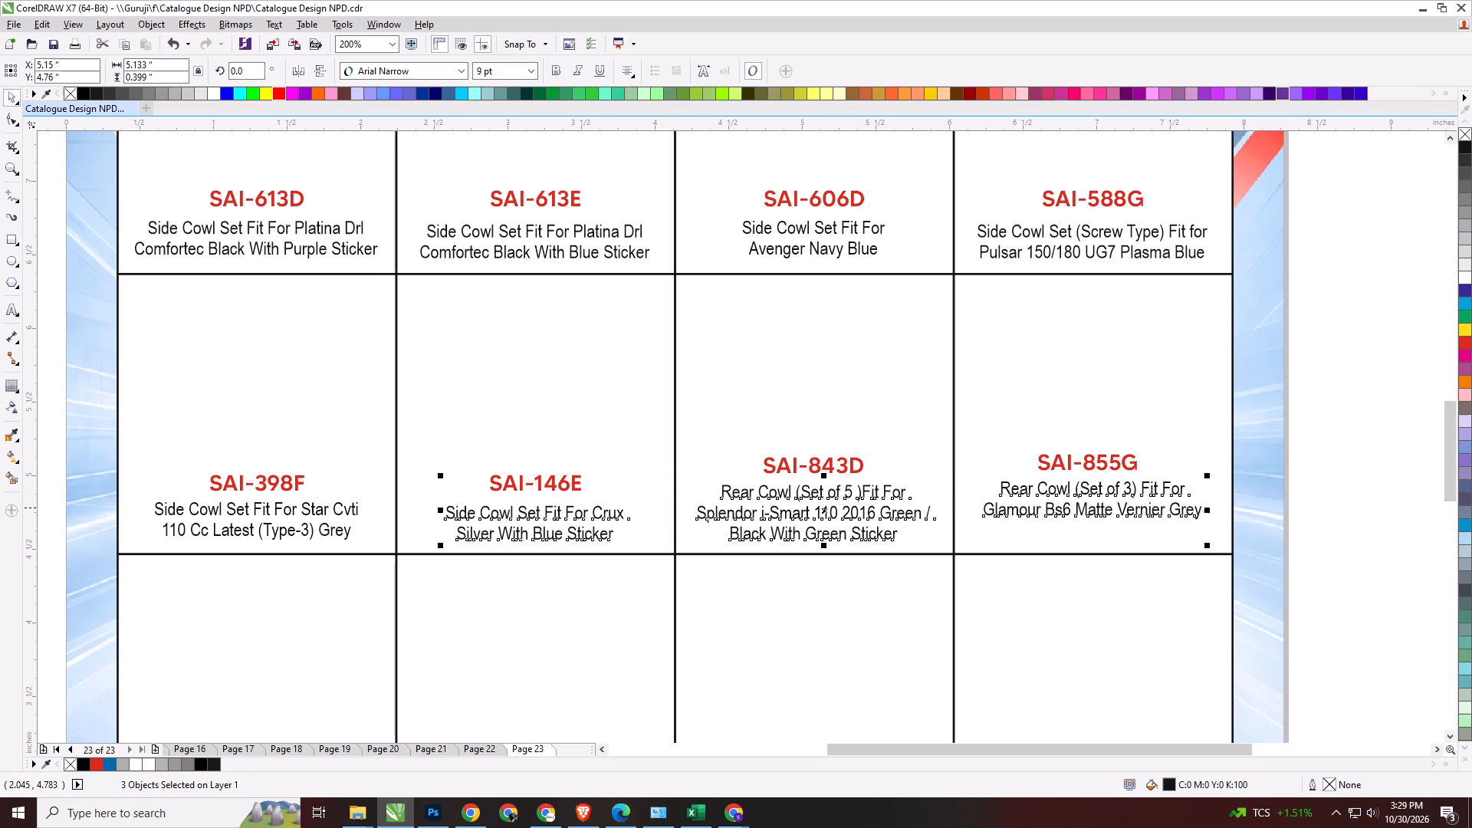
left_click(345, 531, "shift")
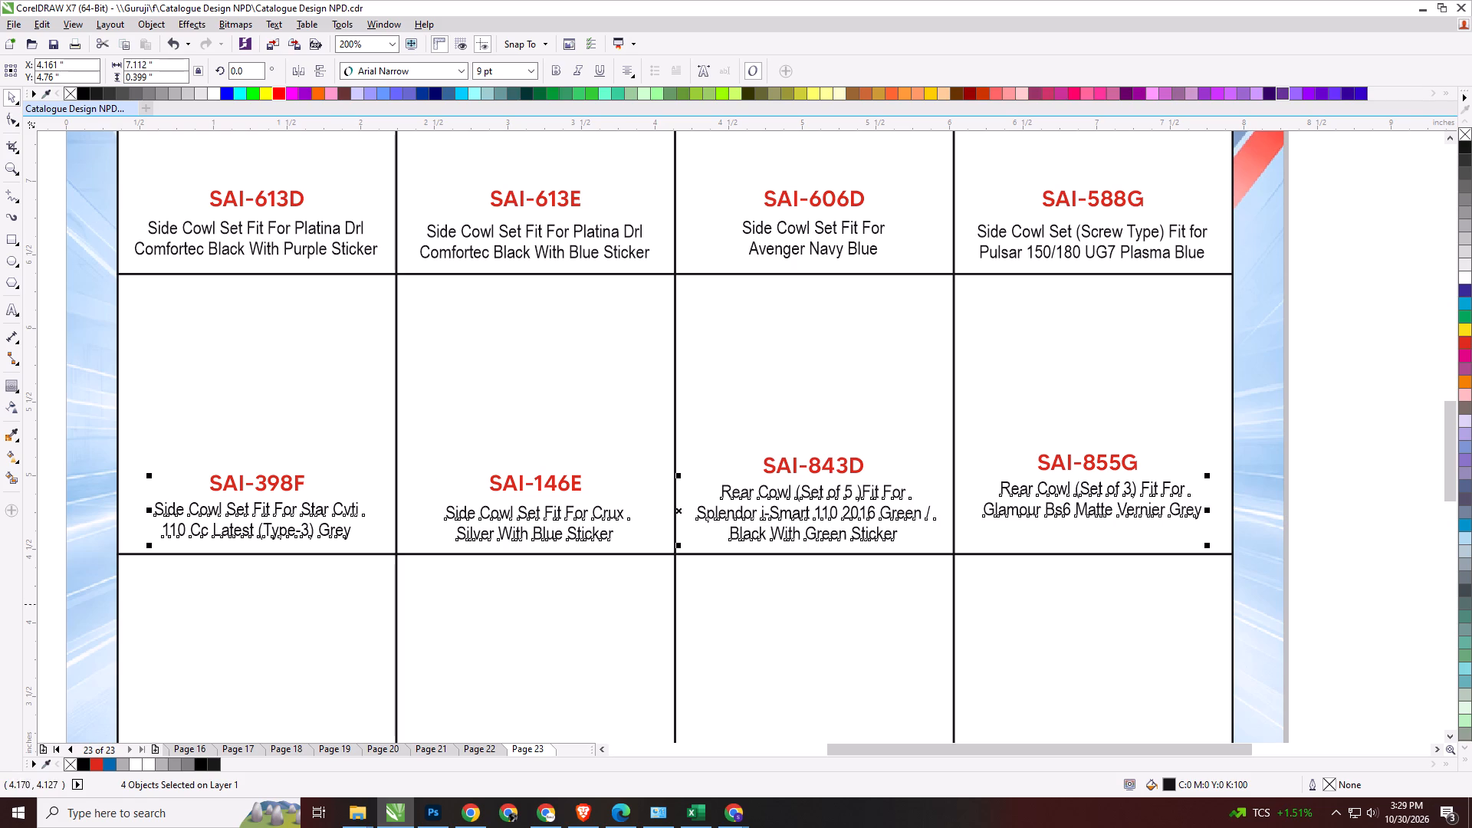
key("b")
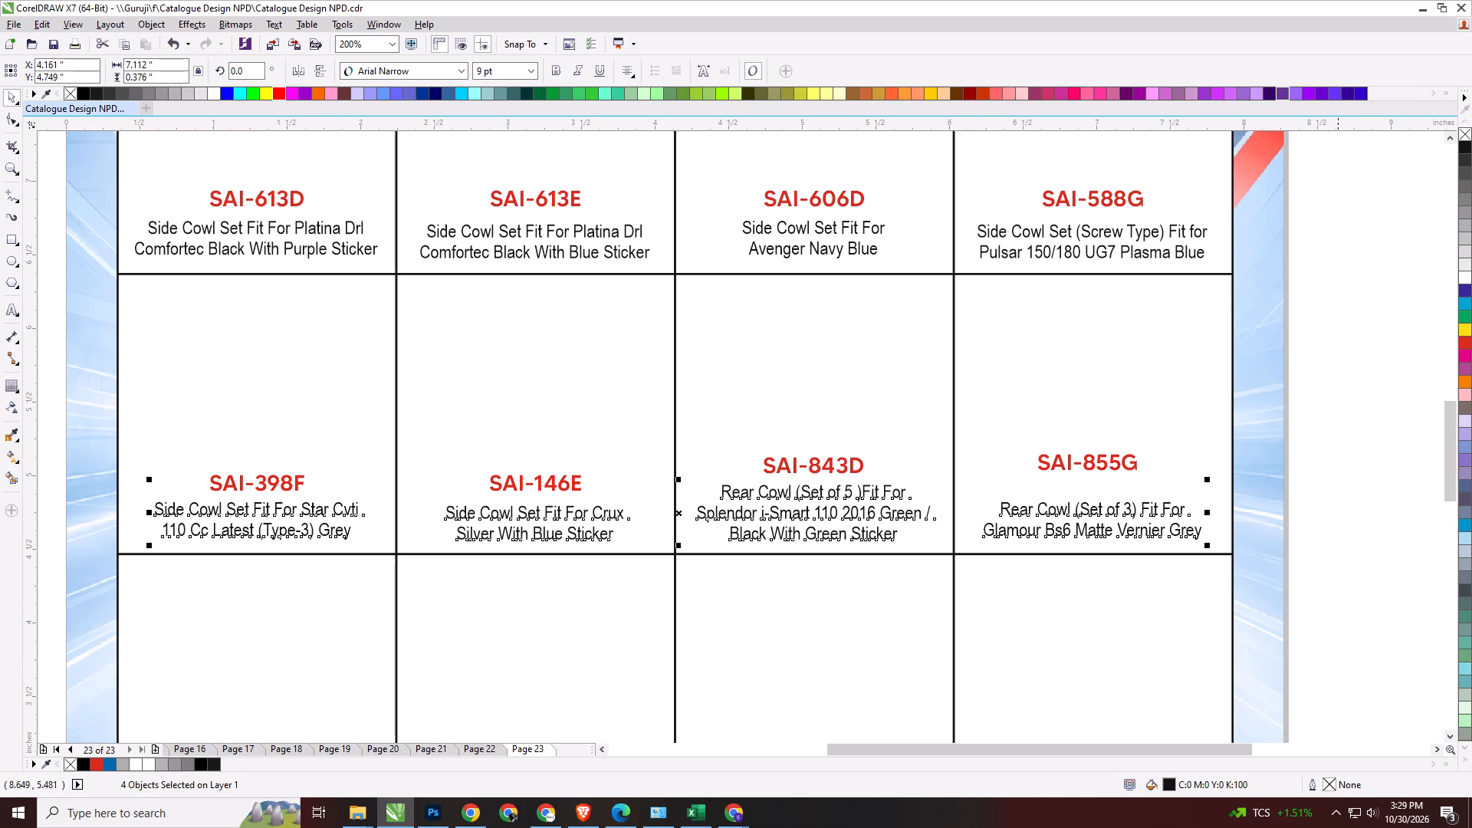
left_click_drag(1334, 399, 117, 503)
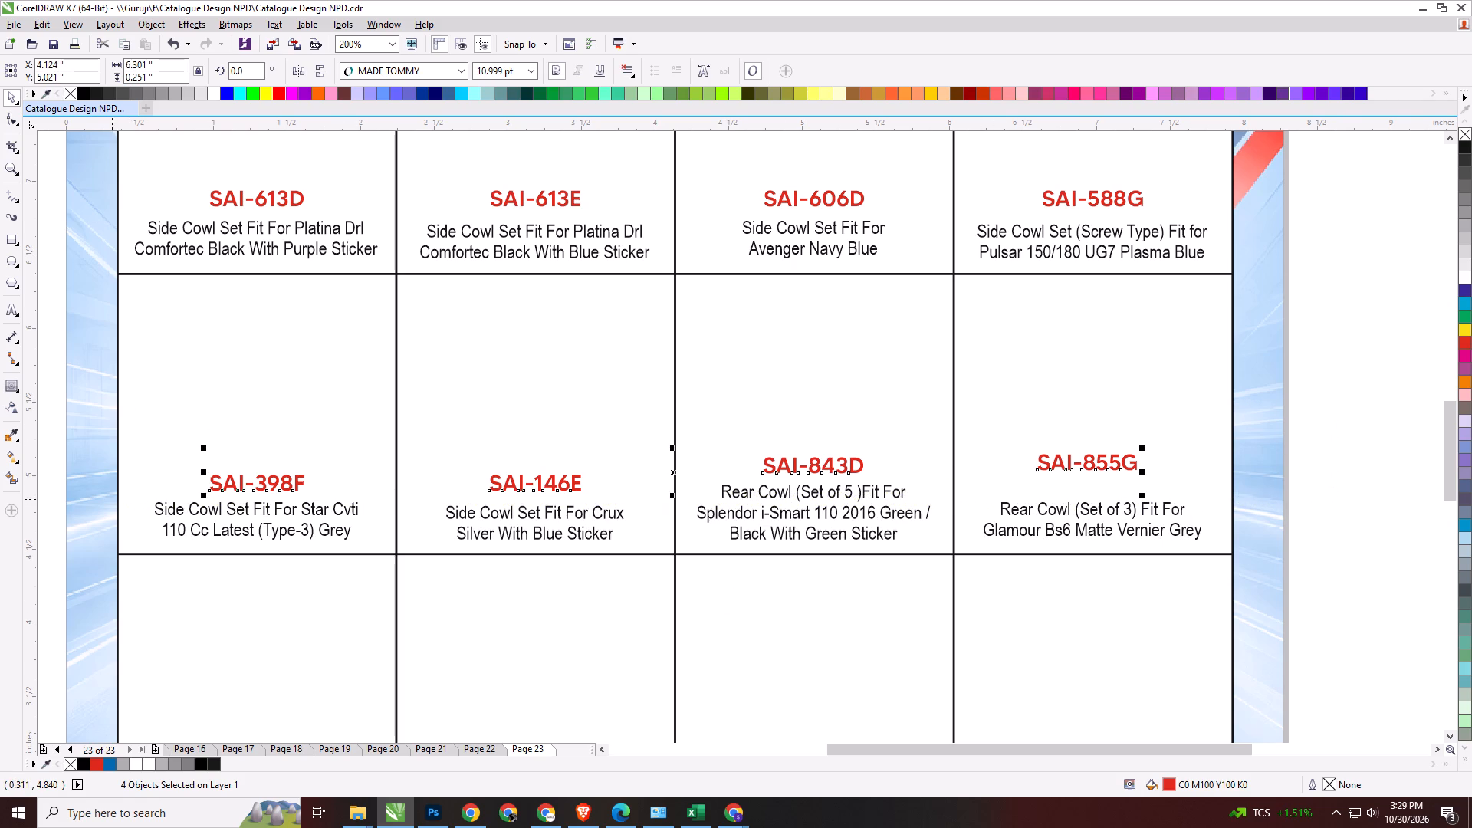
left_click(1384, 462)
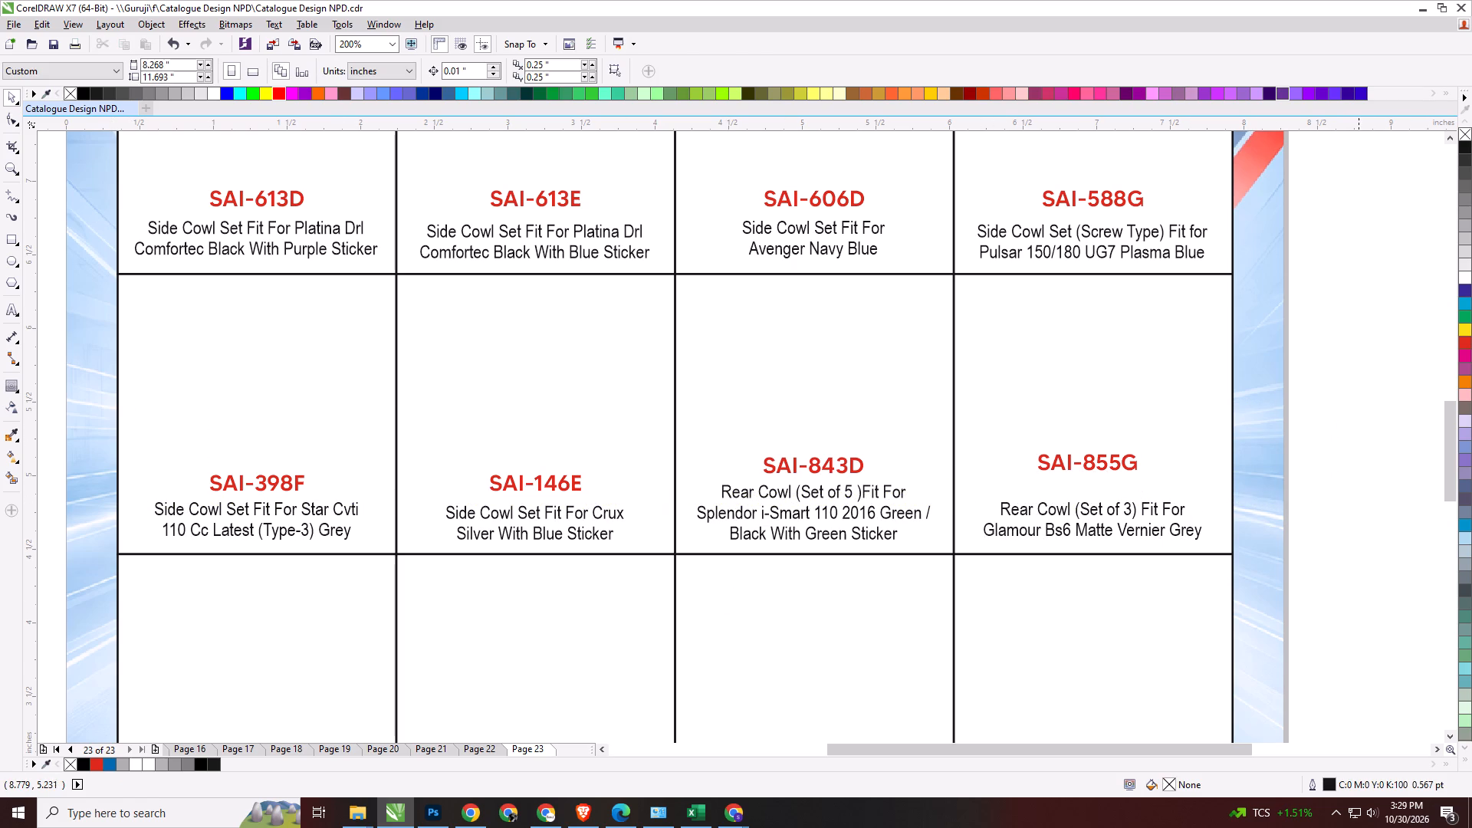
Bottom-align the SAI-855G and SAI-146E product codes to the SAI-398F code in the third row.
left_click_drag(1350, 438, 1015, 507)
left_click(573, 488, "shift")
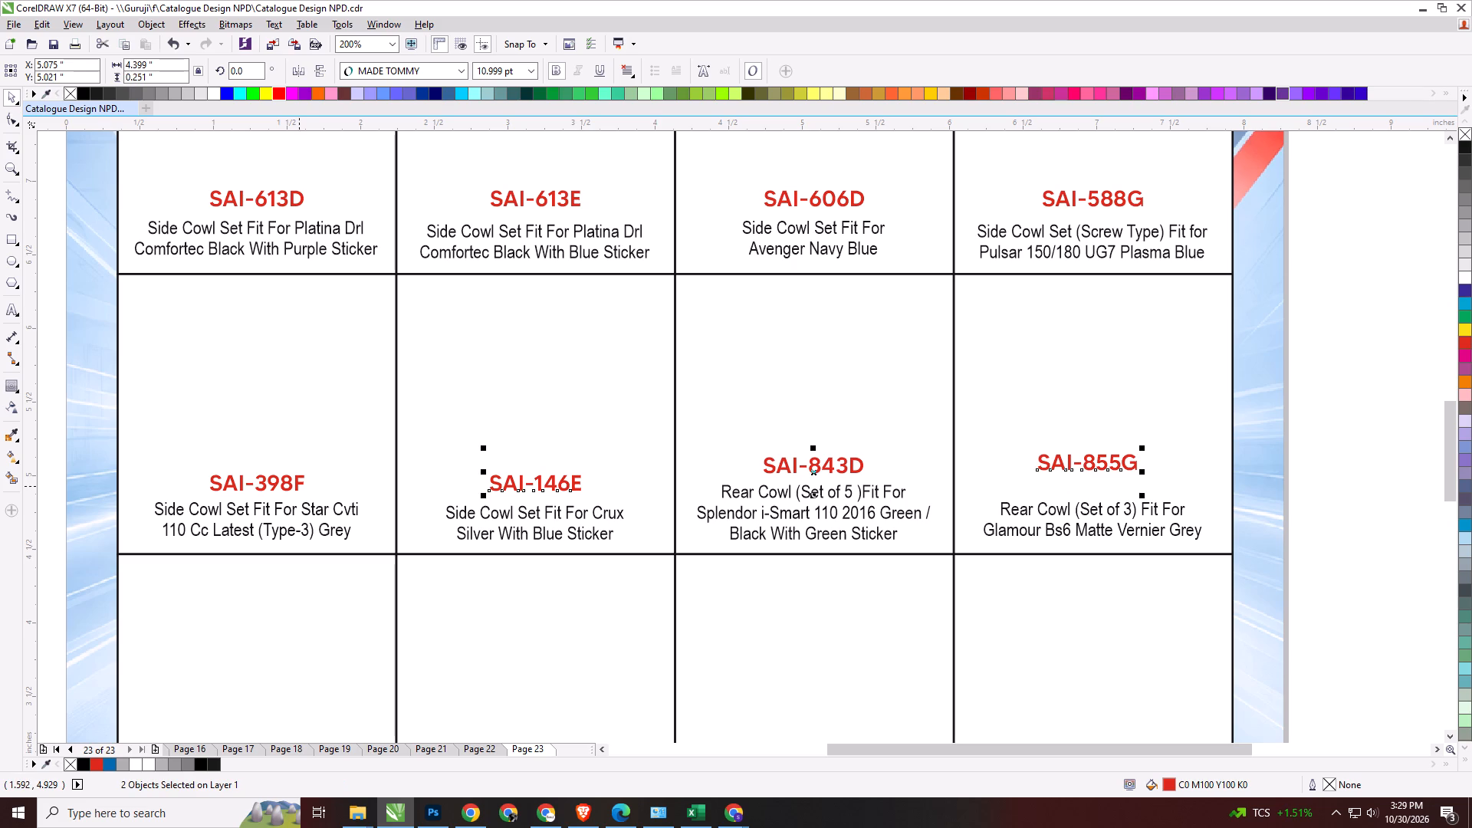
left_click(297, 487, "shift")
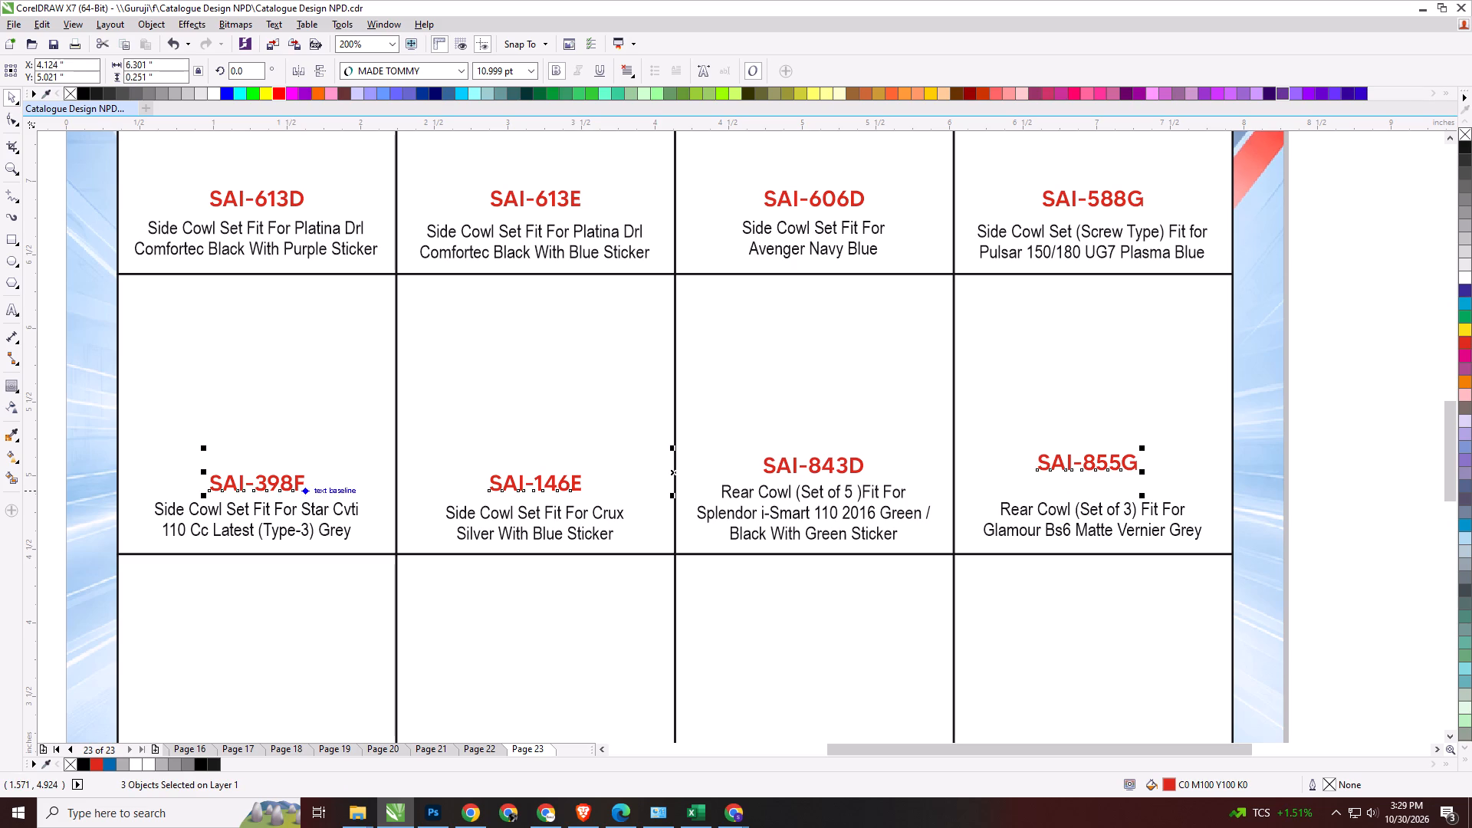
key("b")
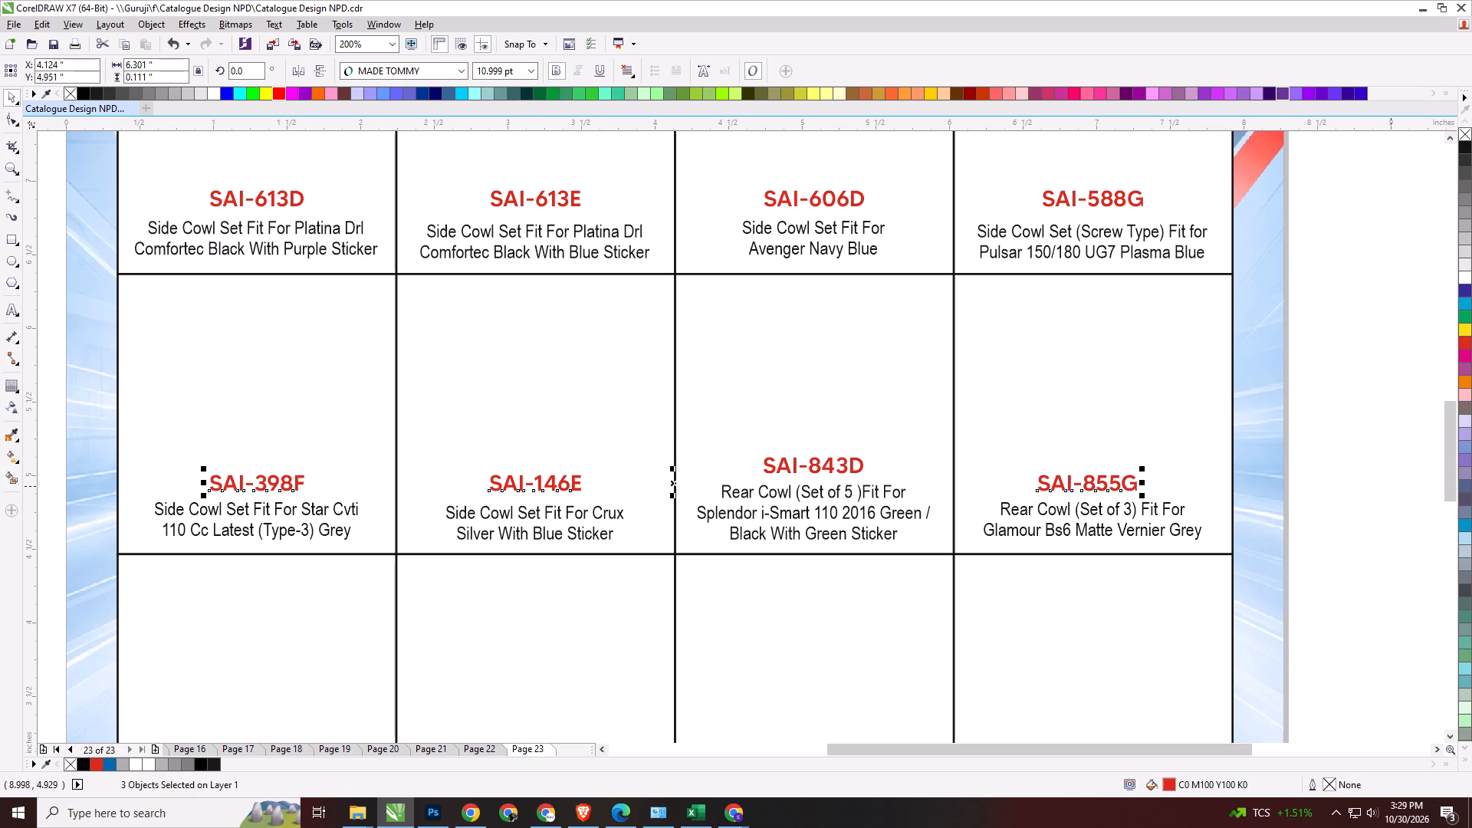
left_click(1391, 486)
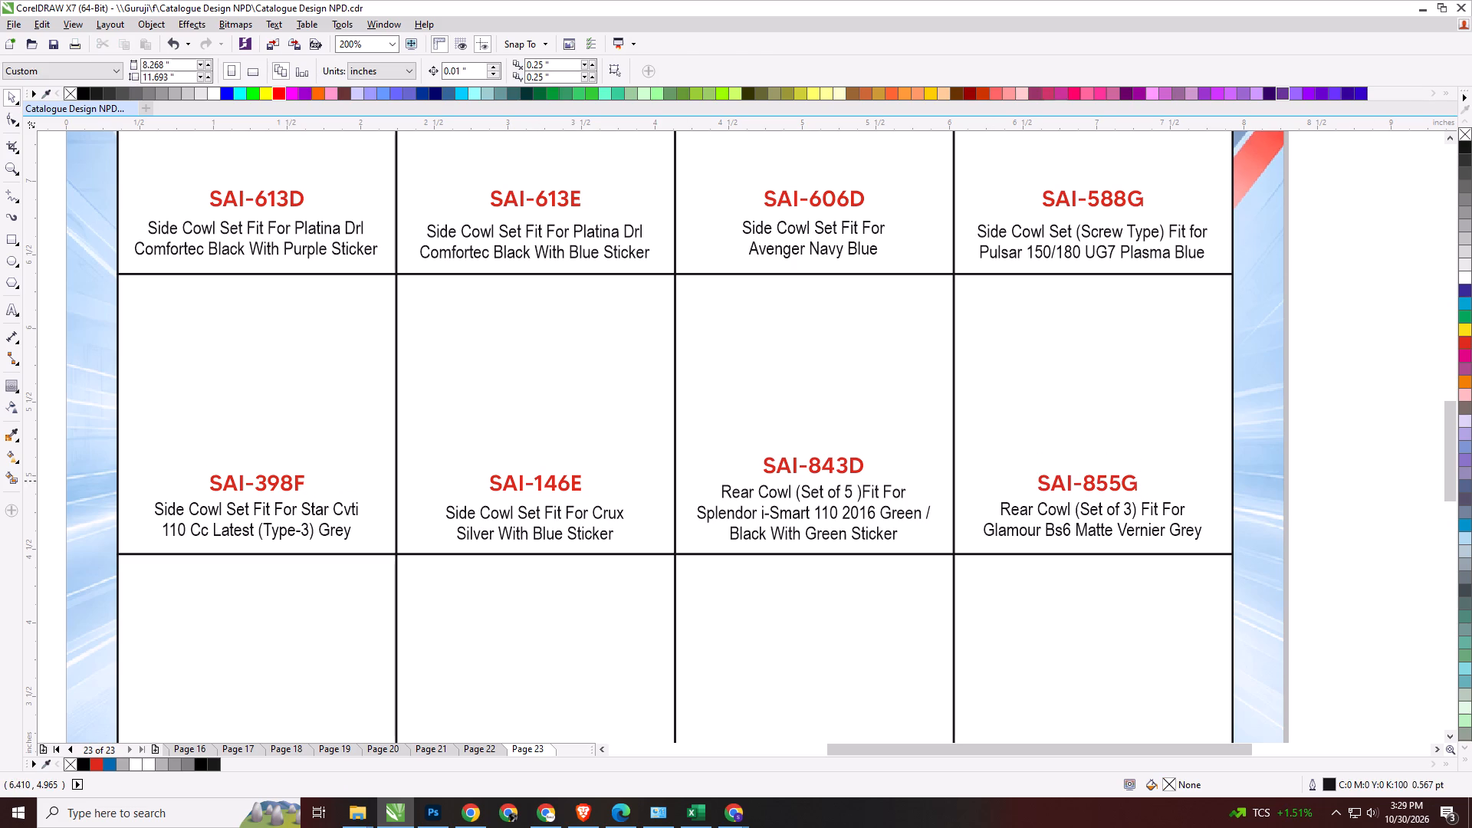
Replace the SAI-487I product code in the row below with SAI-377F from the Excel list.
scroll(620, 427, "down", 1)
scroll(639, 472, "up", 1)
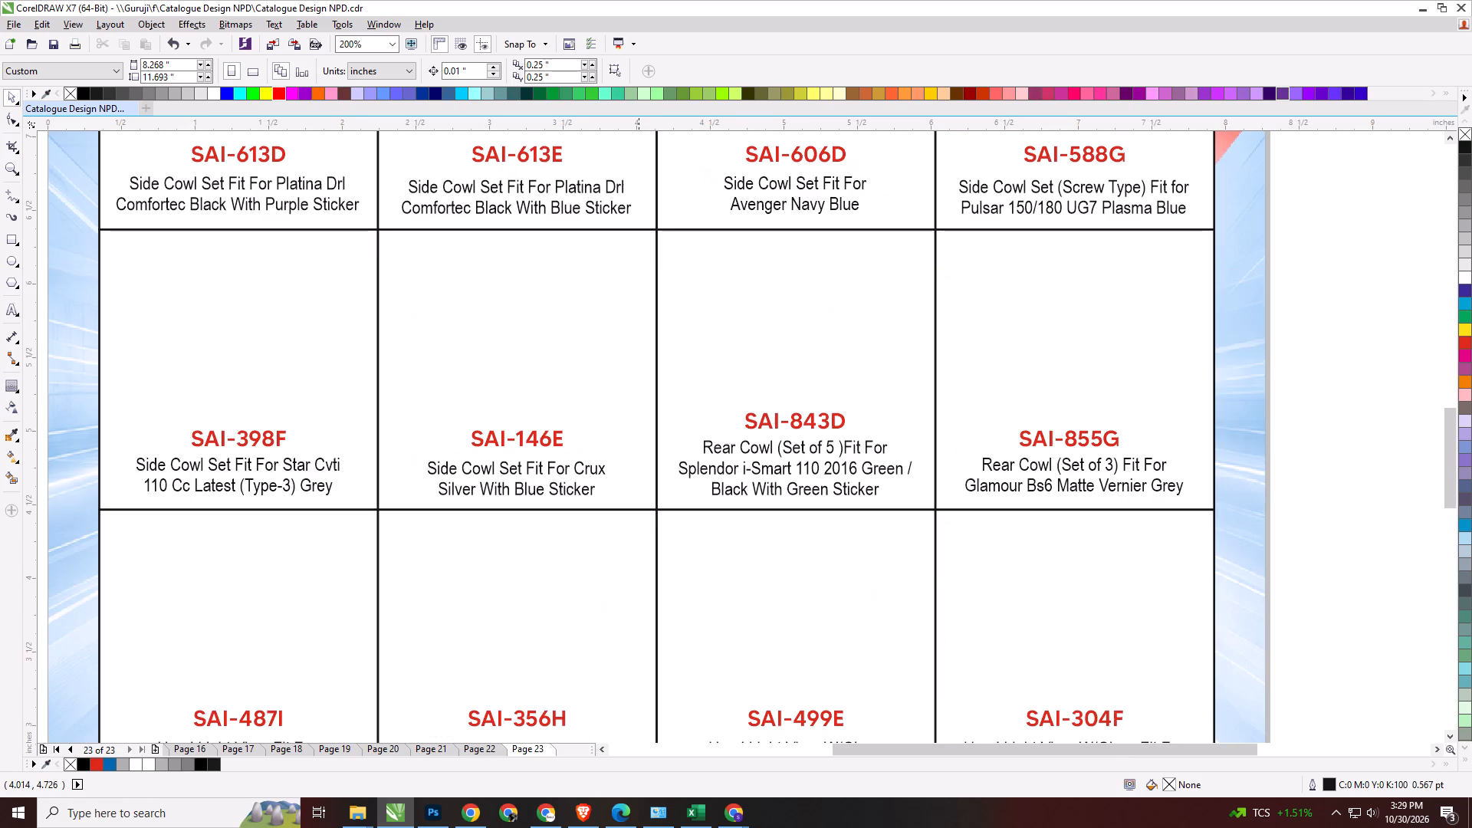
left_click_drag(1451, 444, 1448, 459)
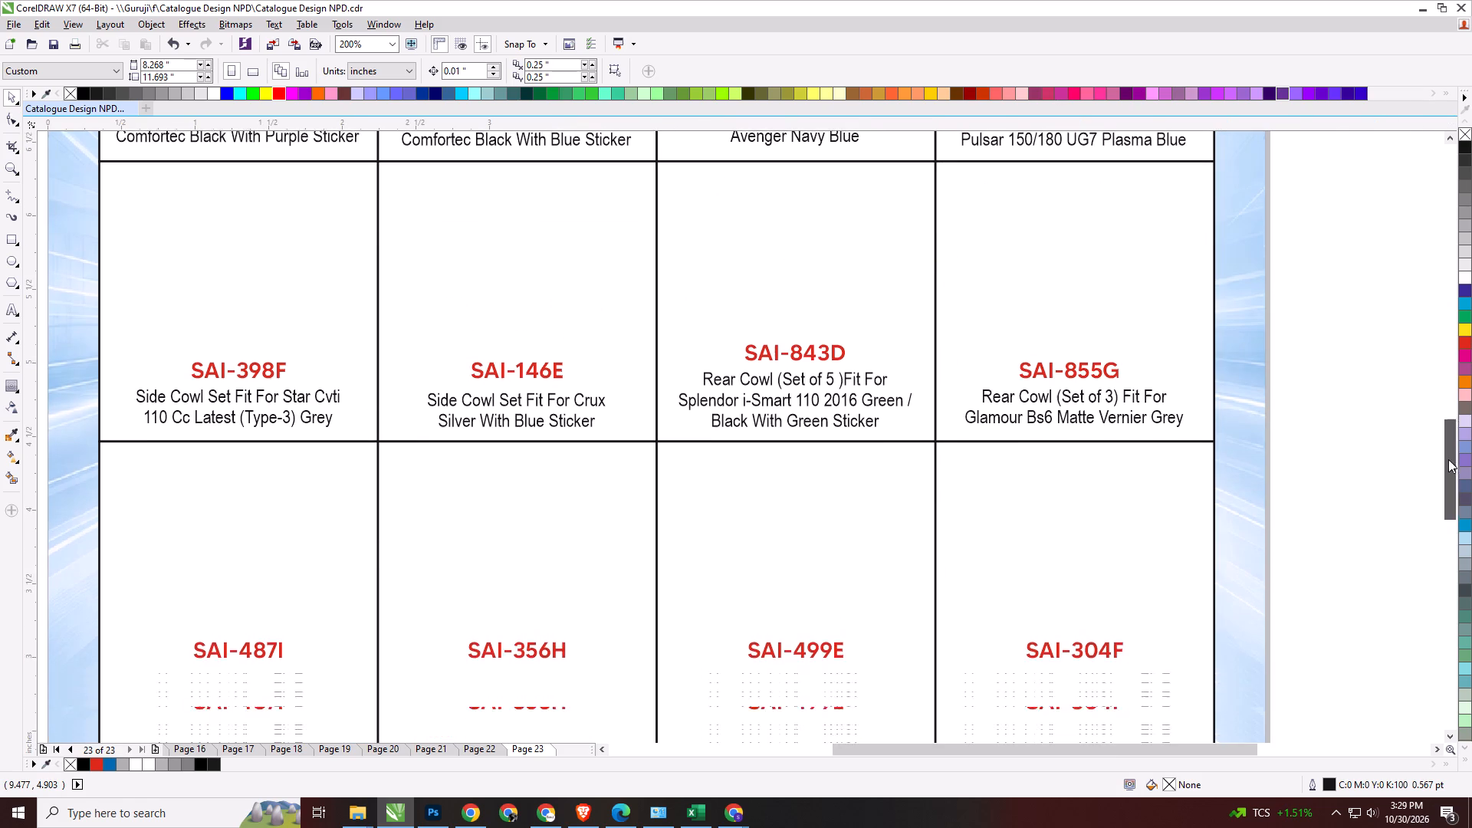
left_click_drag(1448, 459, 1444, 477)
key("alt+Tab")
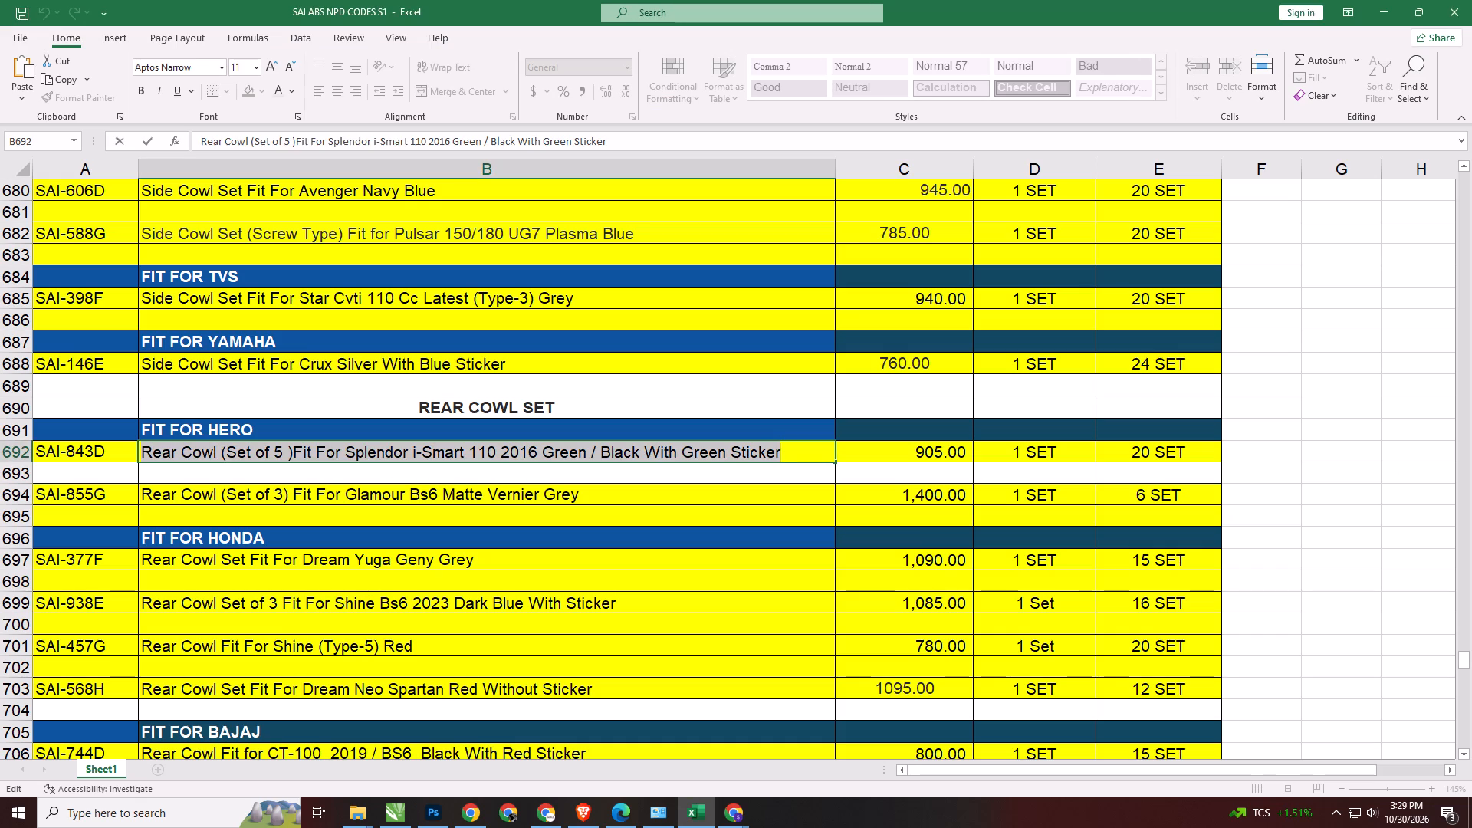
double_click(110, 563)
key("ctrl+a")
key("ctrl+c")
key("alt+Tab")
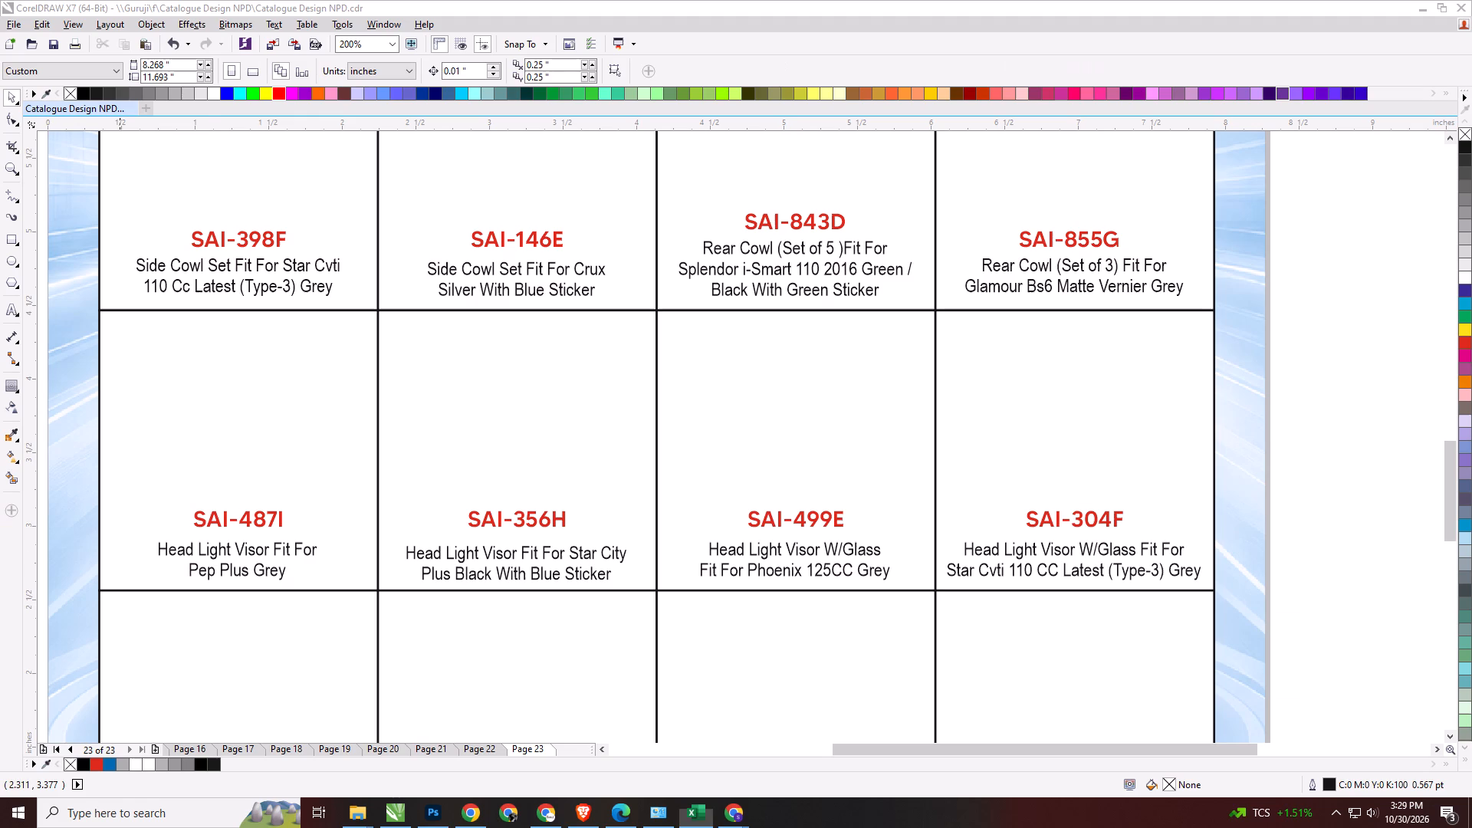
double_click(249, 518)
key("ctrl+a")
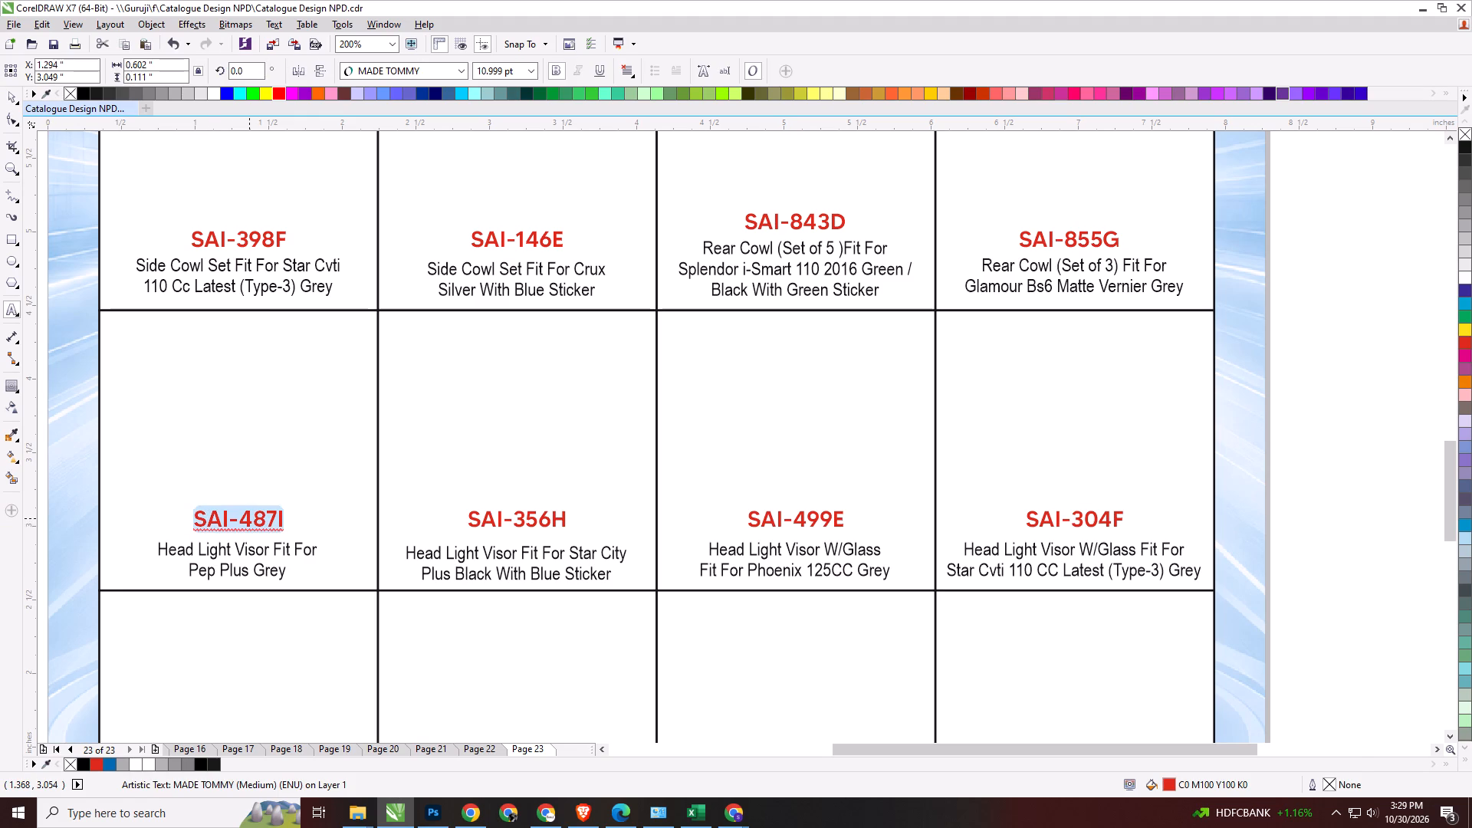
key("ctrl+c")
key("alt+Tab")
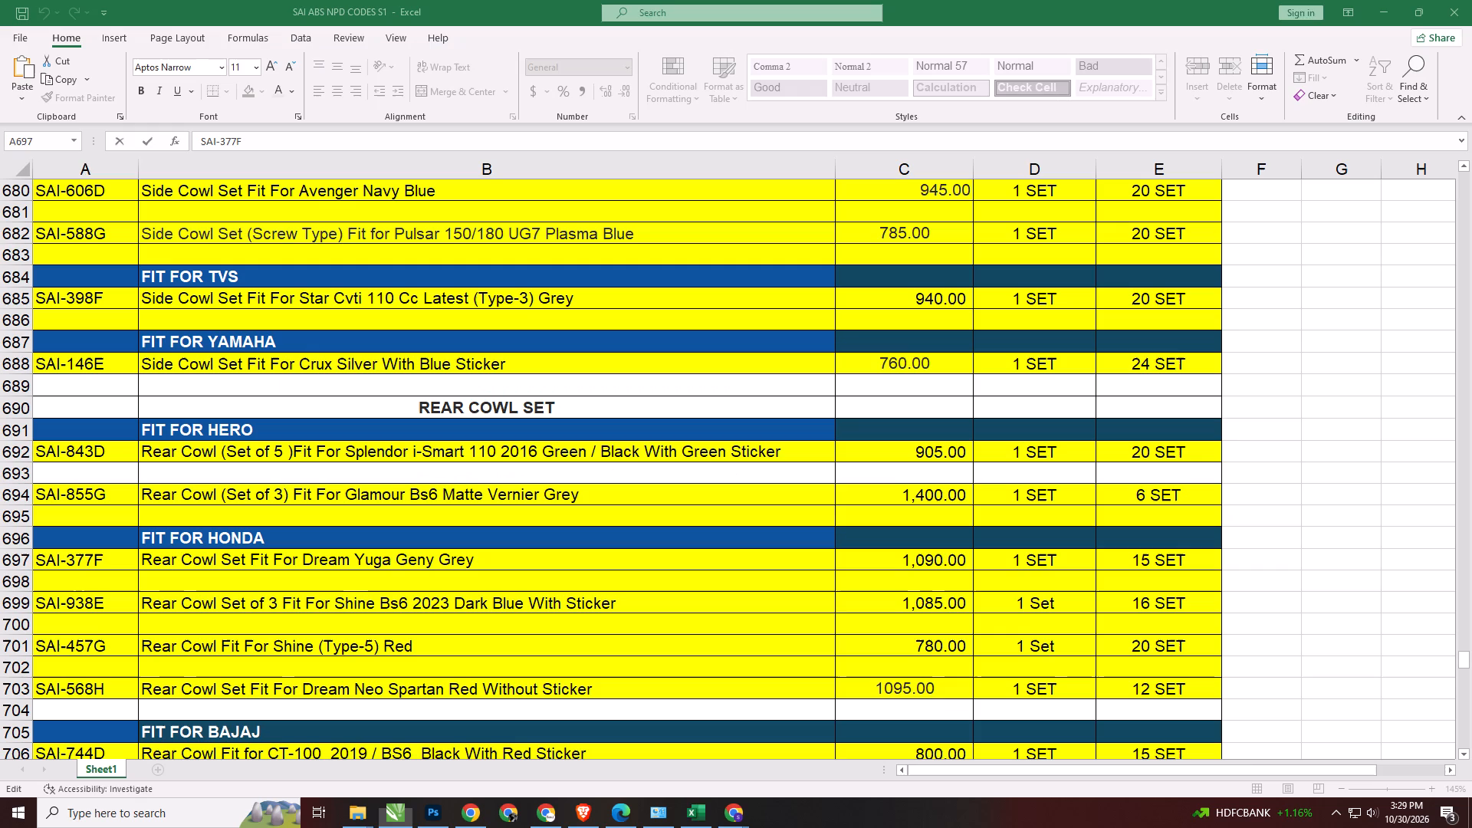
left_click(115, 570)
double_click(115, 564)
key("ctrl+a")
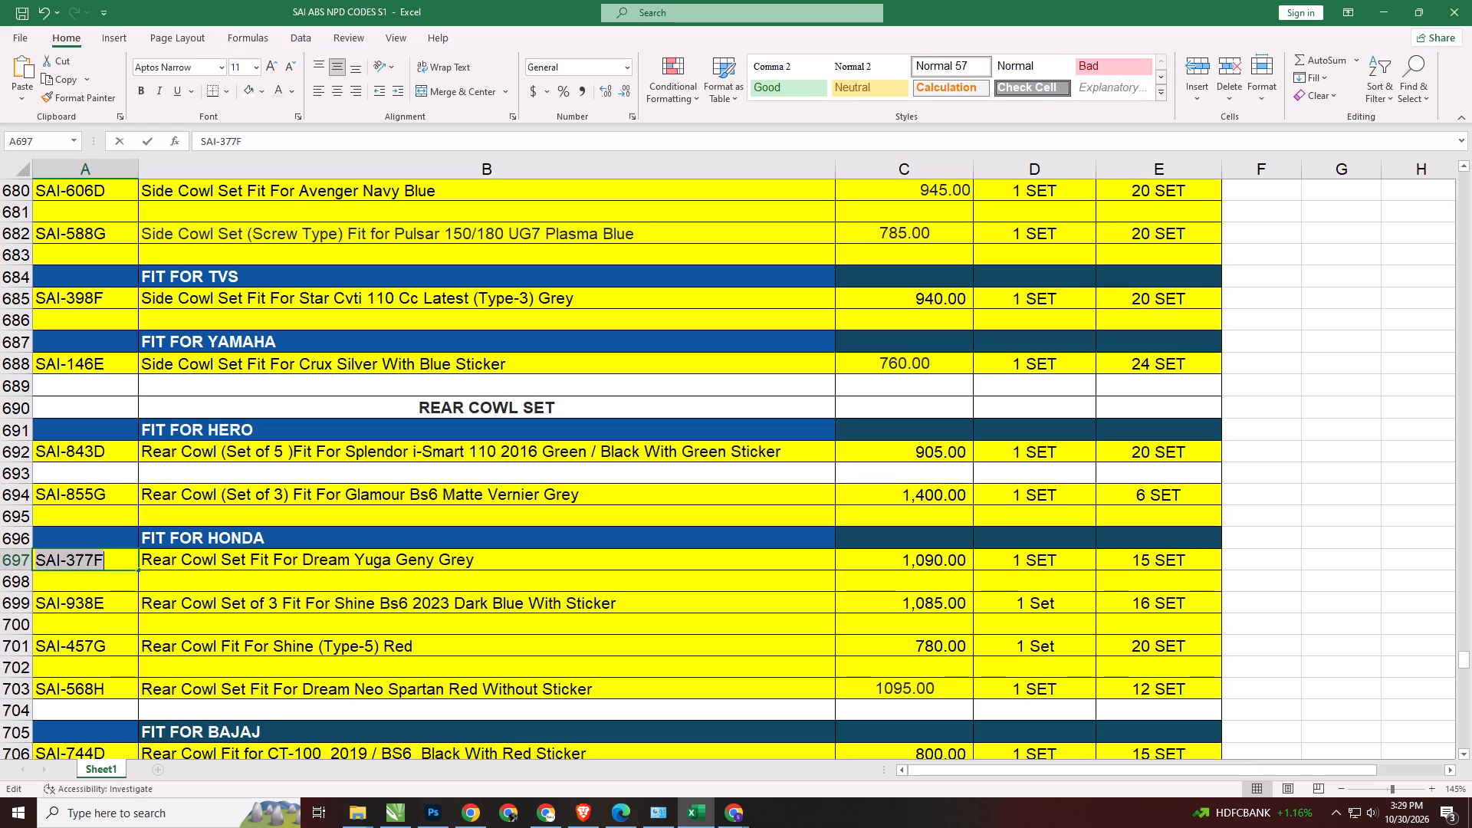
key("ctrl+c")
key("alt+Tab")
key("ctrl+v")
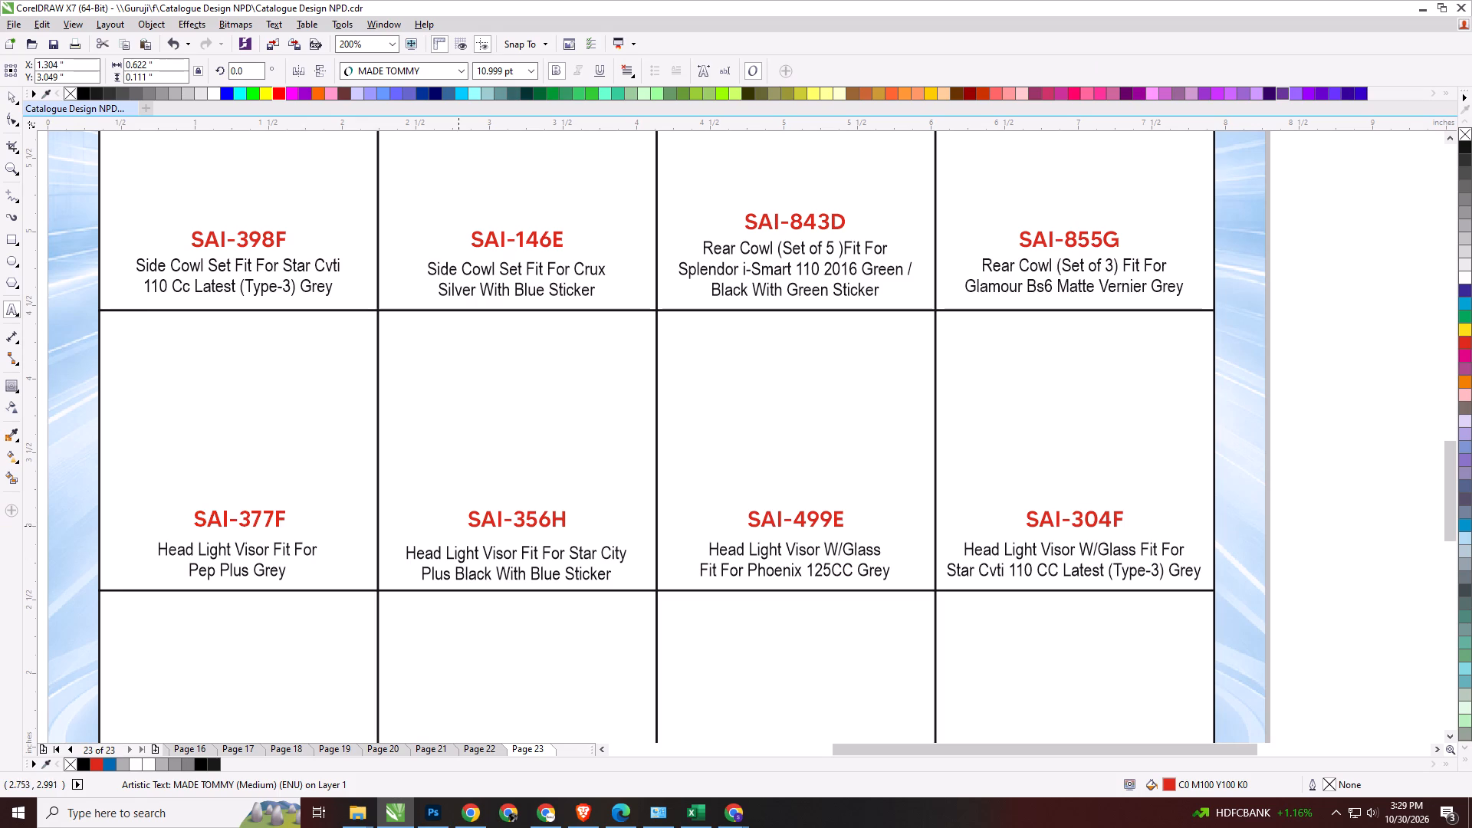
Replace the SAI-356H product code with SAI-938E from Excel.
left_click(484, 522)
key("ctrl+a")
key("alt+Tab")
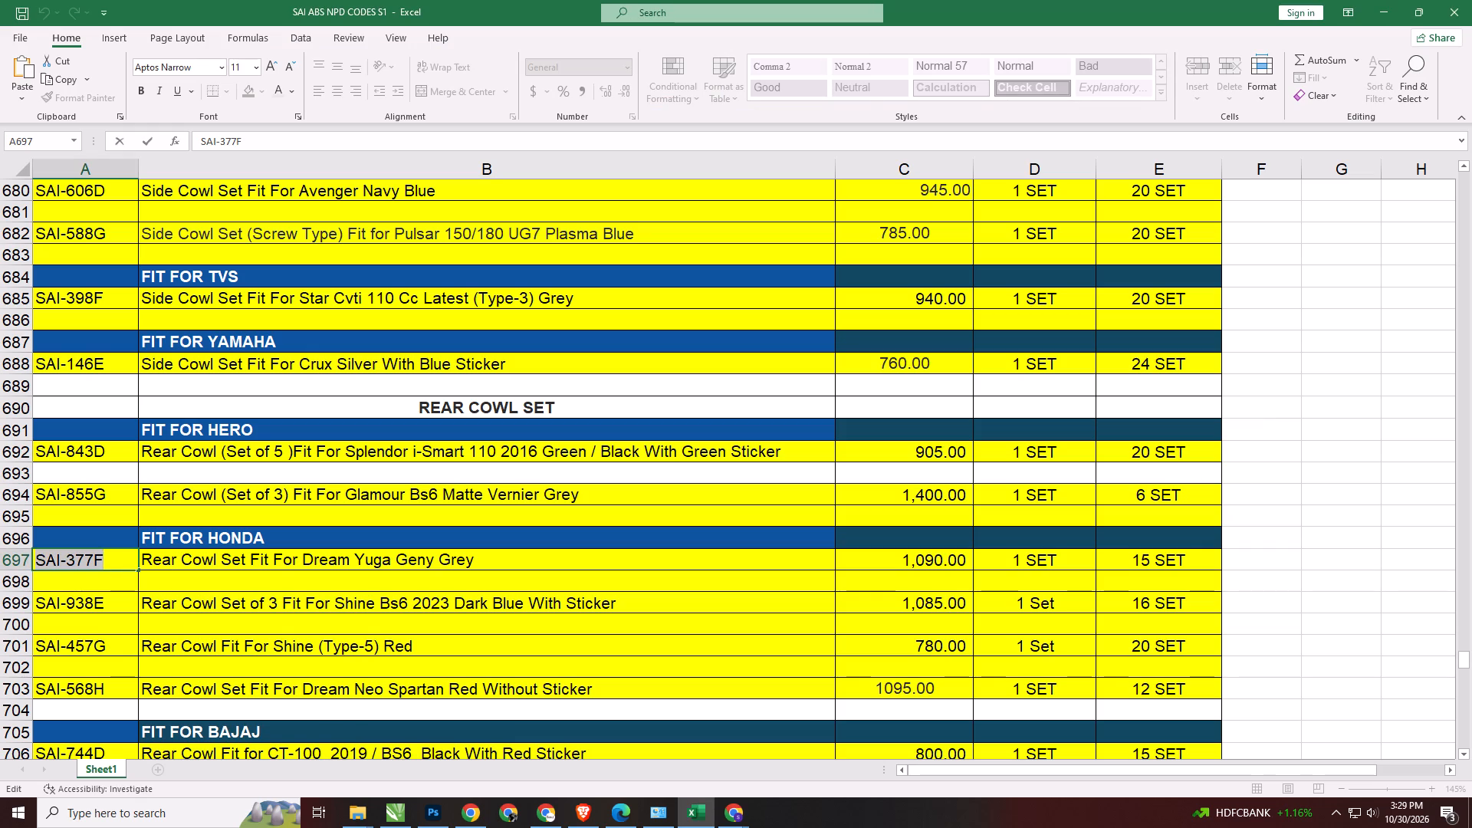
double_click(99, 603)
key("ctrl+a")
key("ctrl+c")
key("alt+Tab")
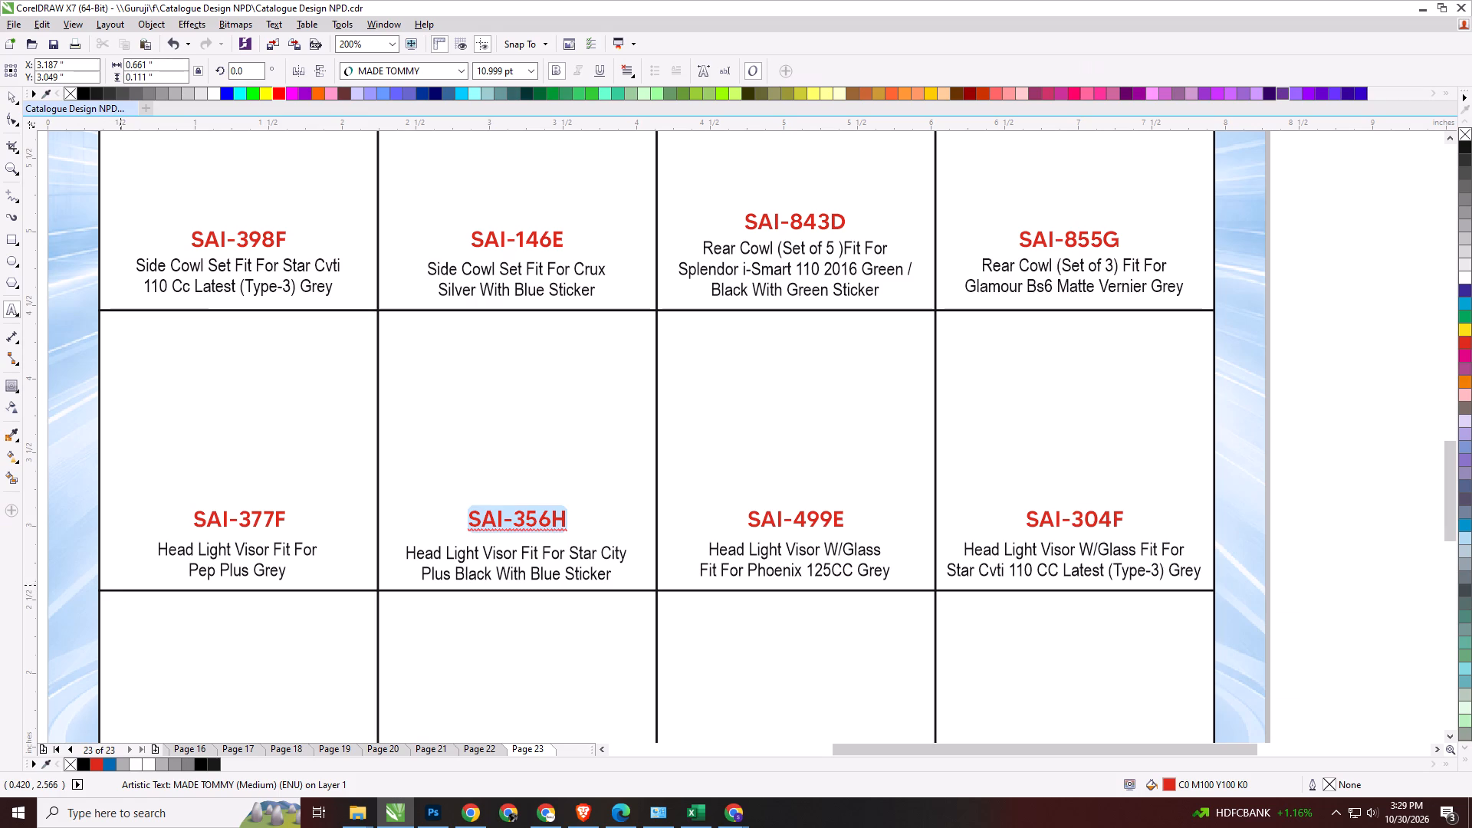
key("ctrl+v")
Replace the SAI-499E product code with SAI-457G from Excel.
left_click(767, 522)
key("ctrl+a")
key("alt+Tab")
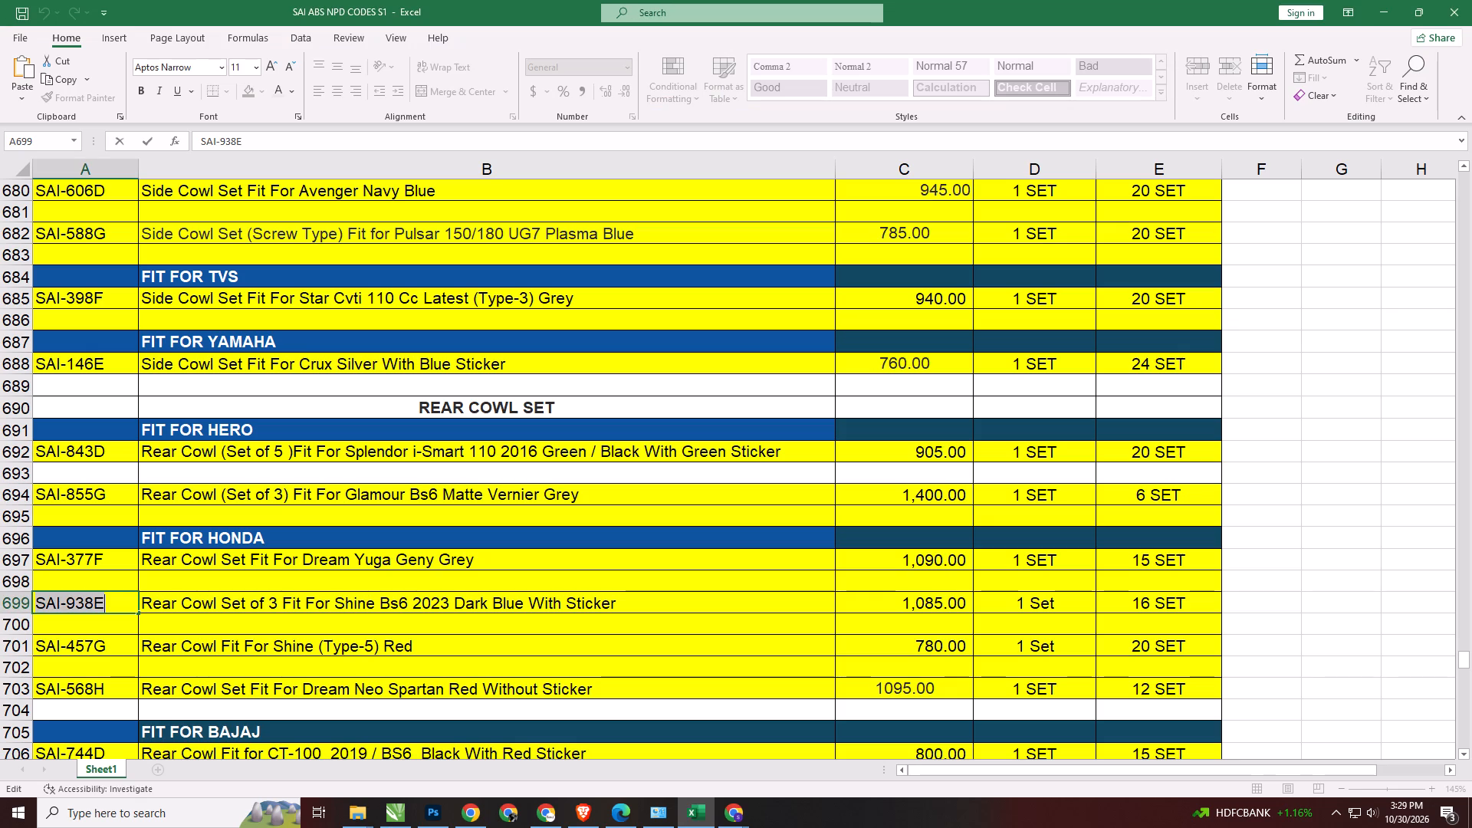
double_click(111, 647)
key("ctrl+a")
key("ctrl+c")
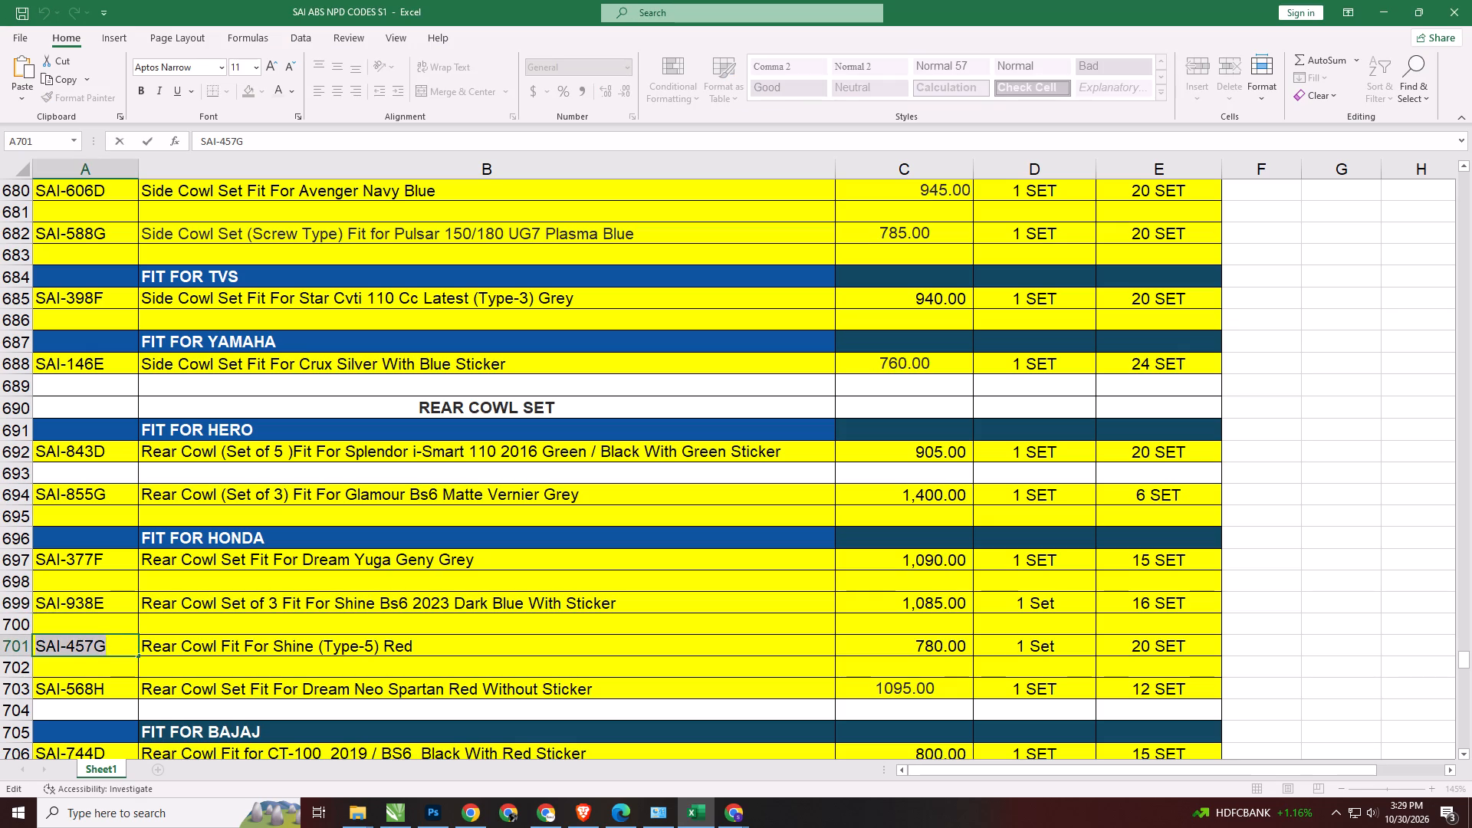
key("alt+Tab")
key("ctrl+v")
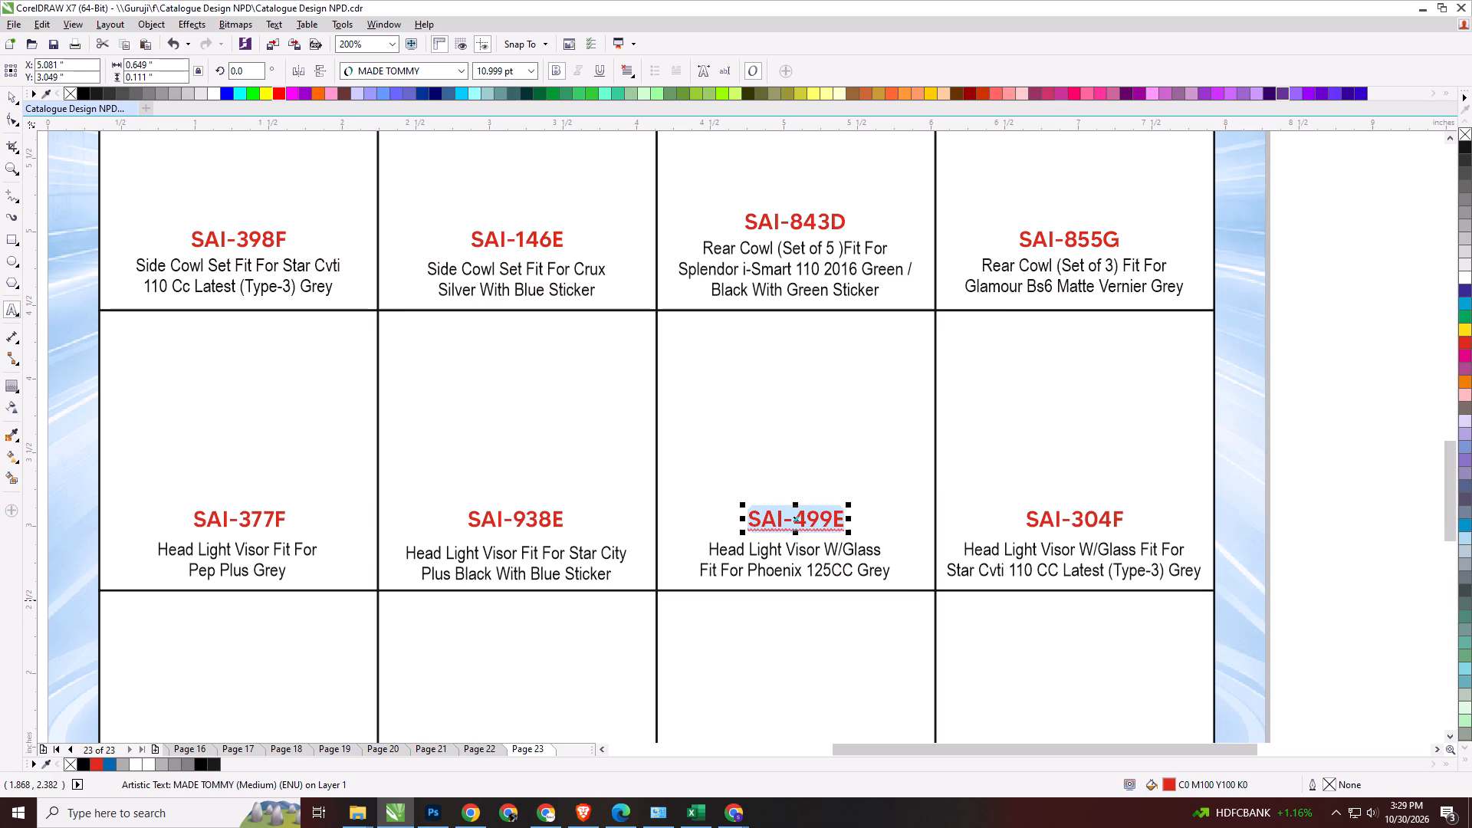
Replace the SAI-304F product code with SAI-568H from Excel and leave text editing.
left_click(1095, 521)
key("ctrl+a")
key("alt+Tab")
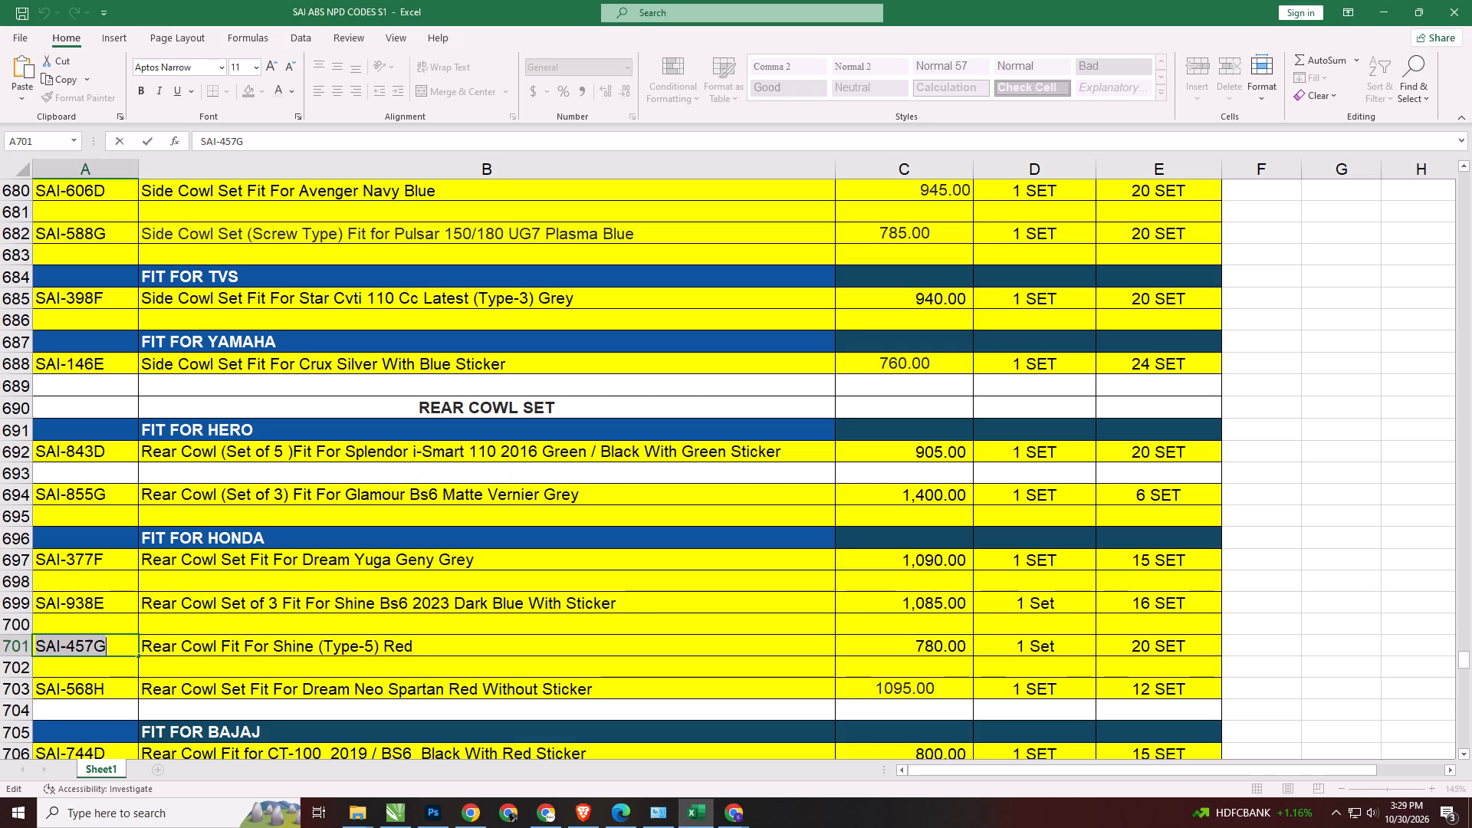
double_click(120, 692)
key("ctrl+a")
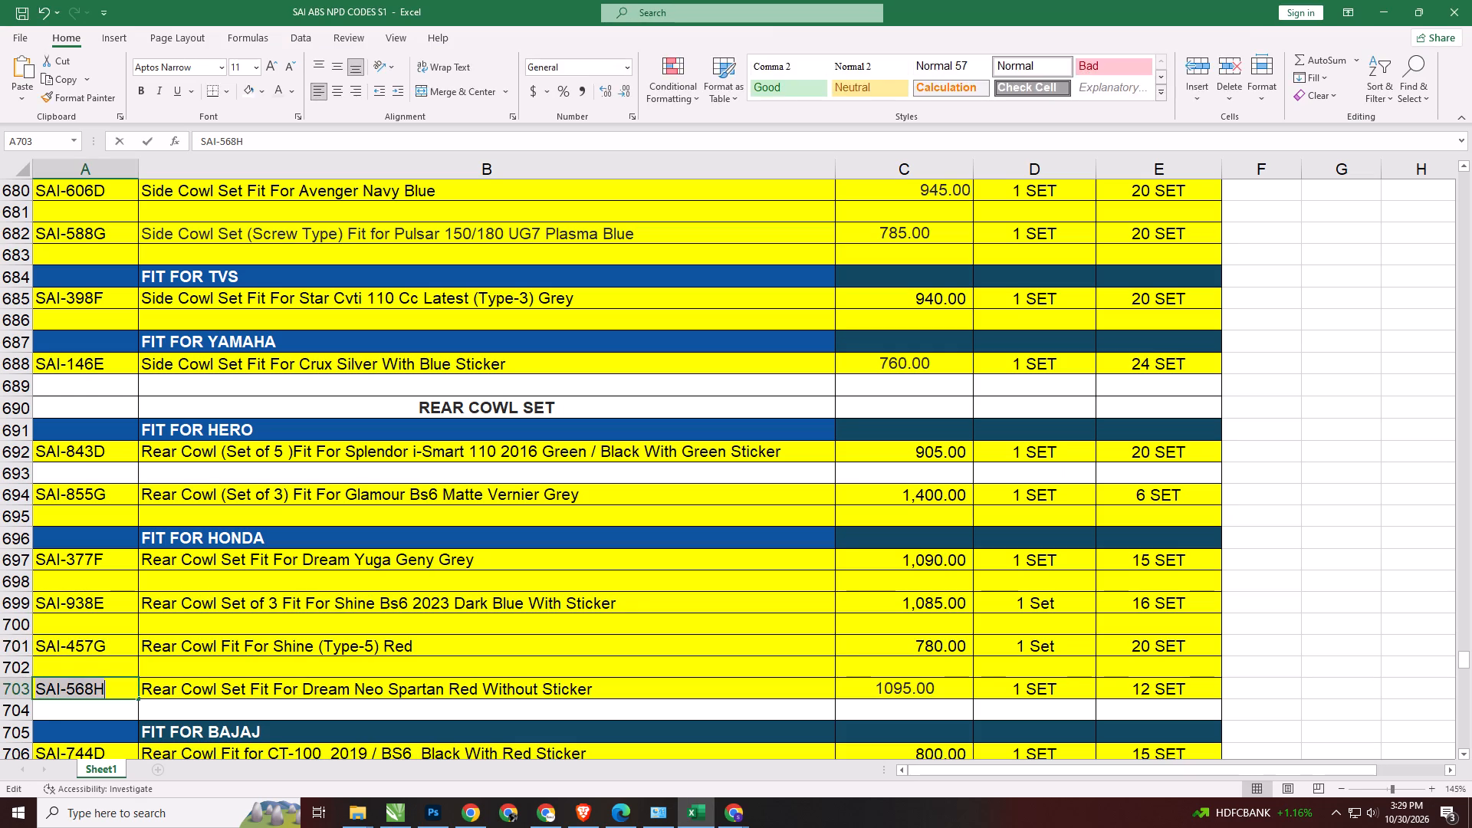
key("ctrl+c")
key("alt+Tab")
key("ctrl+v")
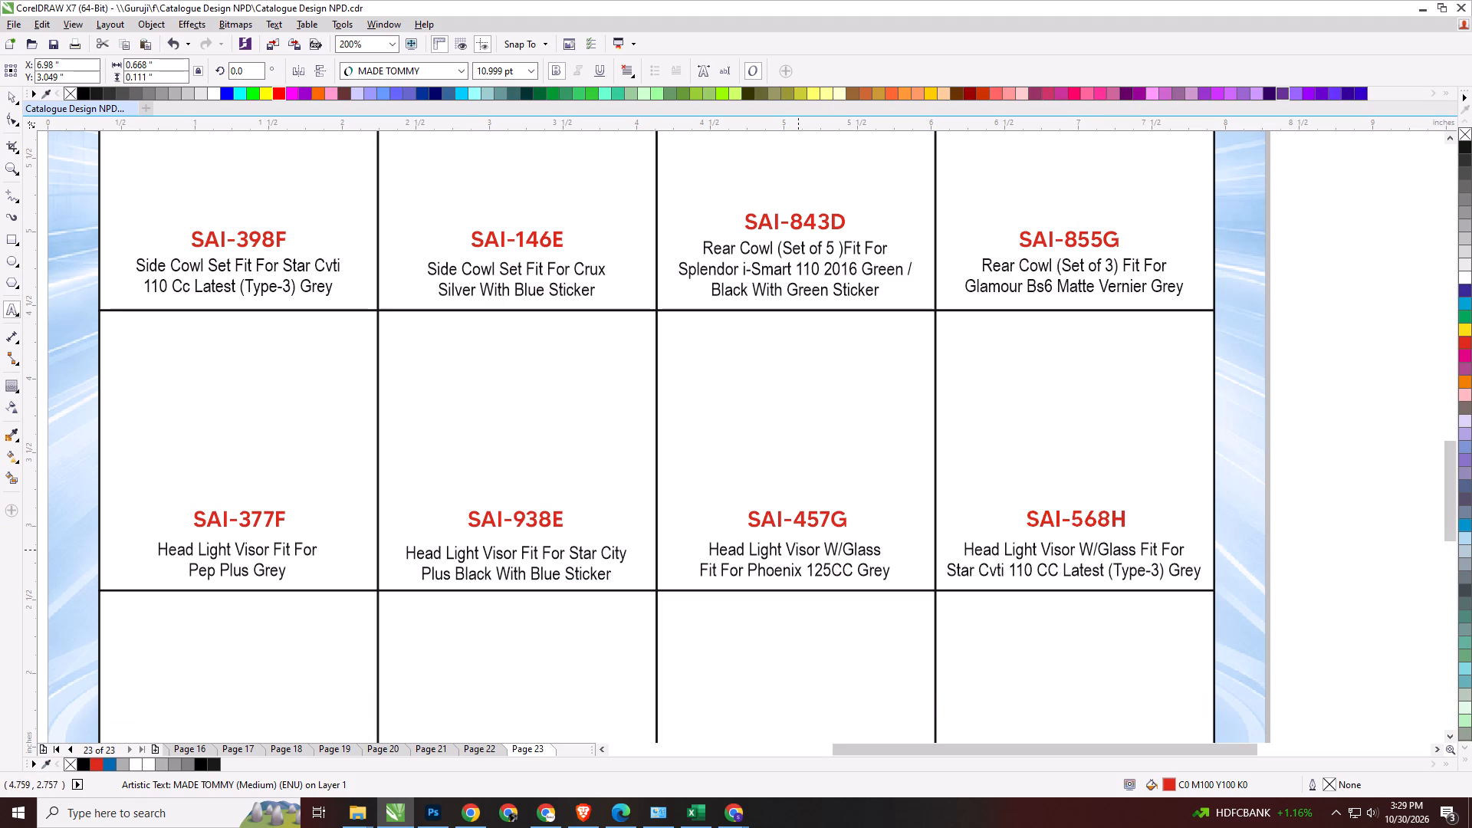
left_click(5, 91)
Replace the SAI-568H description with Excel's "Rear Cowl Set Fit For Dream Neo Spartan Red Without Sticker", breaking the line after "Dream".
left_click_drag(1453, 477, 1451, 498)
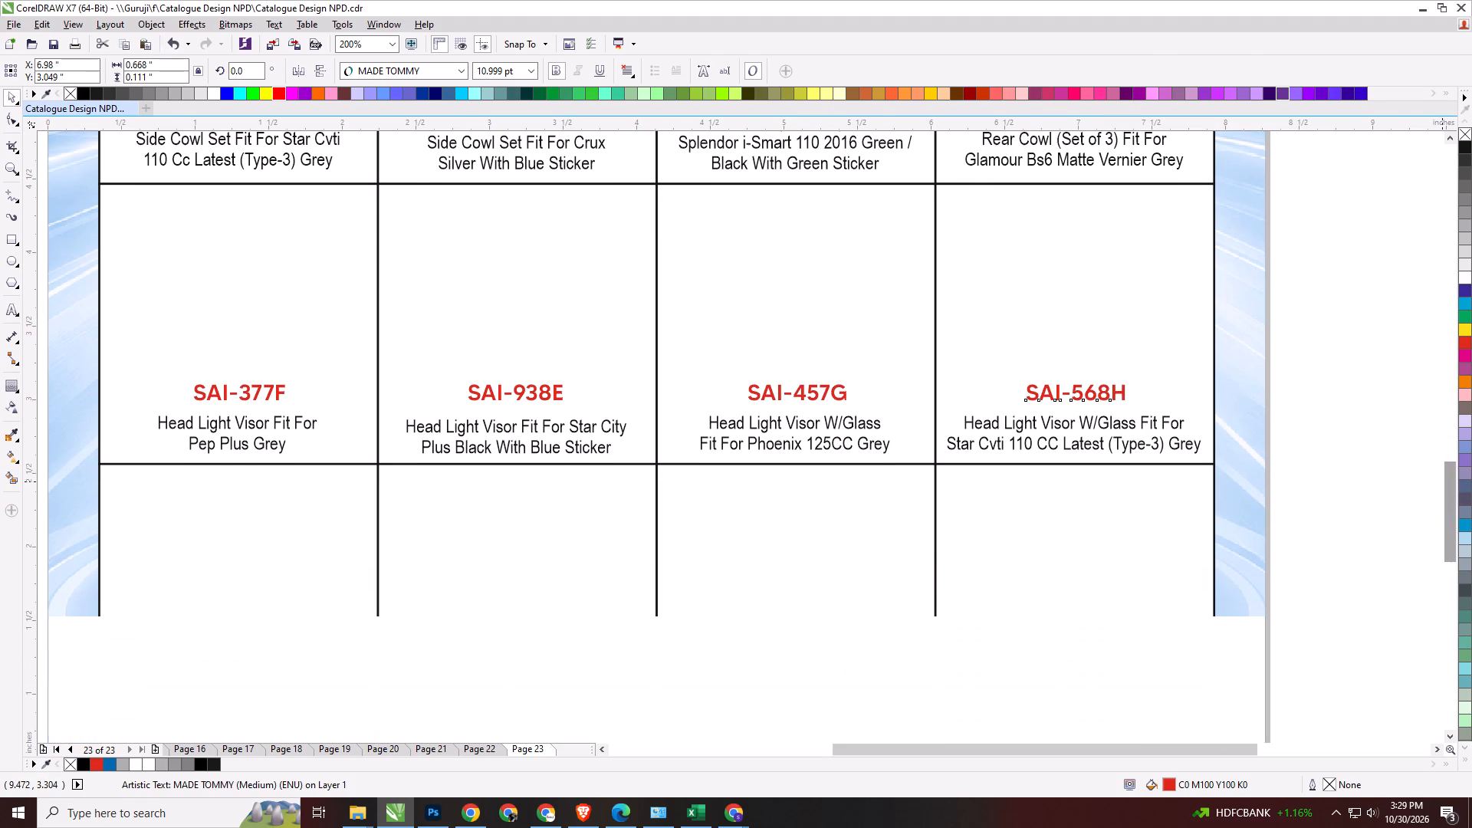
key("alt+Tab")
key("alt+Tab")
double_click(1122, 445)
key("ctrl+a")
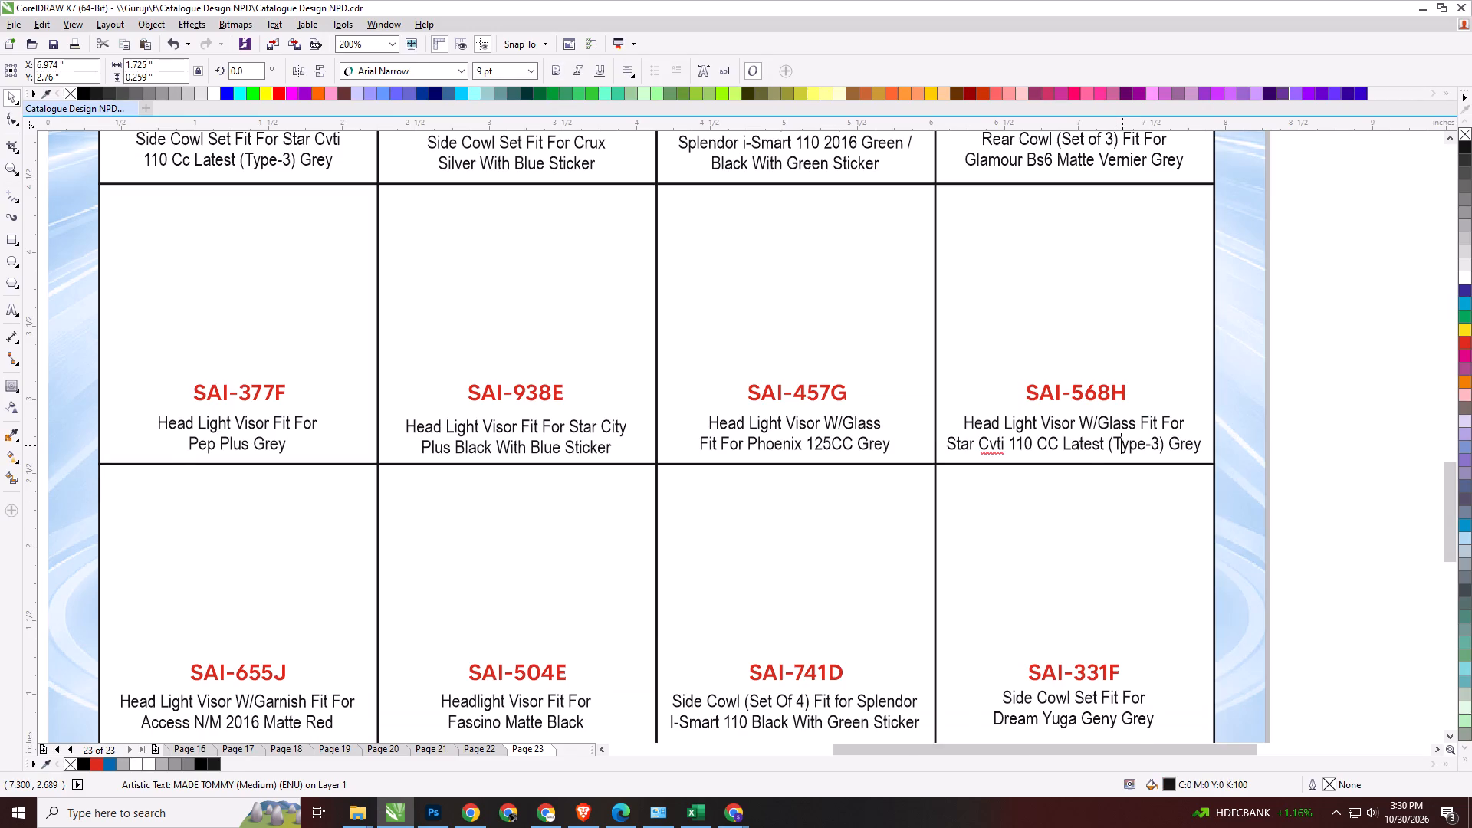
key("alt+Tab")
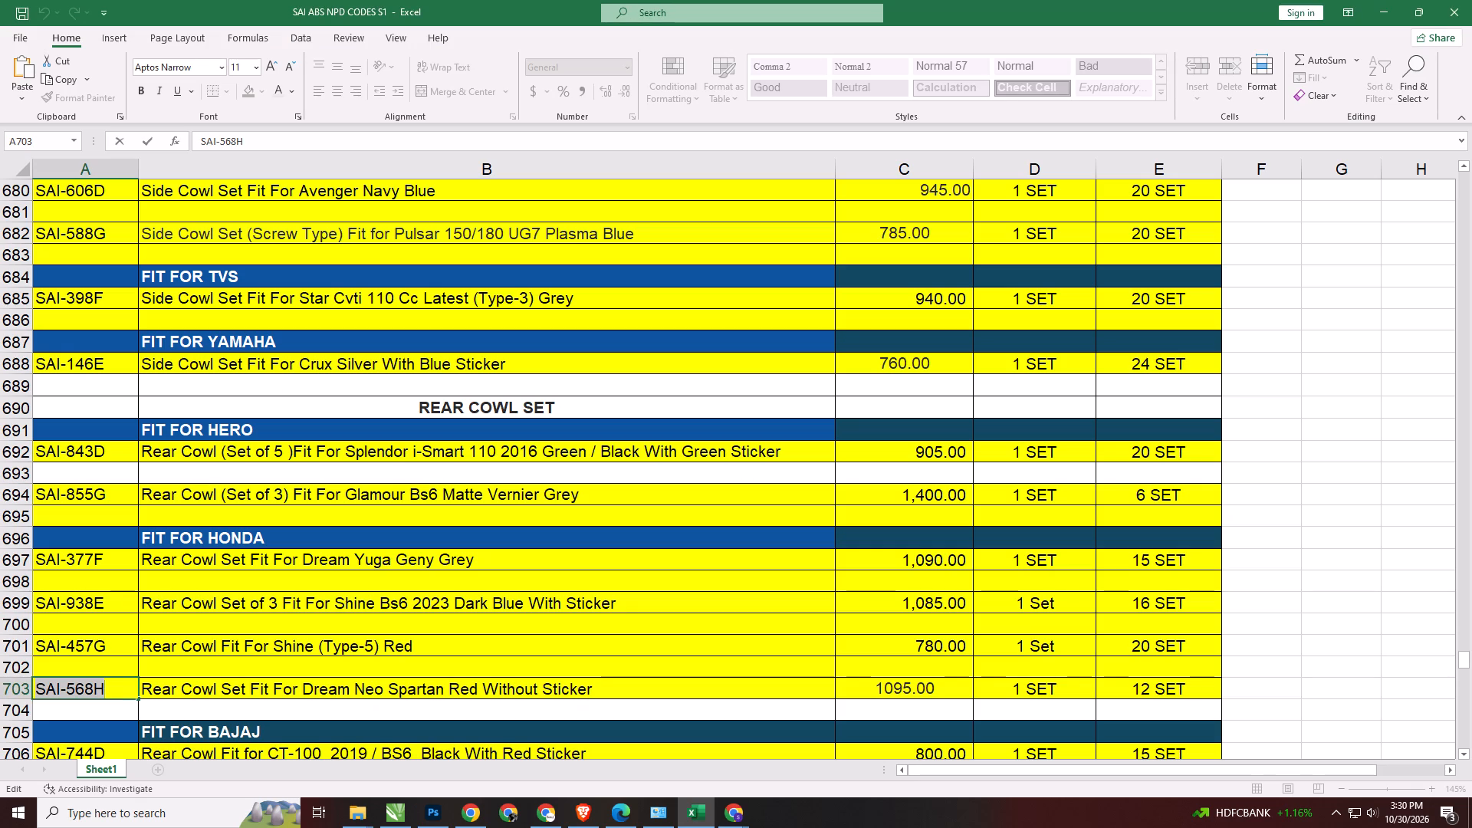
double_click(424, 692)
key("ctrl+a")
key("ctrl+c")
key("alt+Tab")
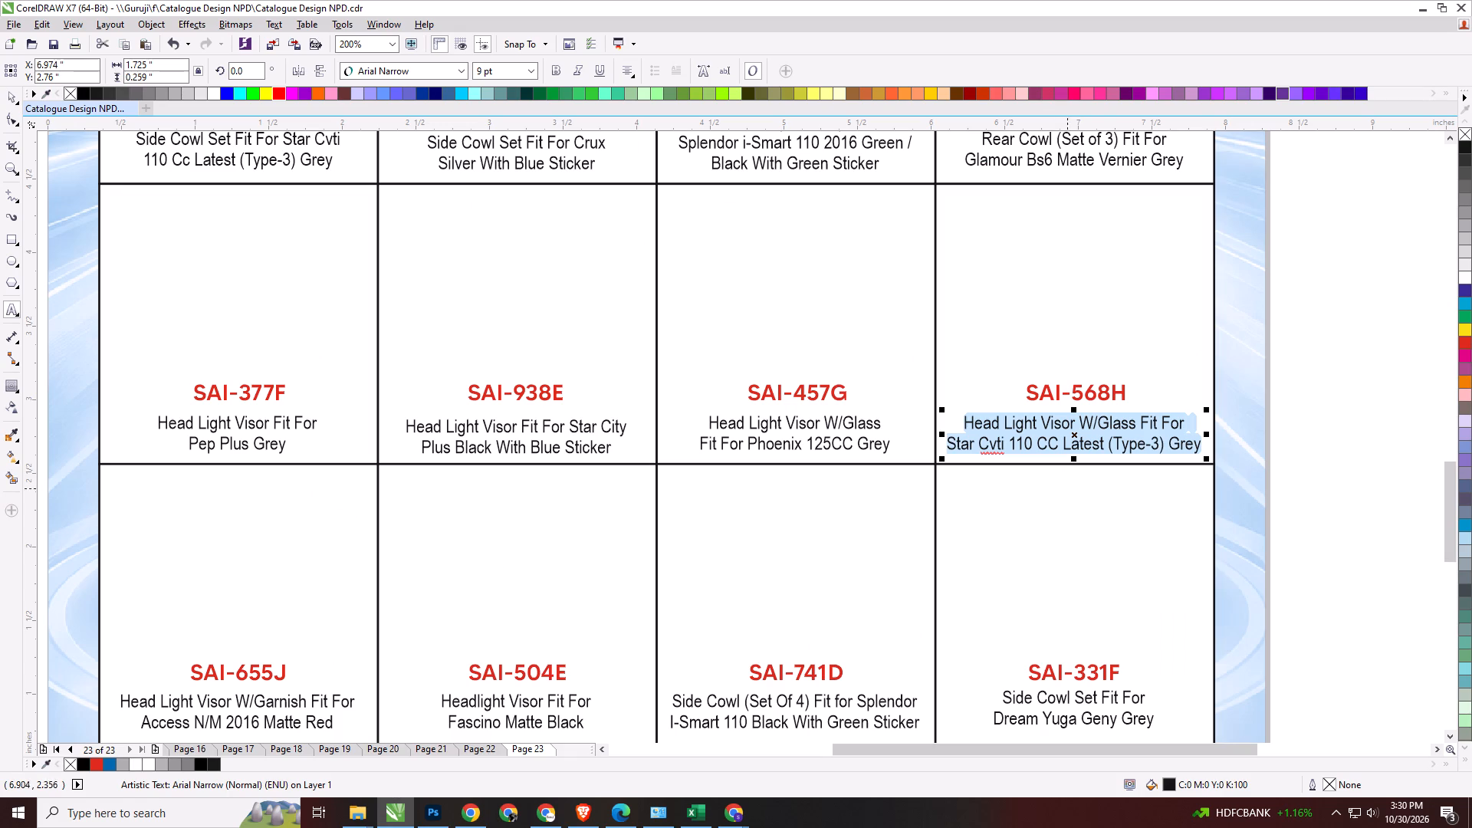
key("ctrl+v")
left_click(1066, 424)
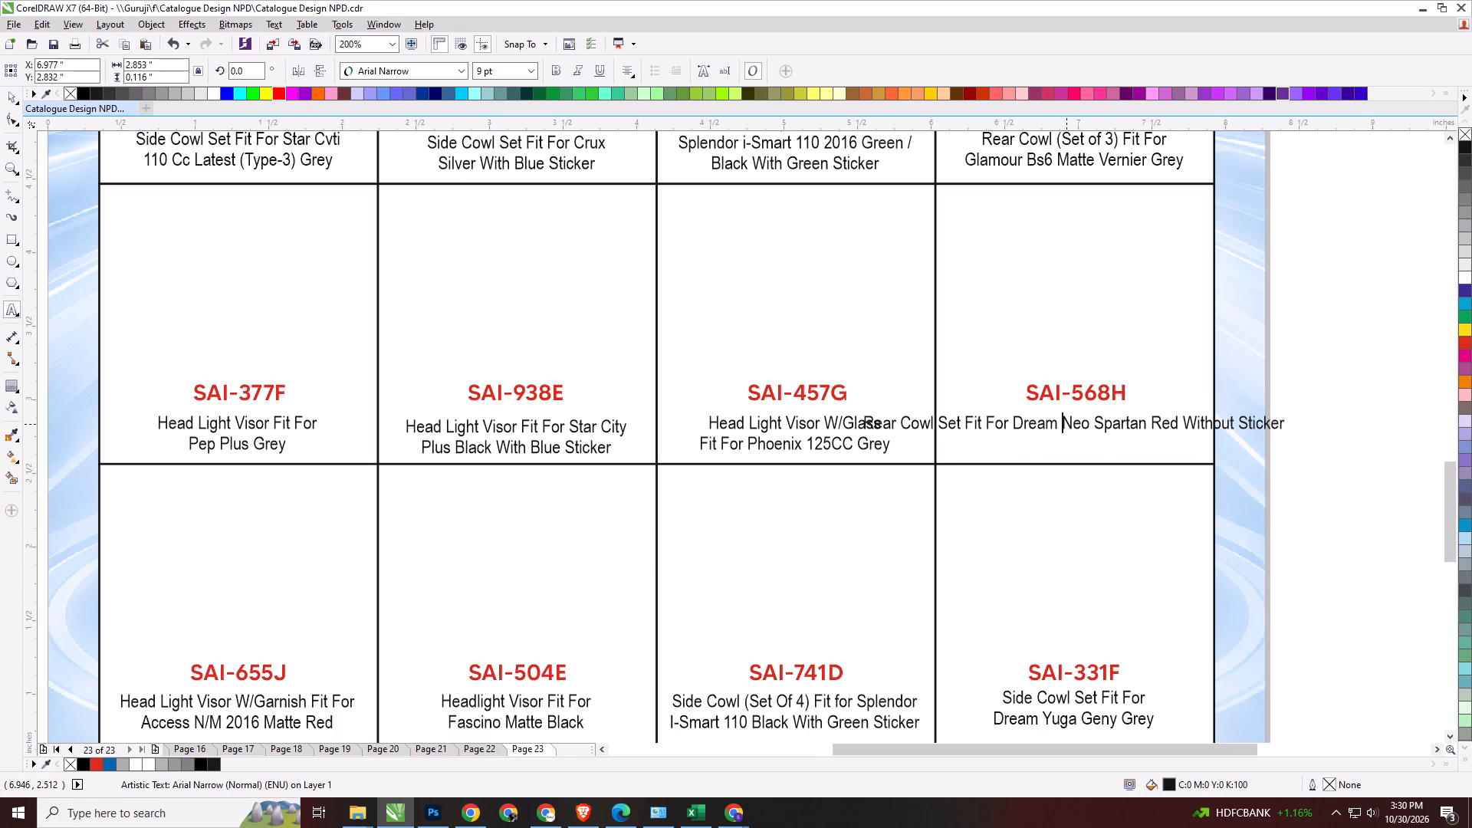
key("Return")
Replace the SAI-457G description with "Rear Cowl Fit For Shine (Type-5) Red" from Excel, breaking the line after "Fit For".
left_click(818, 448)
key("ctrl+a")
key("alt+Tab")
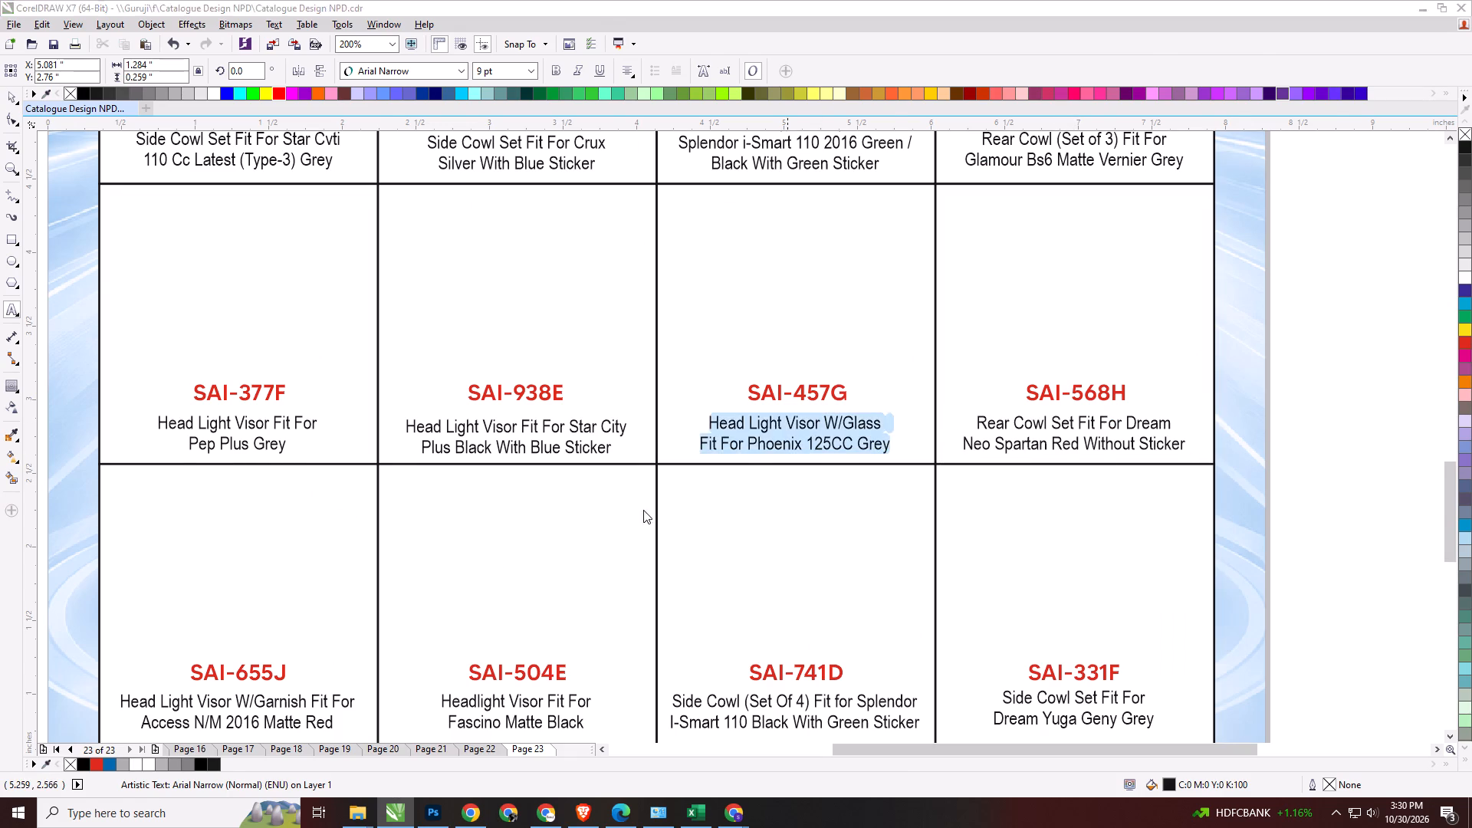
double_click(272, 649)
key("ctrl+a")
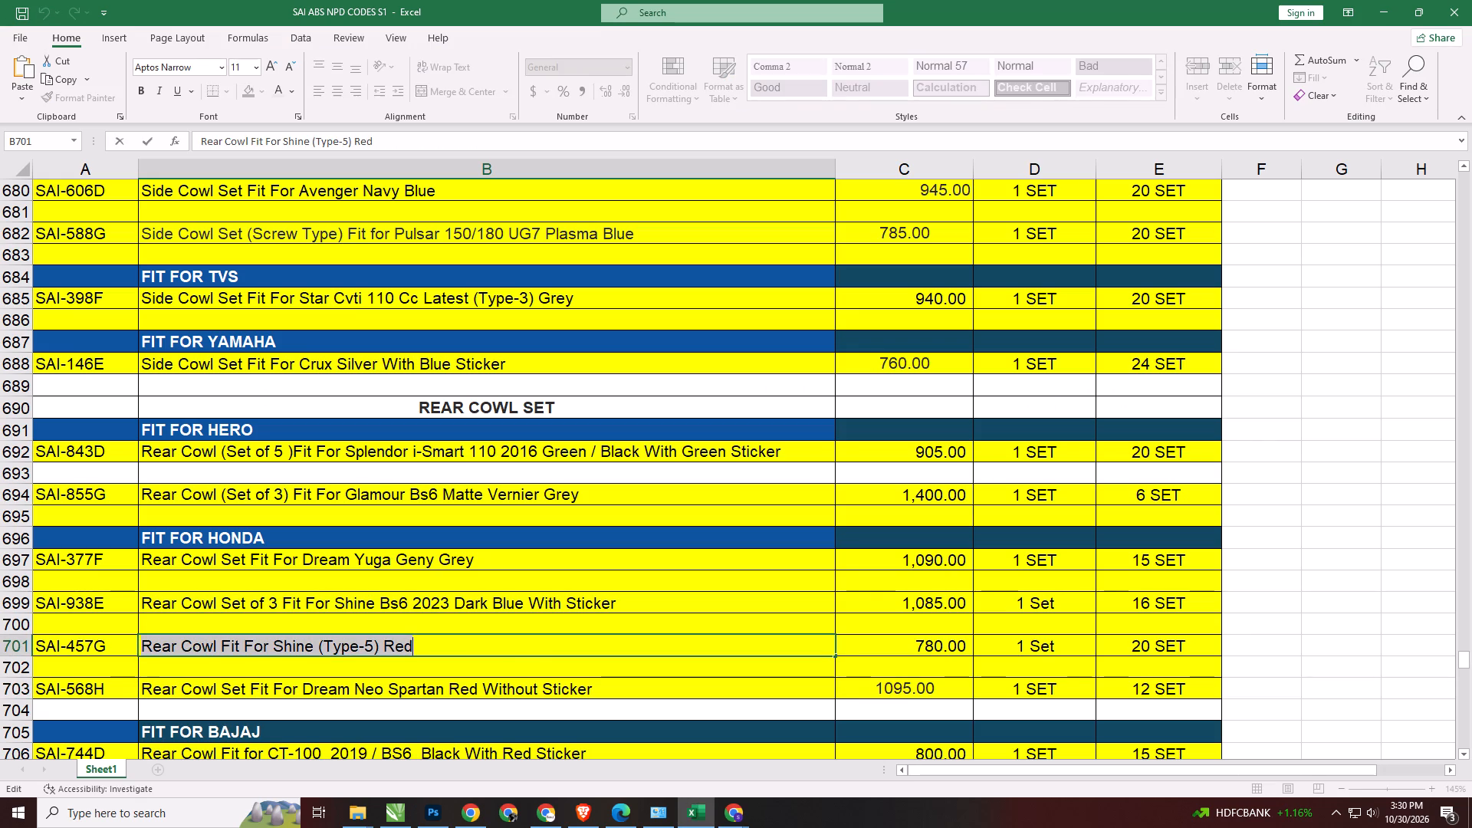
key("ctrl+c")
key("alt+Tab")
key("ctrl+v")
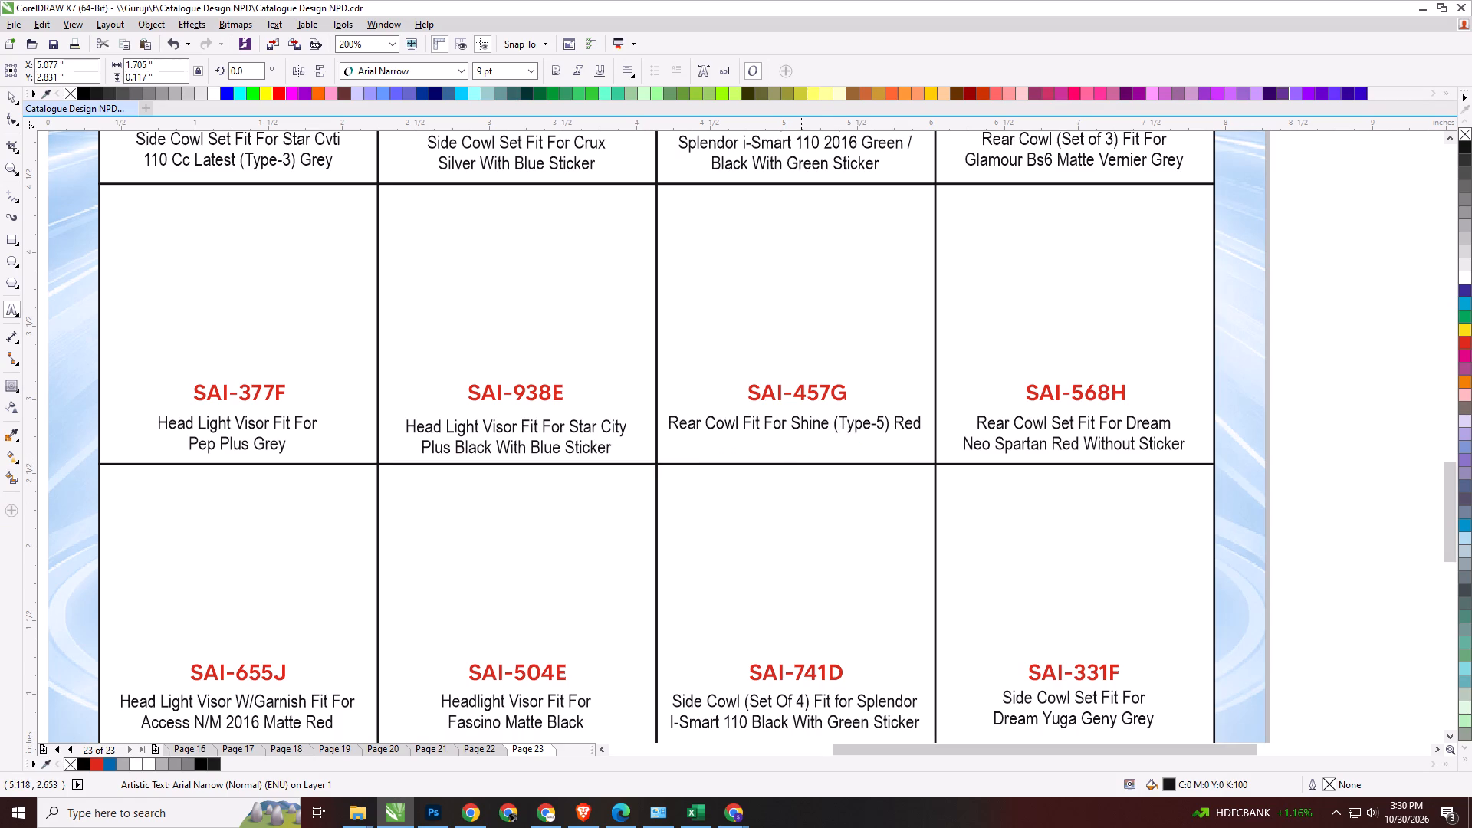
left_click(797, 423)
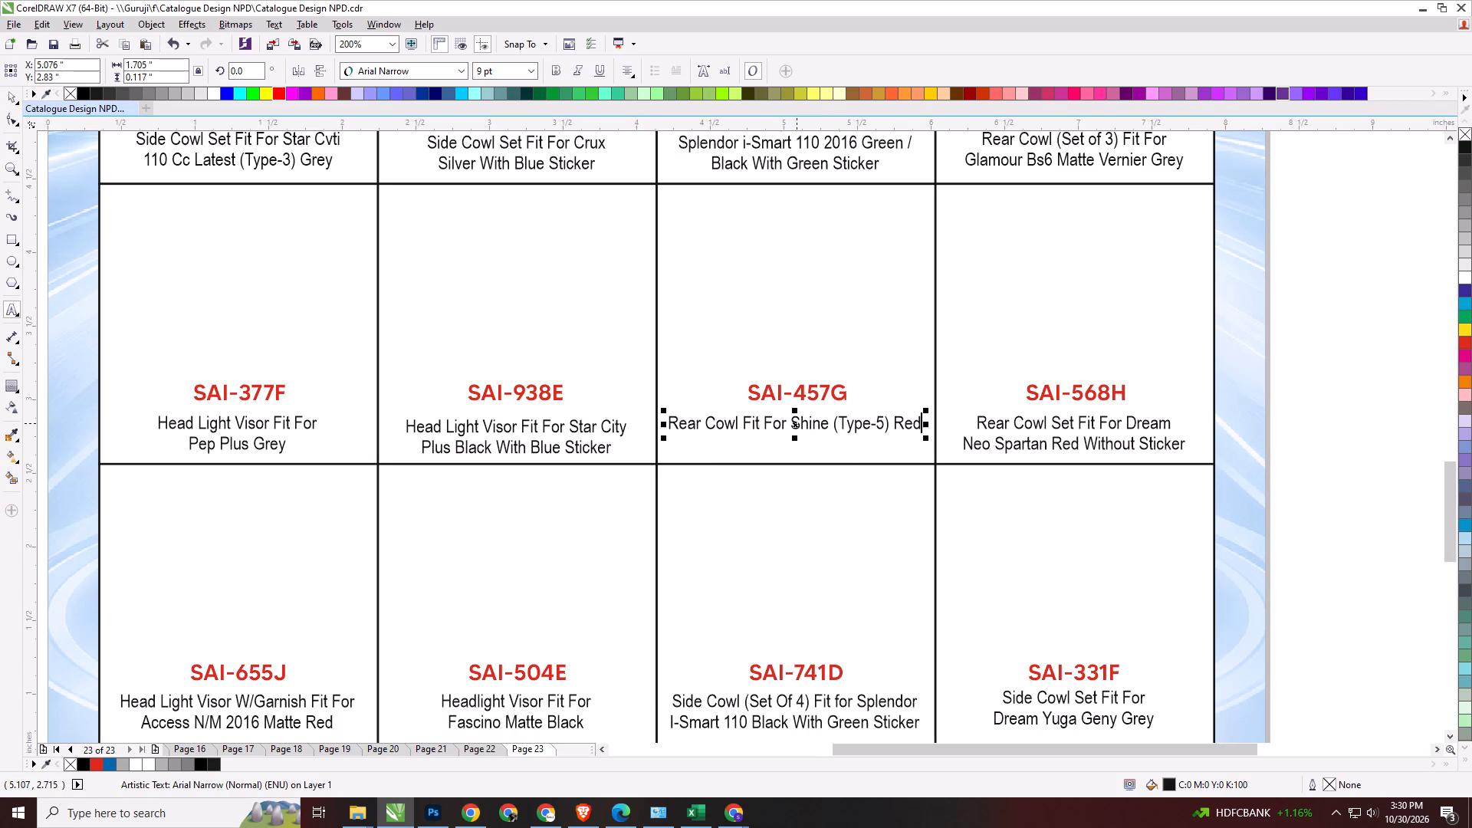
left_click(790, 424)
key("Return")
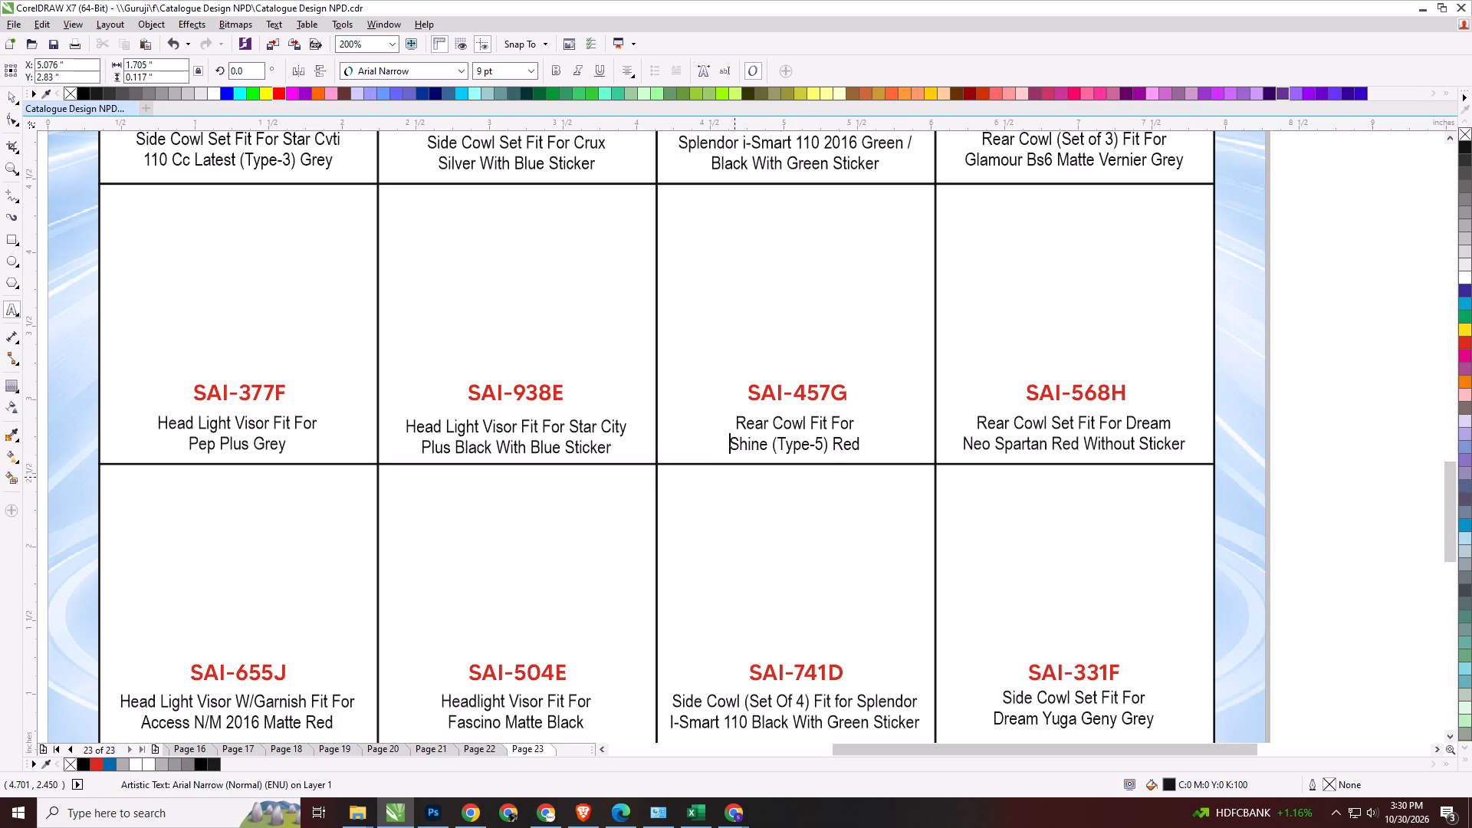
Replace the SAI-938E description with Excel's "Rear Cowl Set of 3 Fit For Shine Bs6 2023 Dark Blue With Sticker", breaking the line after "Shine".
left_click(571, 426)
key("ctrl+a")
key("alt+Tab")
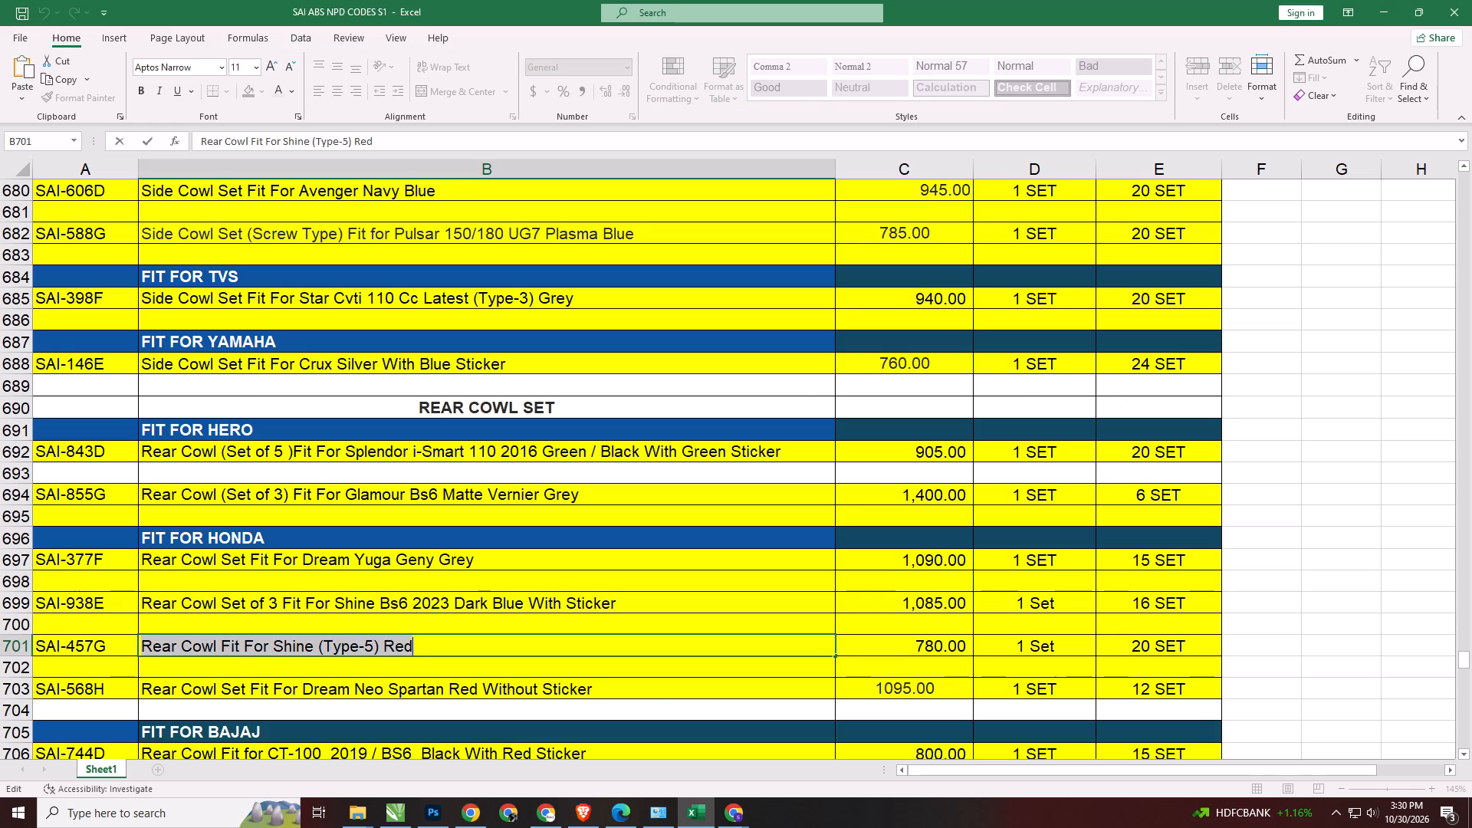
double_click(339, 602)
key("ctrl+a")
key("ctrl+c")
key("alt+Tab")
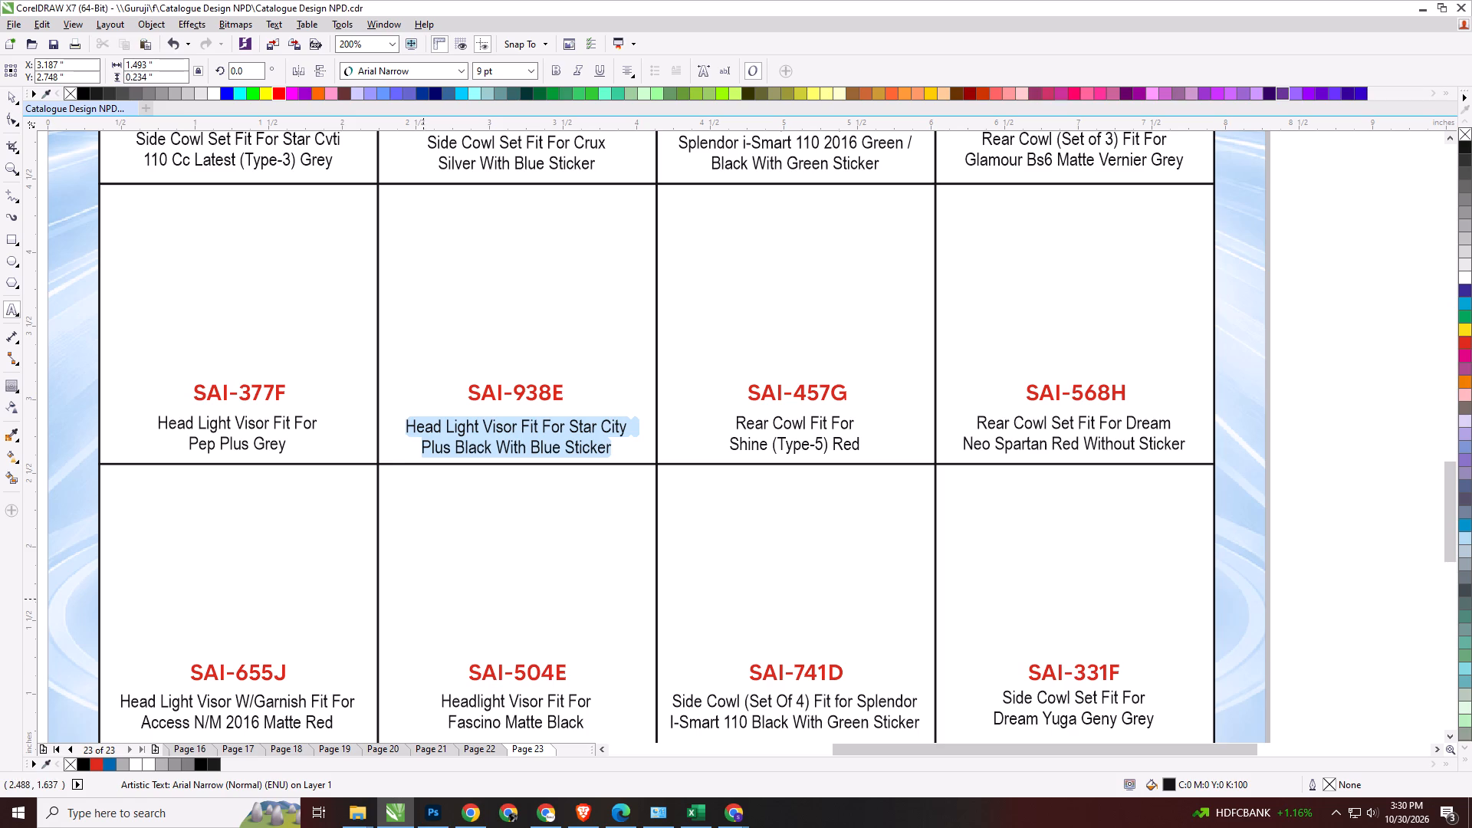
key("ctrl+v")
left_click(517, 428)
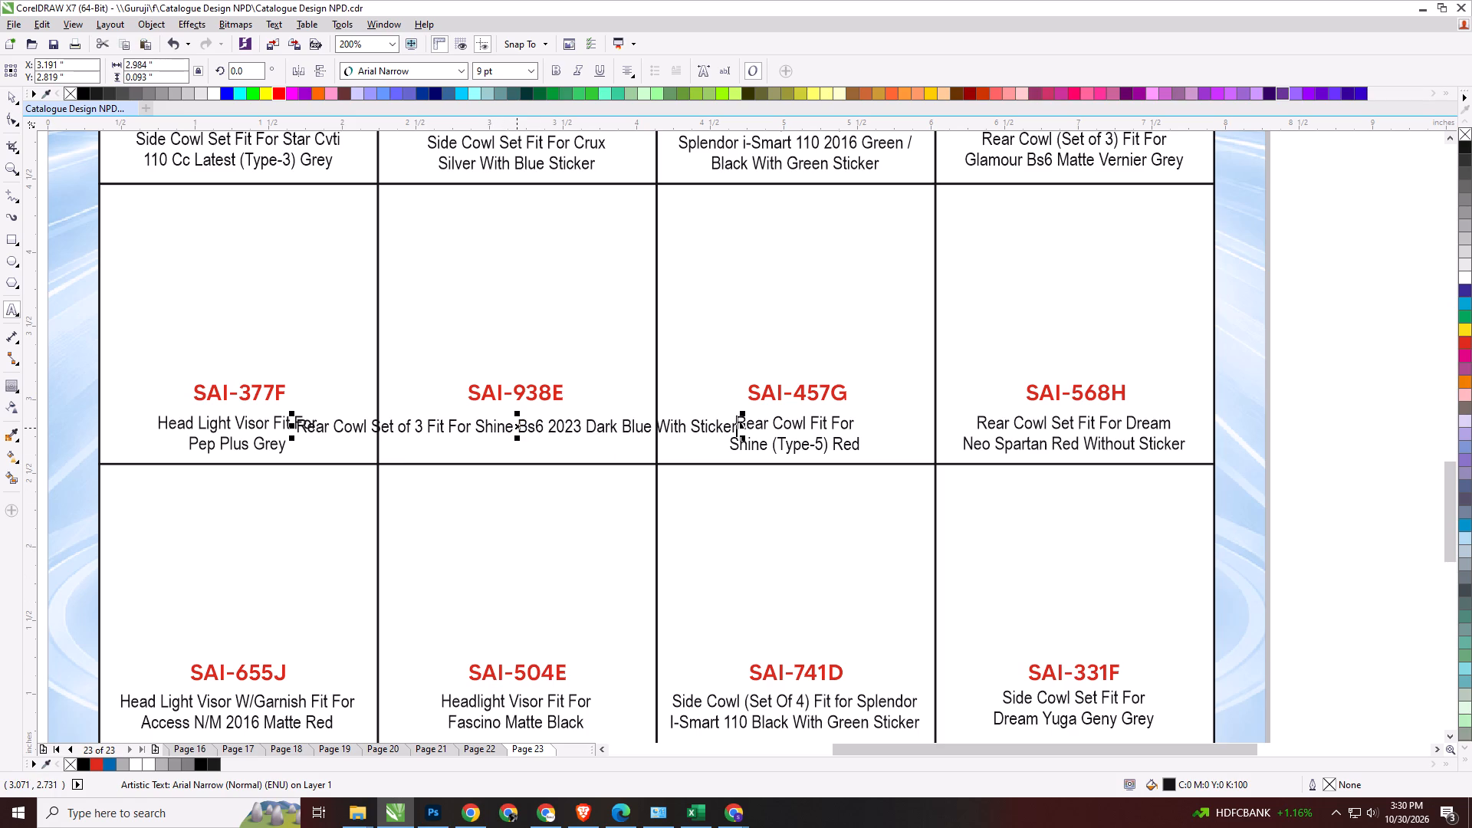
left_click(509, 428)
key("Right")
key("Right")
key("Return")
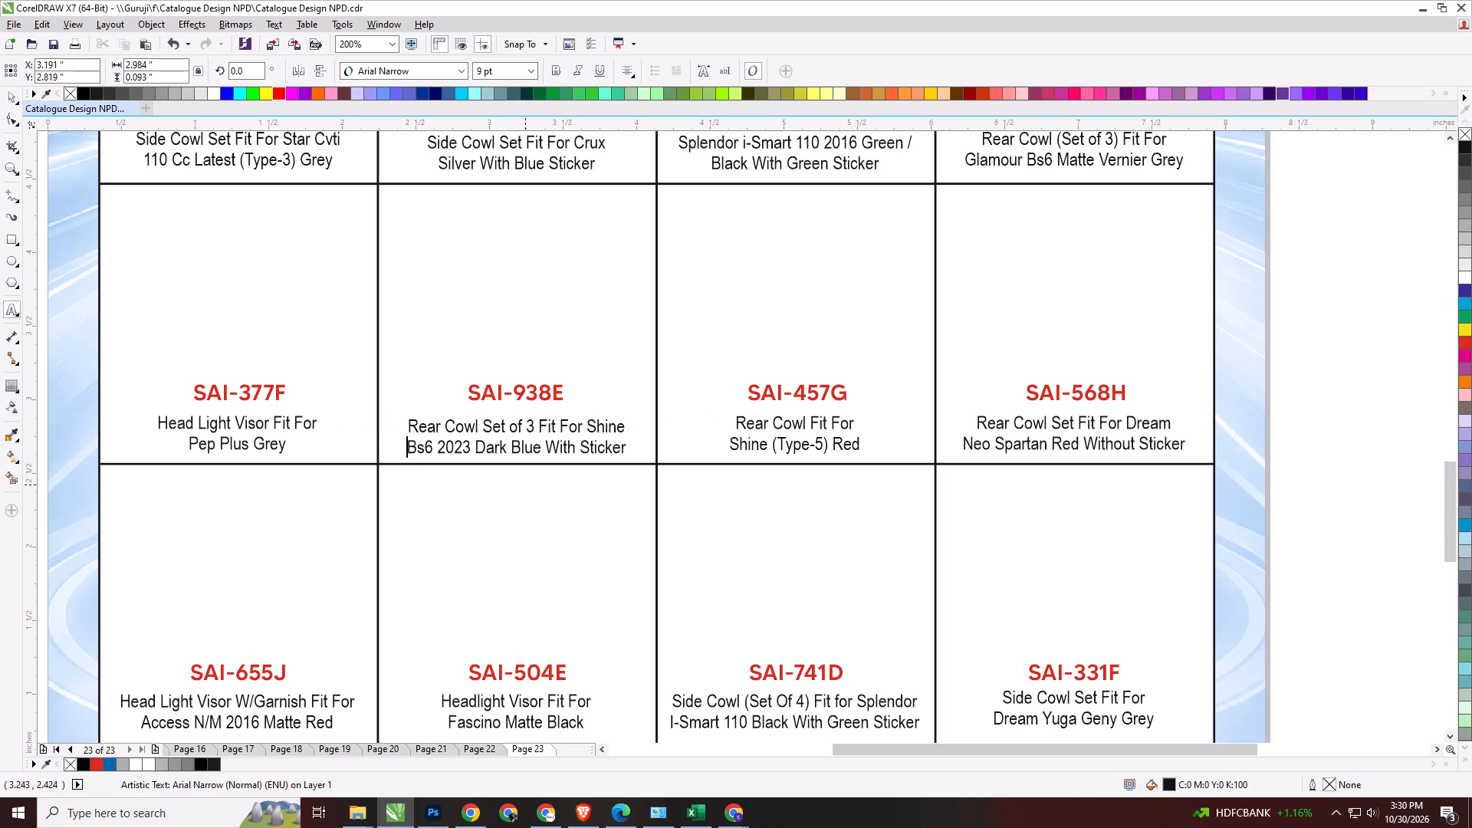
Replace the SAI-377F description with Excel's "Rear Cowl Set Fit For Dream Yuga Geny Grey", breaking the line after "Fit For", and leave text editing.
left_click(245, 427)
key("ctrl+a")
key("alt+Tab")
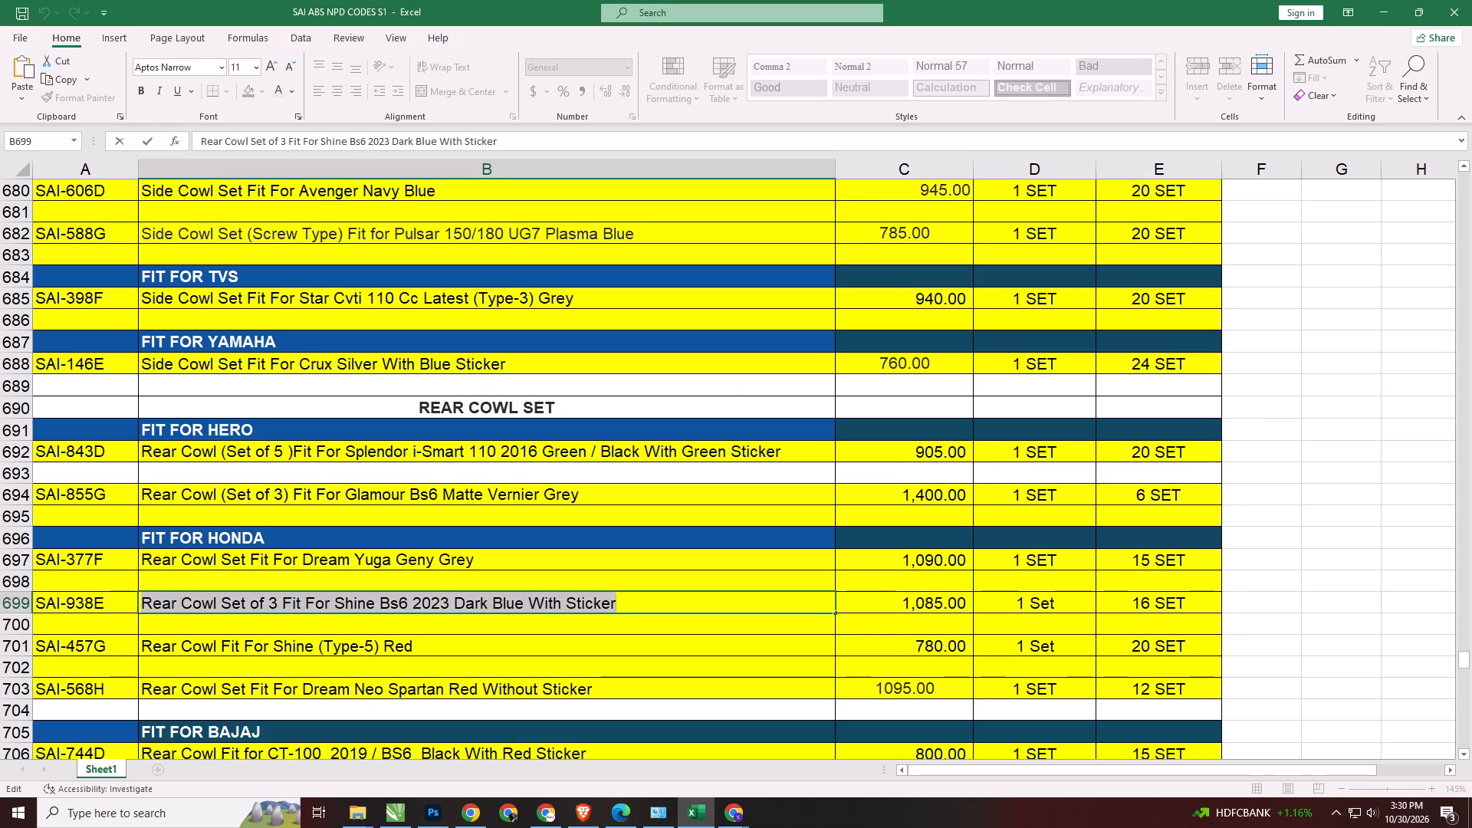
double_click(328, 563)
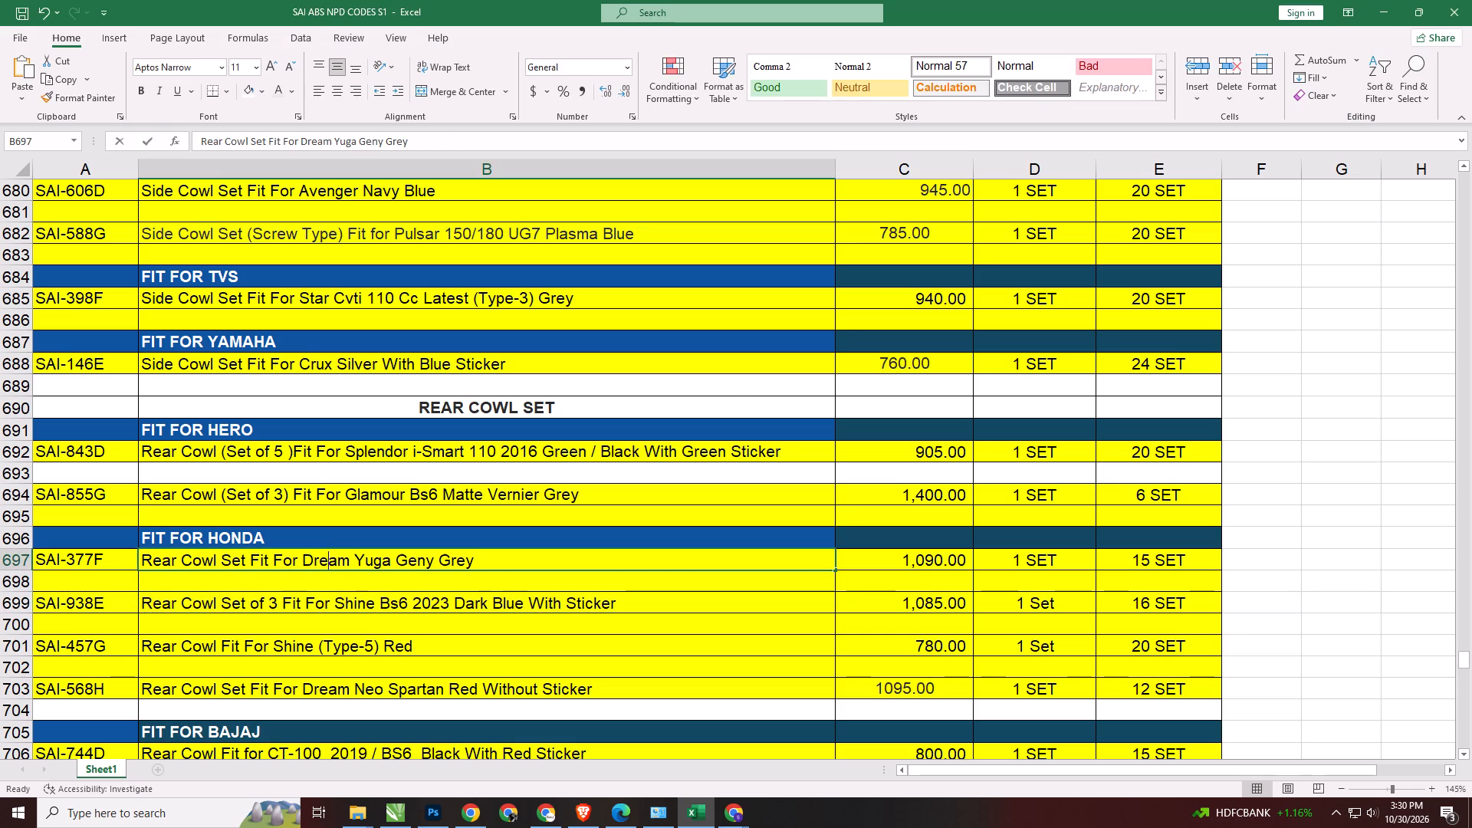
key("ctrl+a")
key("ctrl+c")
key("alt+Tab")
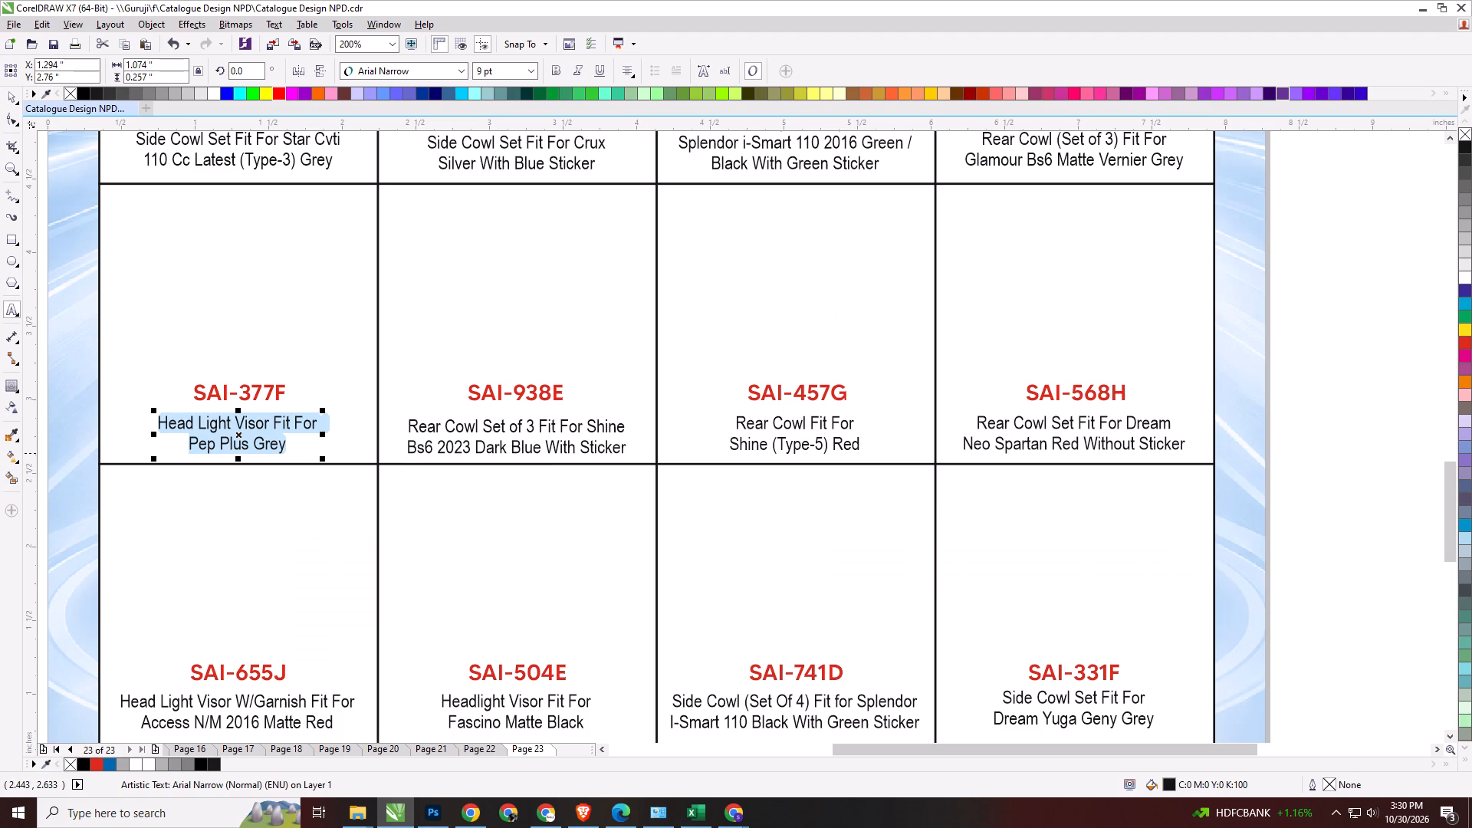
key("ctrl+v")
left_click(232, 424)
key("Return")
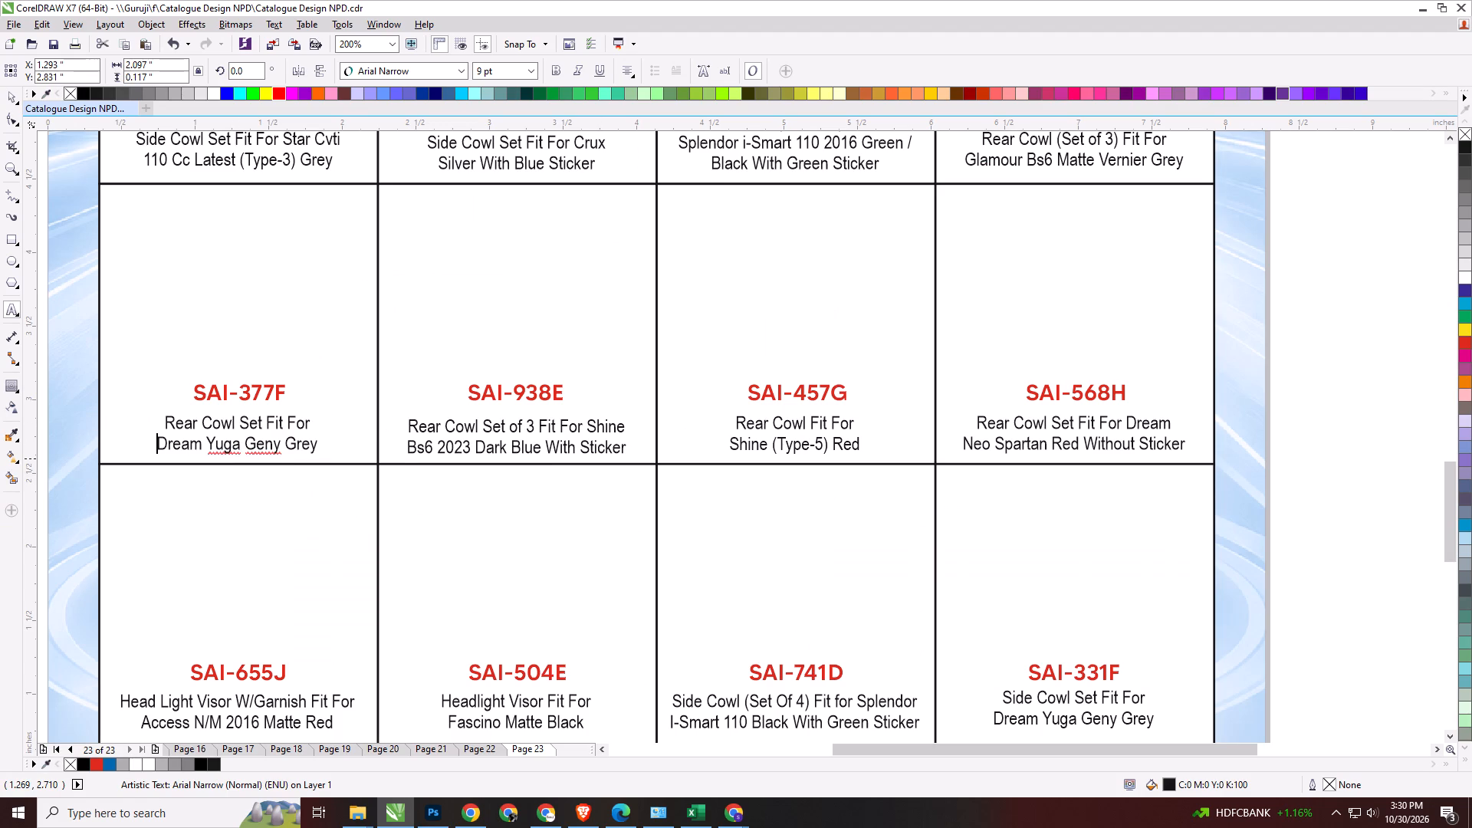
left_click(15, 100)
Bottom-align the four descriptions in the SAI-377F to SAI-568H row, and likewise the row's four product codes.
left_click(41, 419)
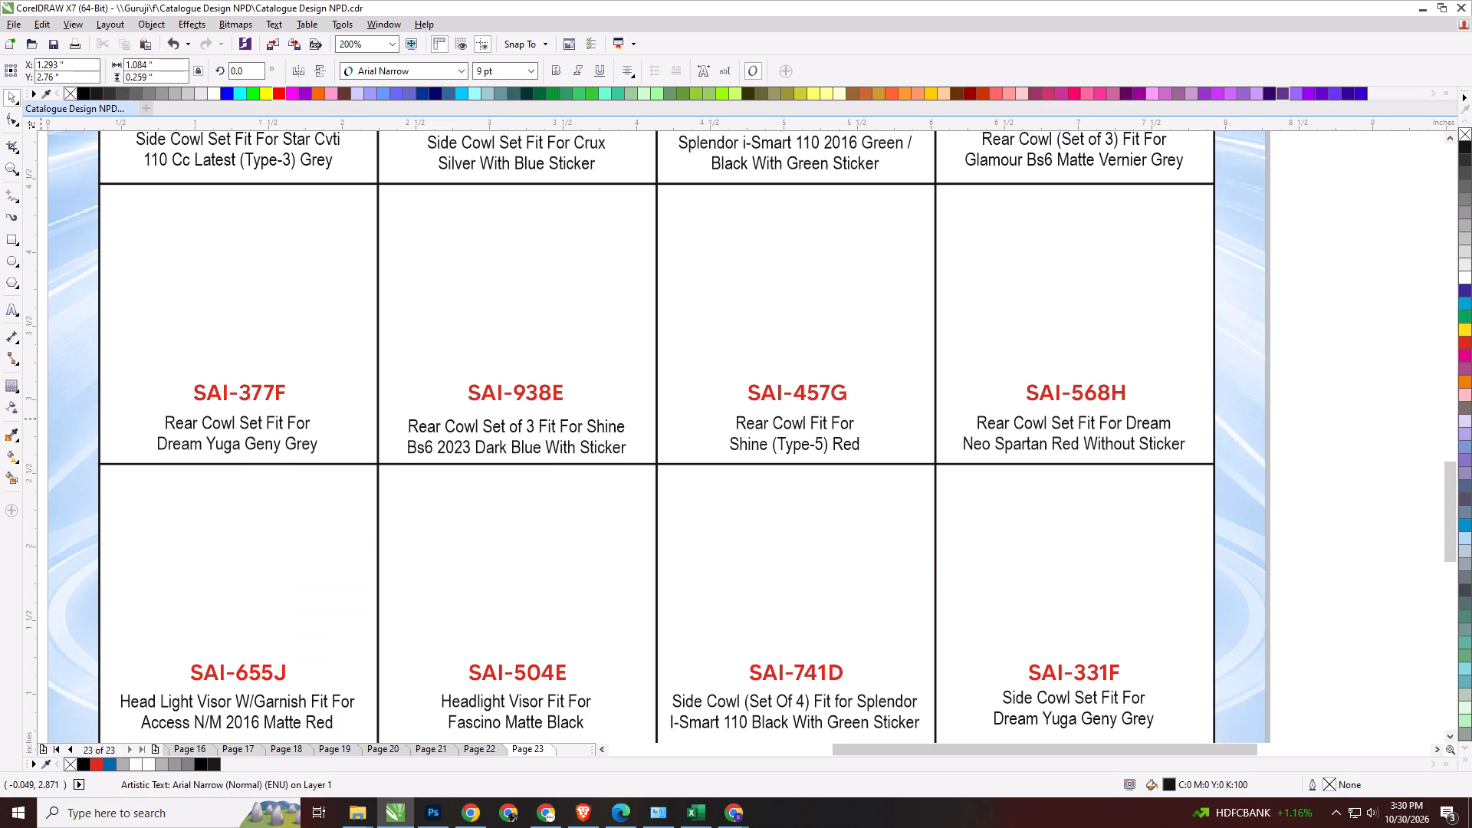
left_click_drag(43, 408, 1102, 491)
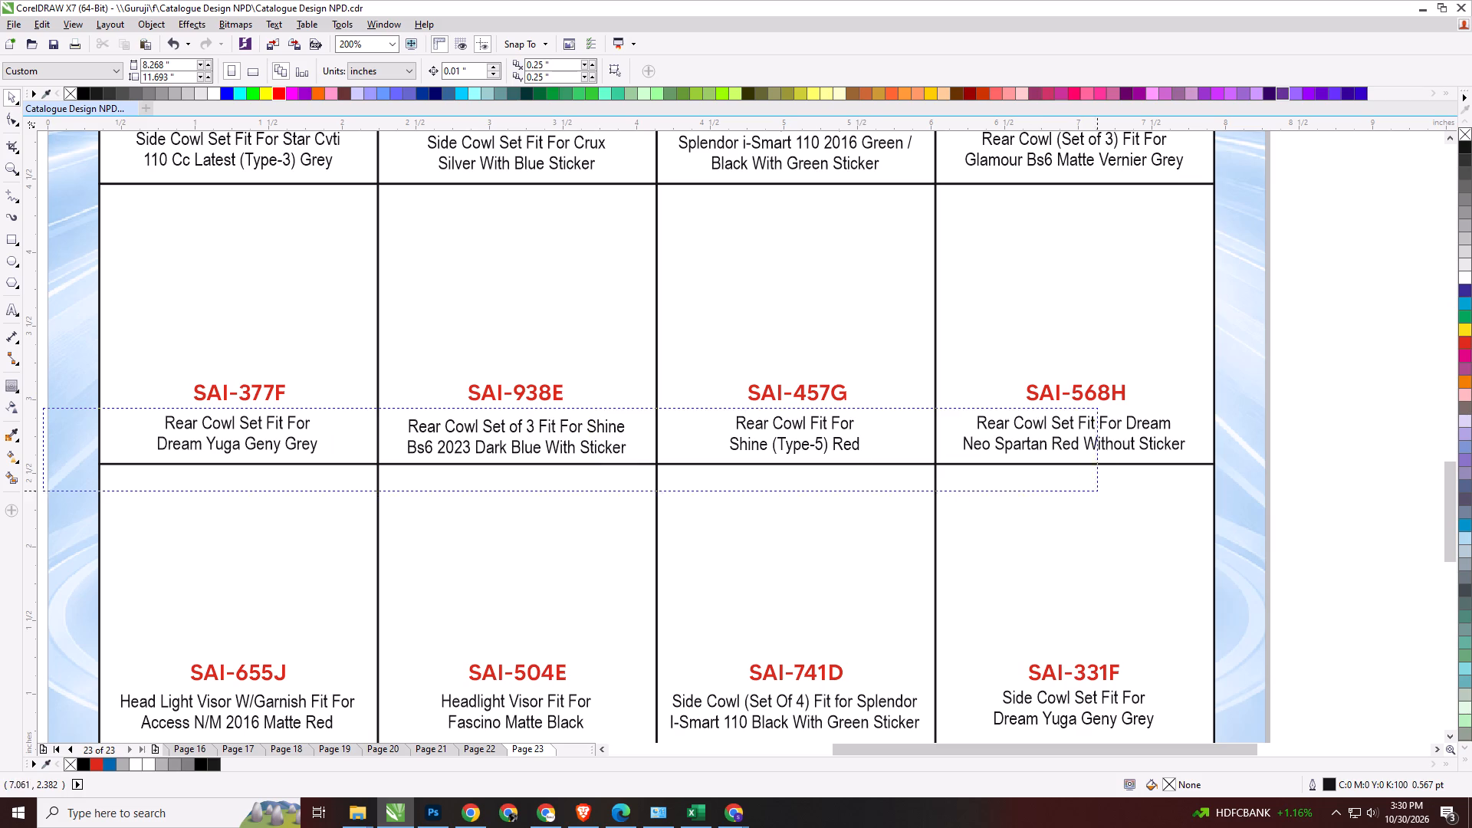
left_click_drag(1102, 491, 1232, 491)
key("b")
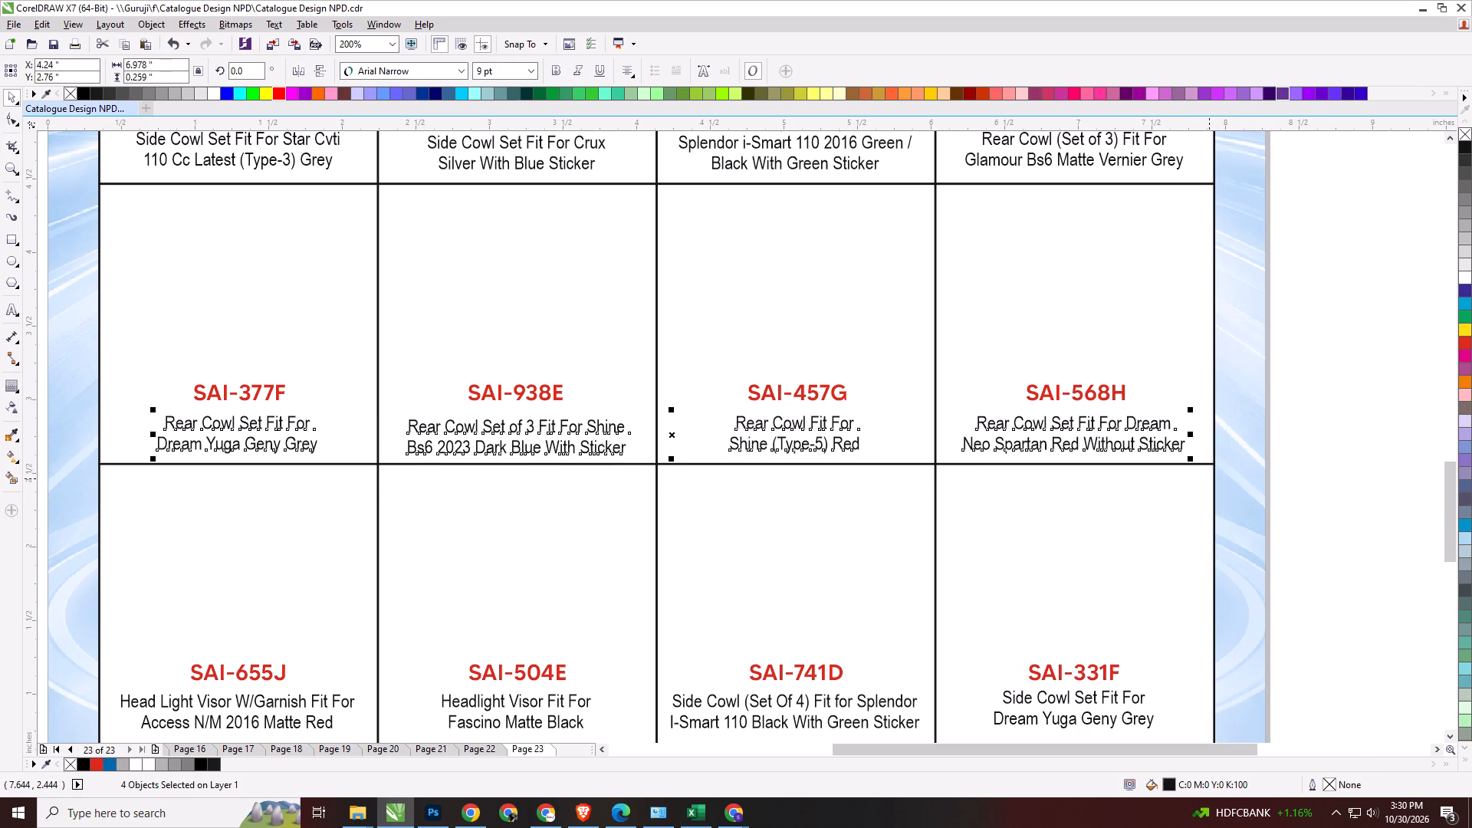
left_click_drag(1355, 344, 172, 423)
key("b")
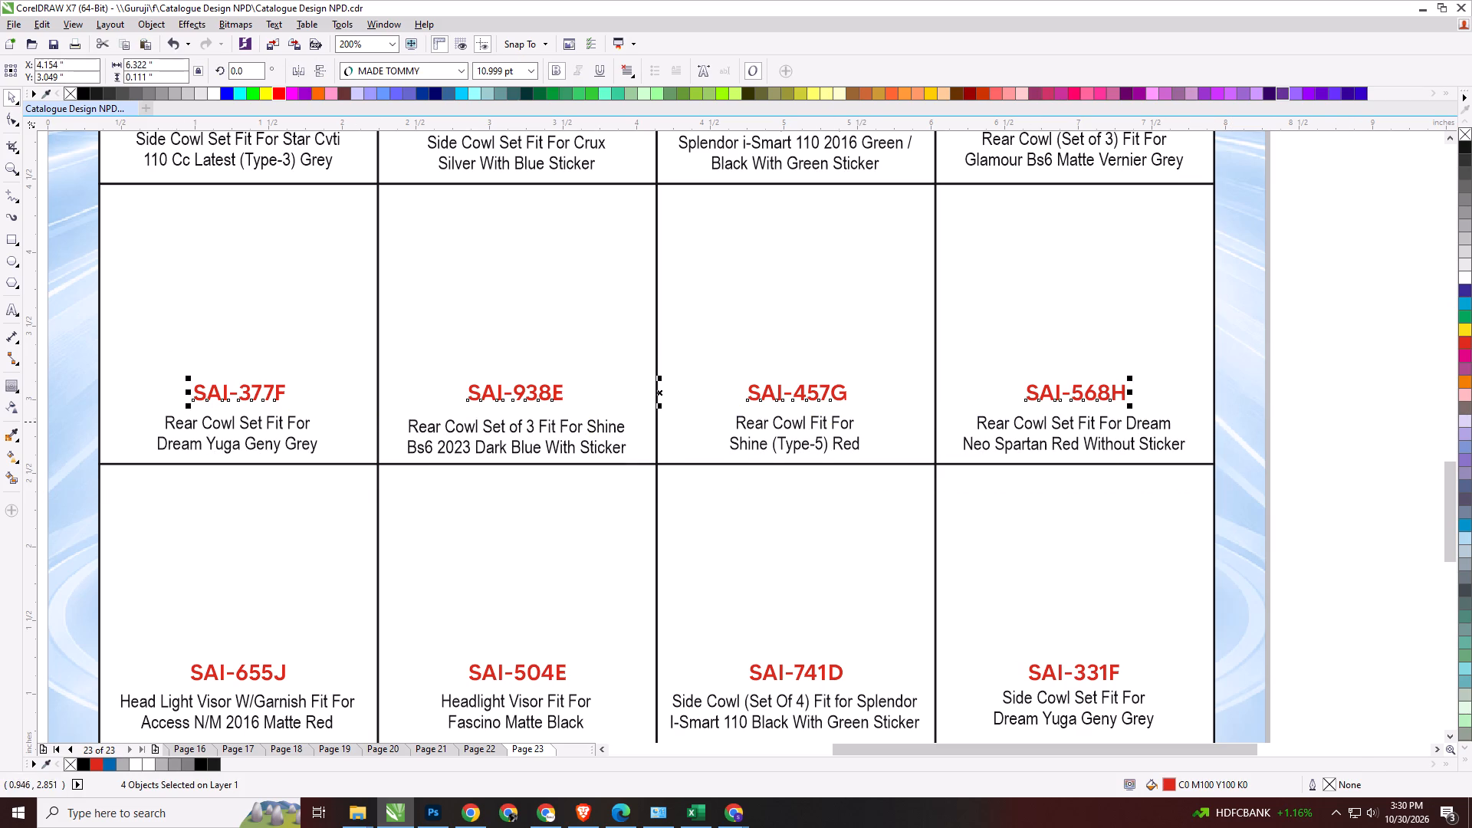
key("b")
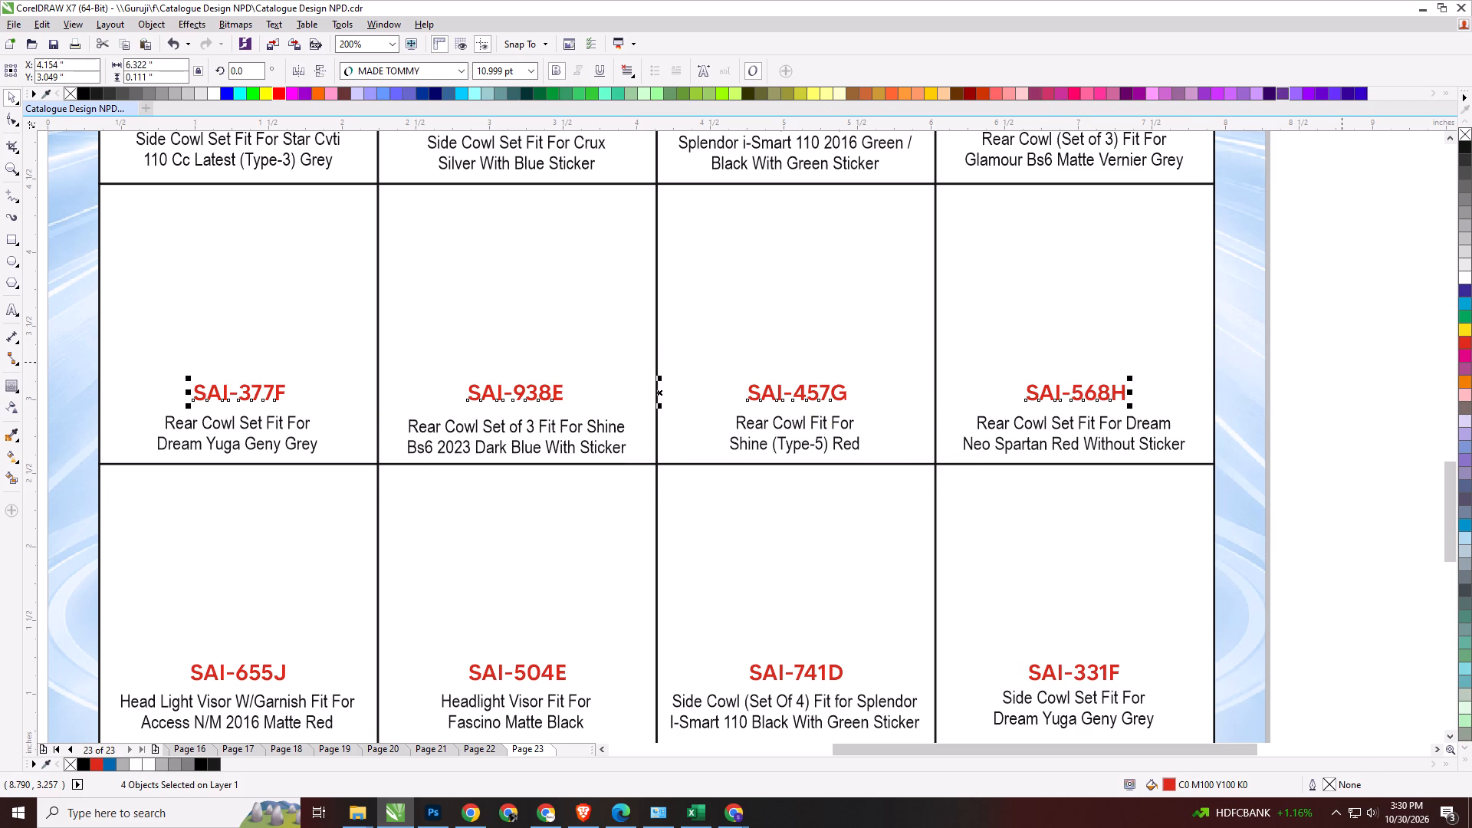
left_click(1342, 362)
Replace the SAI-655J product code in the page's bottom row with SAI-744D from Excel's Bajaj rear cowl section.
left_click_drag(1452, 496, 1445, 537)
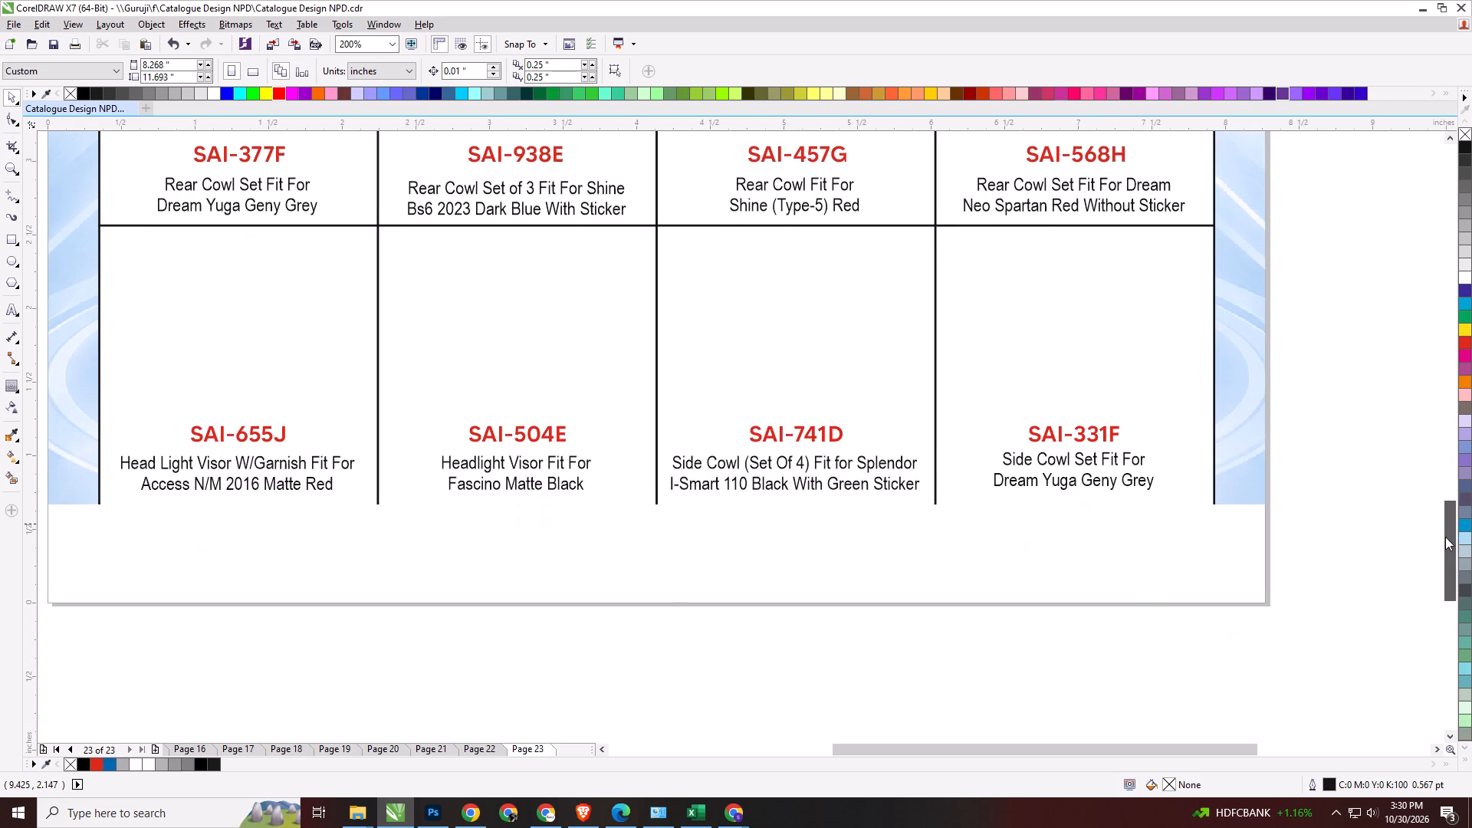
left_click_drag(1445, 537, 1445, 539)
left_click(1362, 486)
key("alt+Tab")
scroll(365, 479, "down", 2)
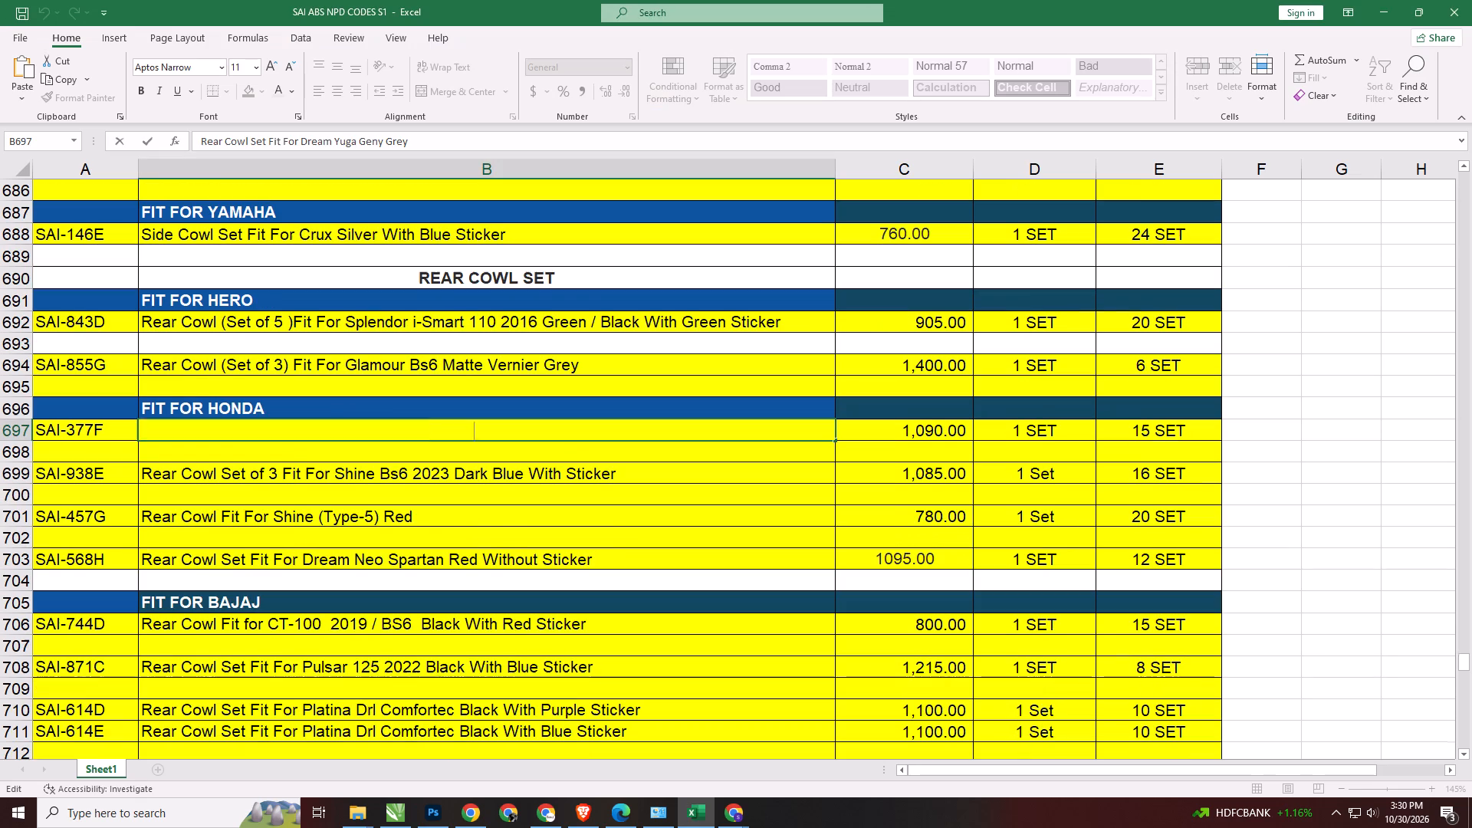
scroll(366, 469, "down", 1)
scroll(269, 500, "down", 1)
scroll(192, 489, "down", 1)
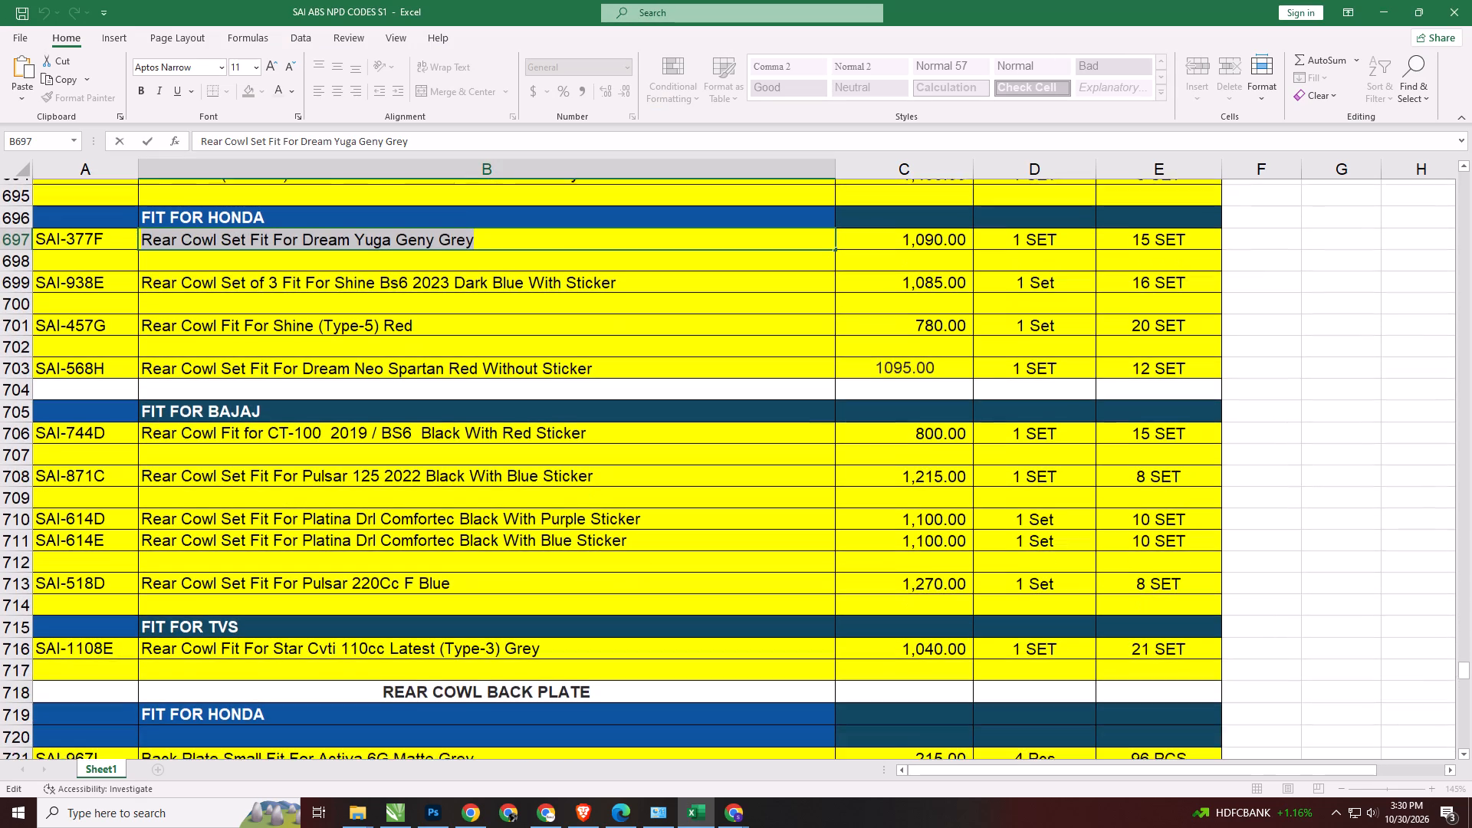
double_click(113, 430)
key("ctrl+a")
key("ctrl+c")
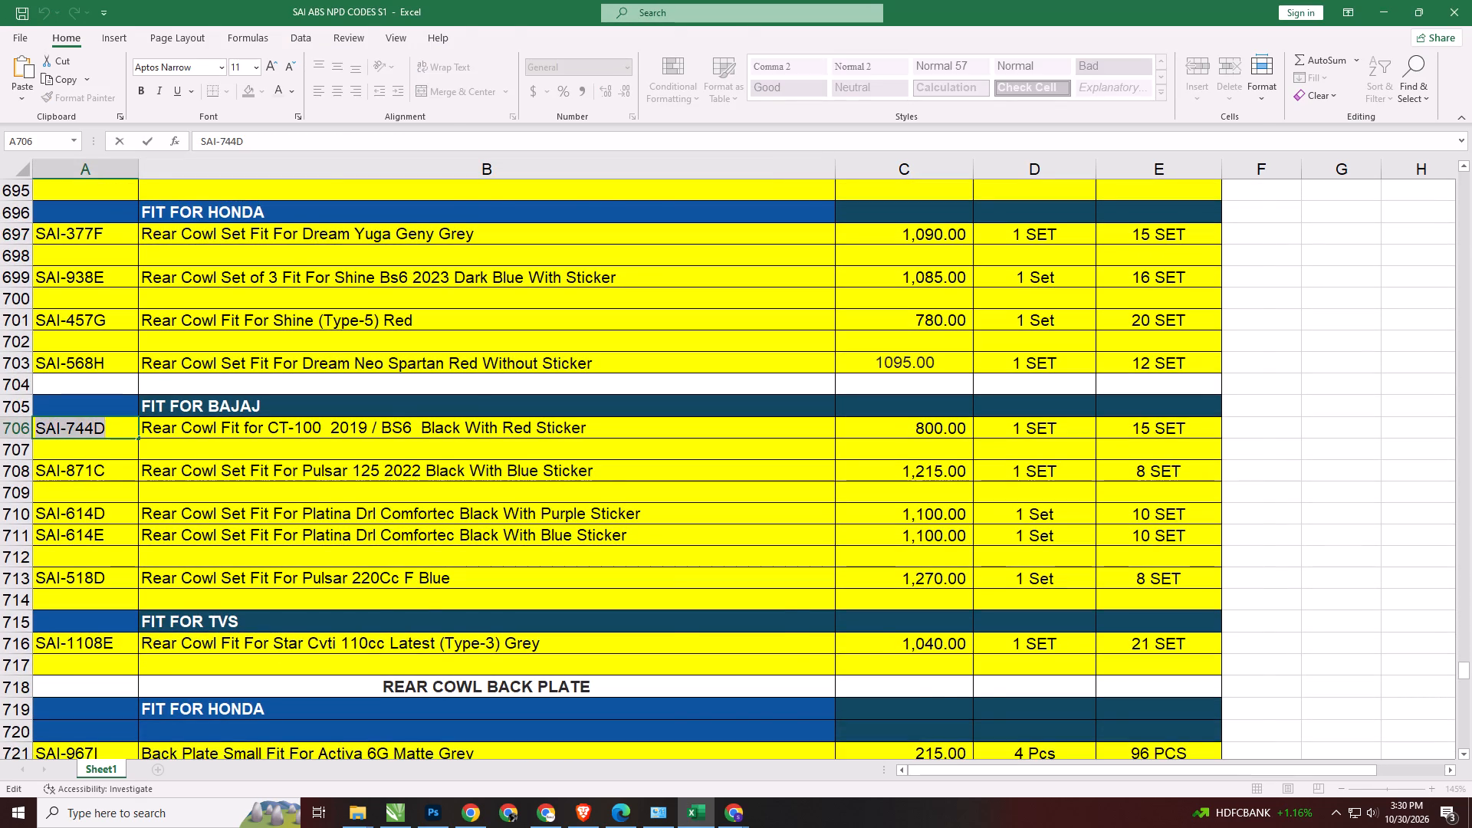
key("alt+Tab")
double_click(272, 409)
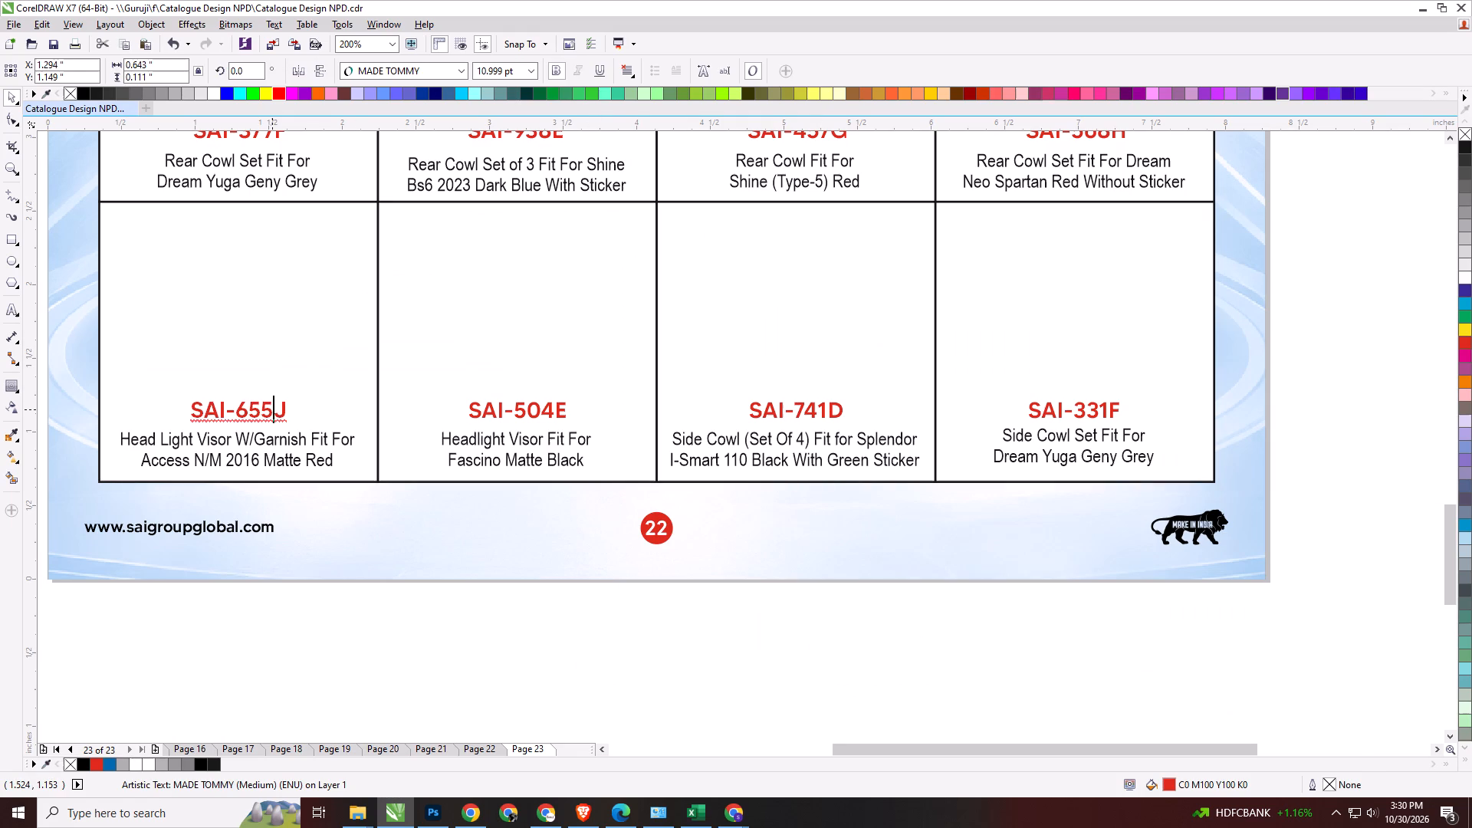
key("ctrl+a")
key("ctrl+v")
Replace the SAI-504E product code in the bottom row with SAI-871C from Excel.
left_click(531, 418)
key("ctrl+a")
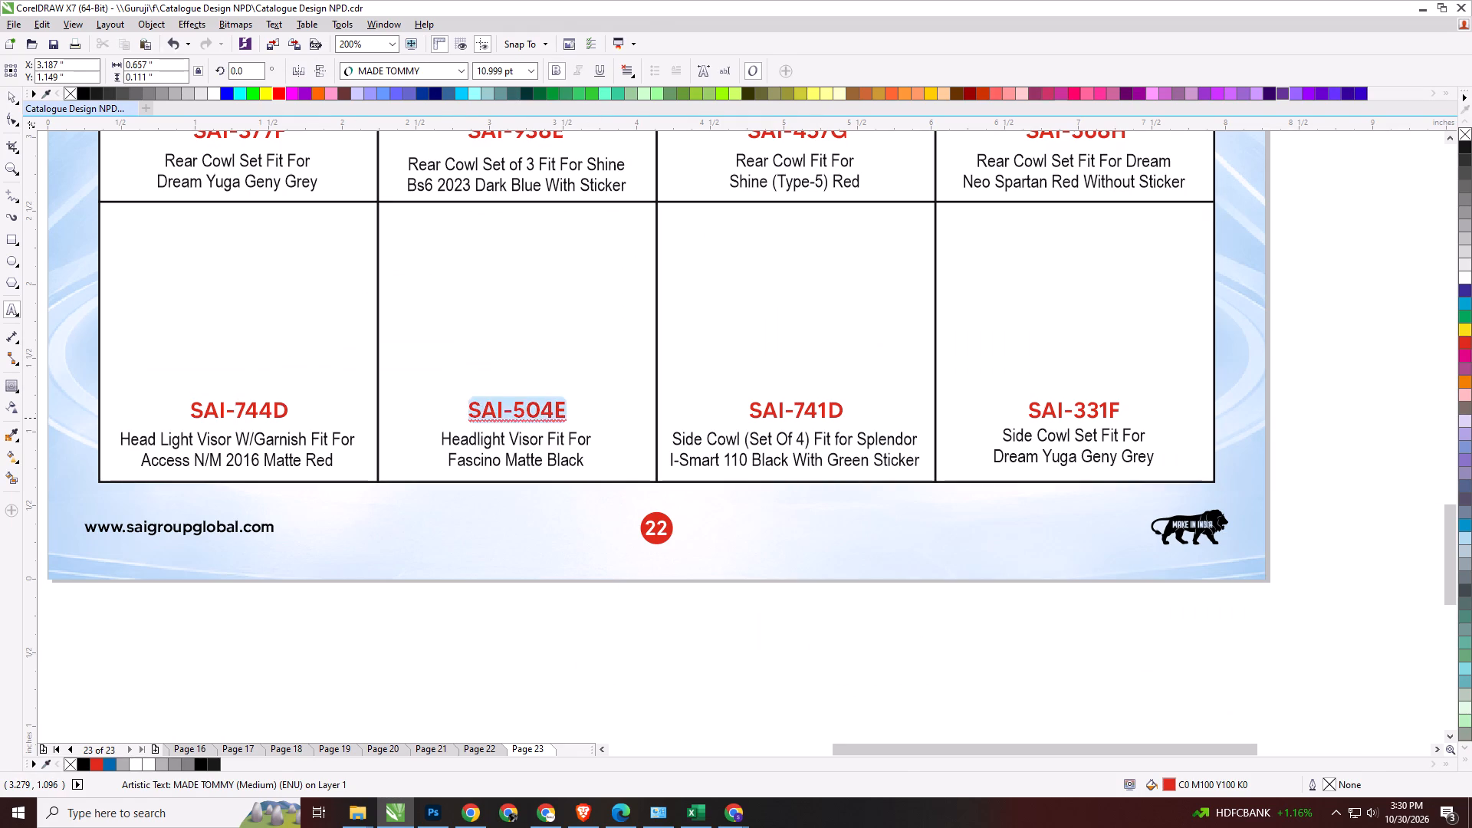
key("alt+Tab")
double_click(107, 467)
key("ctrl+a")
key("ctrl+c")
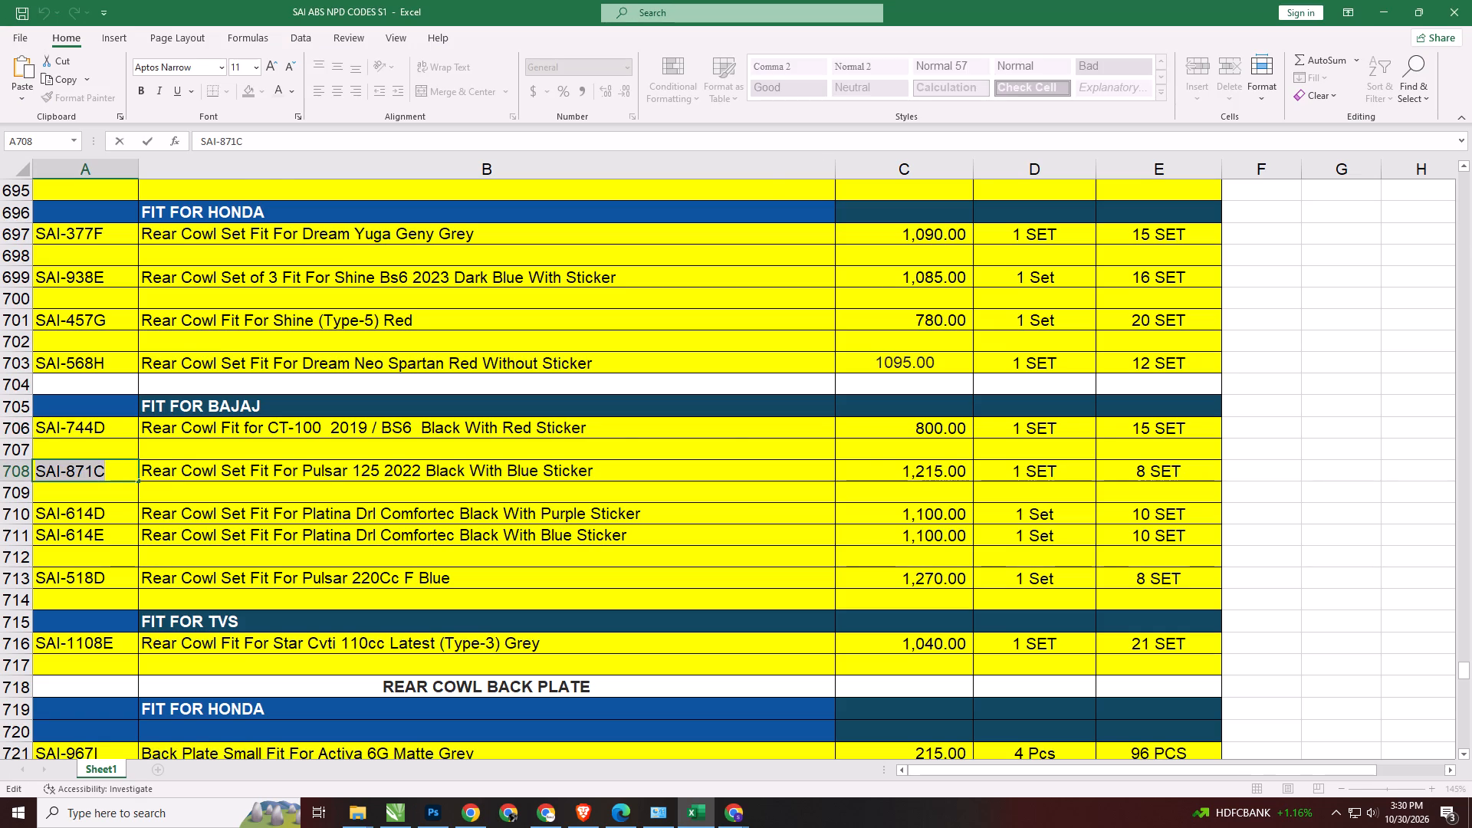
key("alt+Tab")
key("ctrl+v")
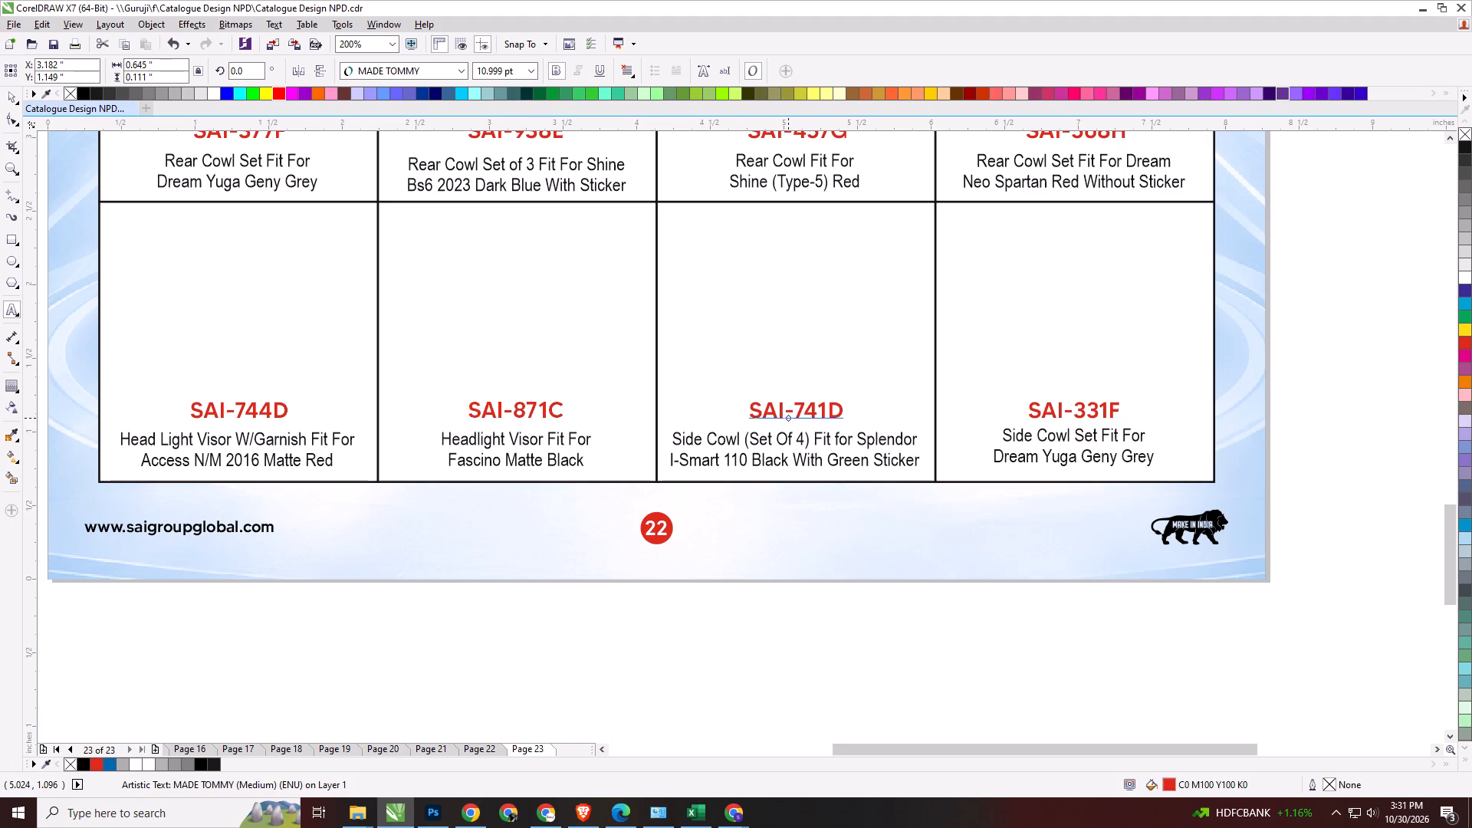
Replace the SAI-741D product code in the bottom row with SAI-614D from Excel.
left_click(788, 415)
key("ctrl+a")
key("alt+Tab")
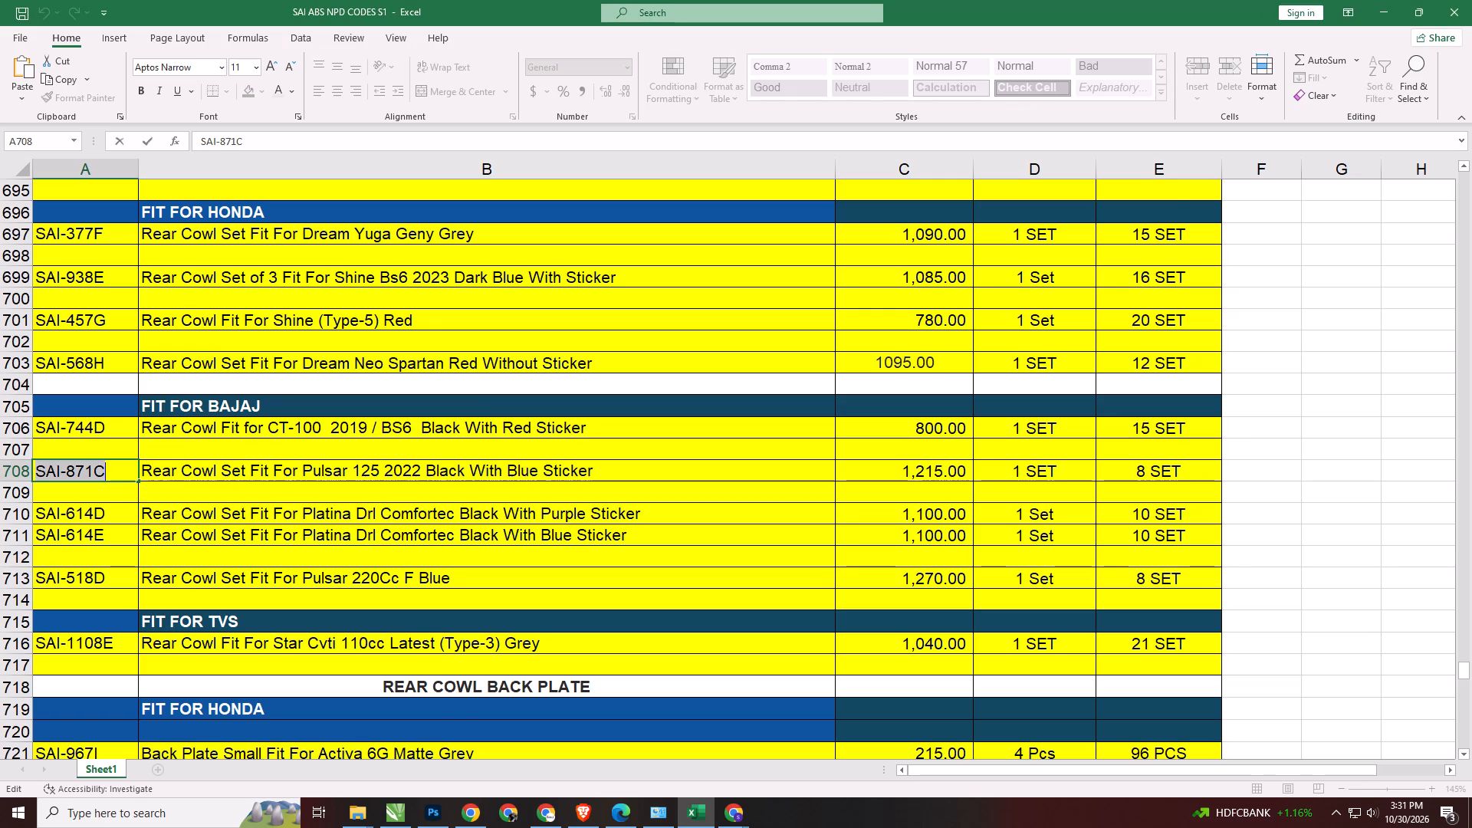
double_click(118, 520)
key("ctrl+a")
double_click(118, 512)
key("ctrl+a")
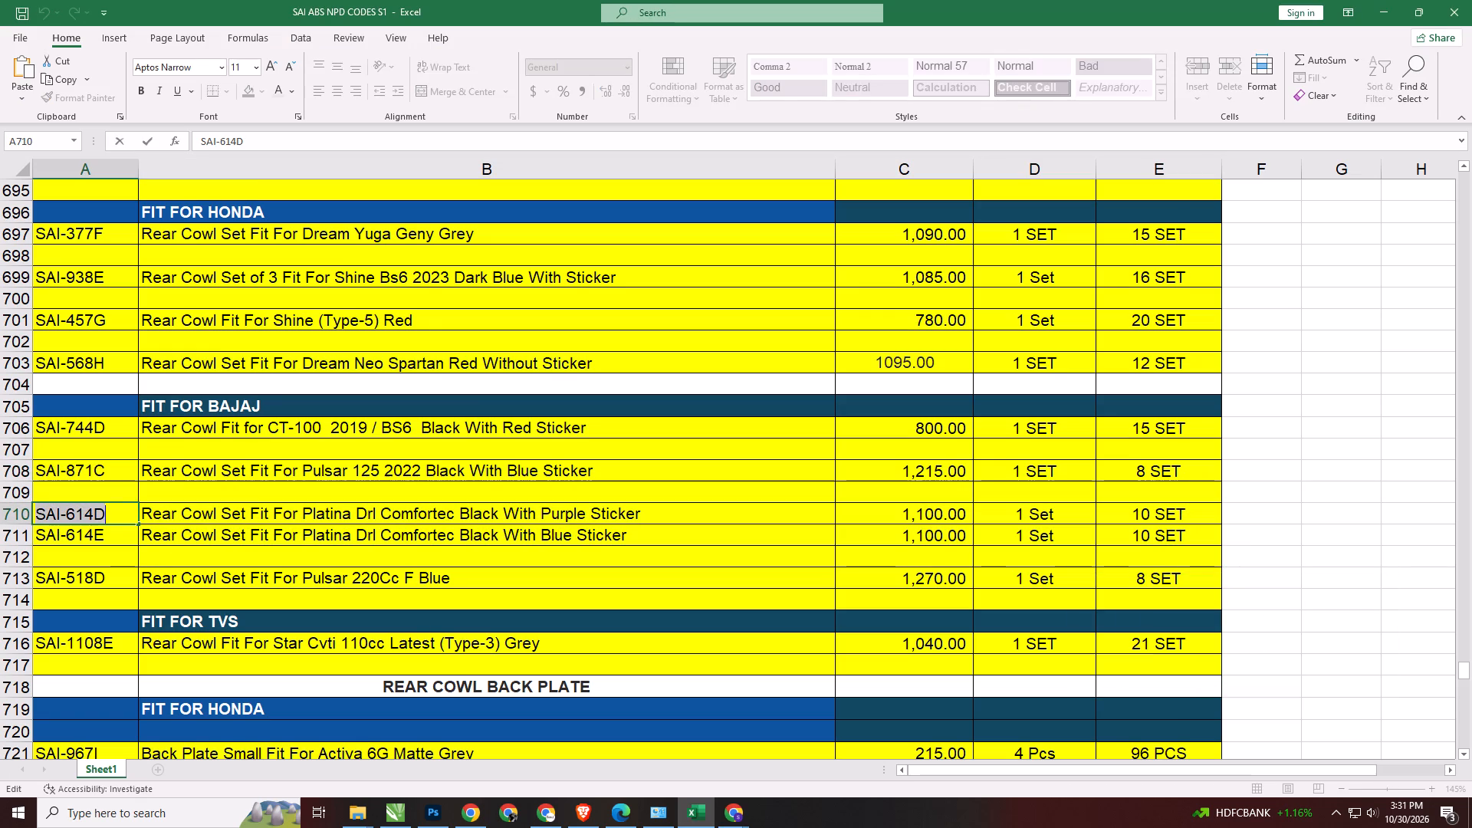
key("ctrl+c")
key("alt+Tab")
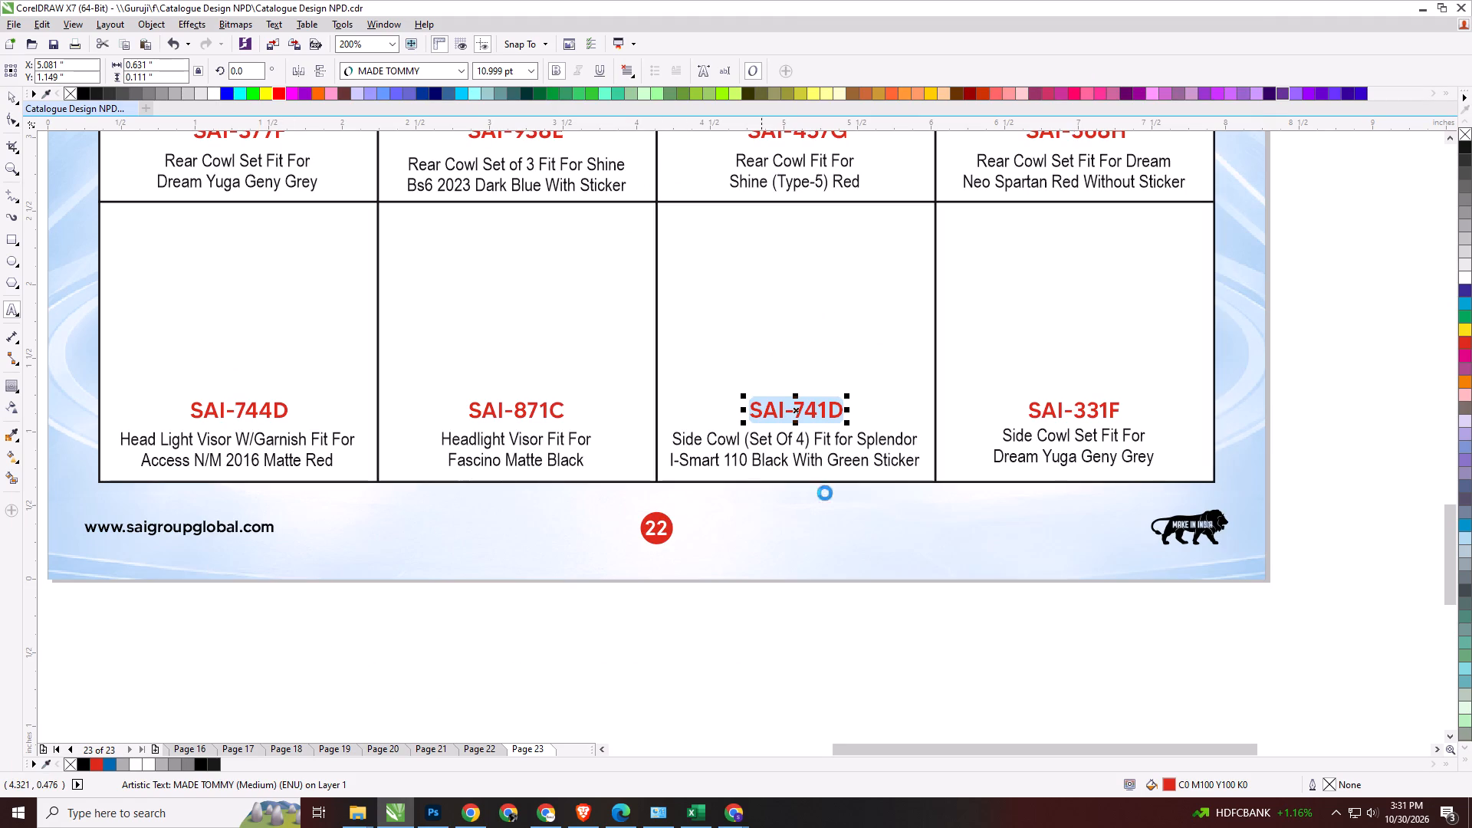
key("ctrl+v")
Replace the SAI-331F product code in the bottom row with SAI-614E from Excel and leave text editing.
left_click(1065, 412)
key("ctrl+a")
key("alt+Tab")
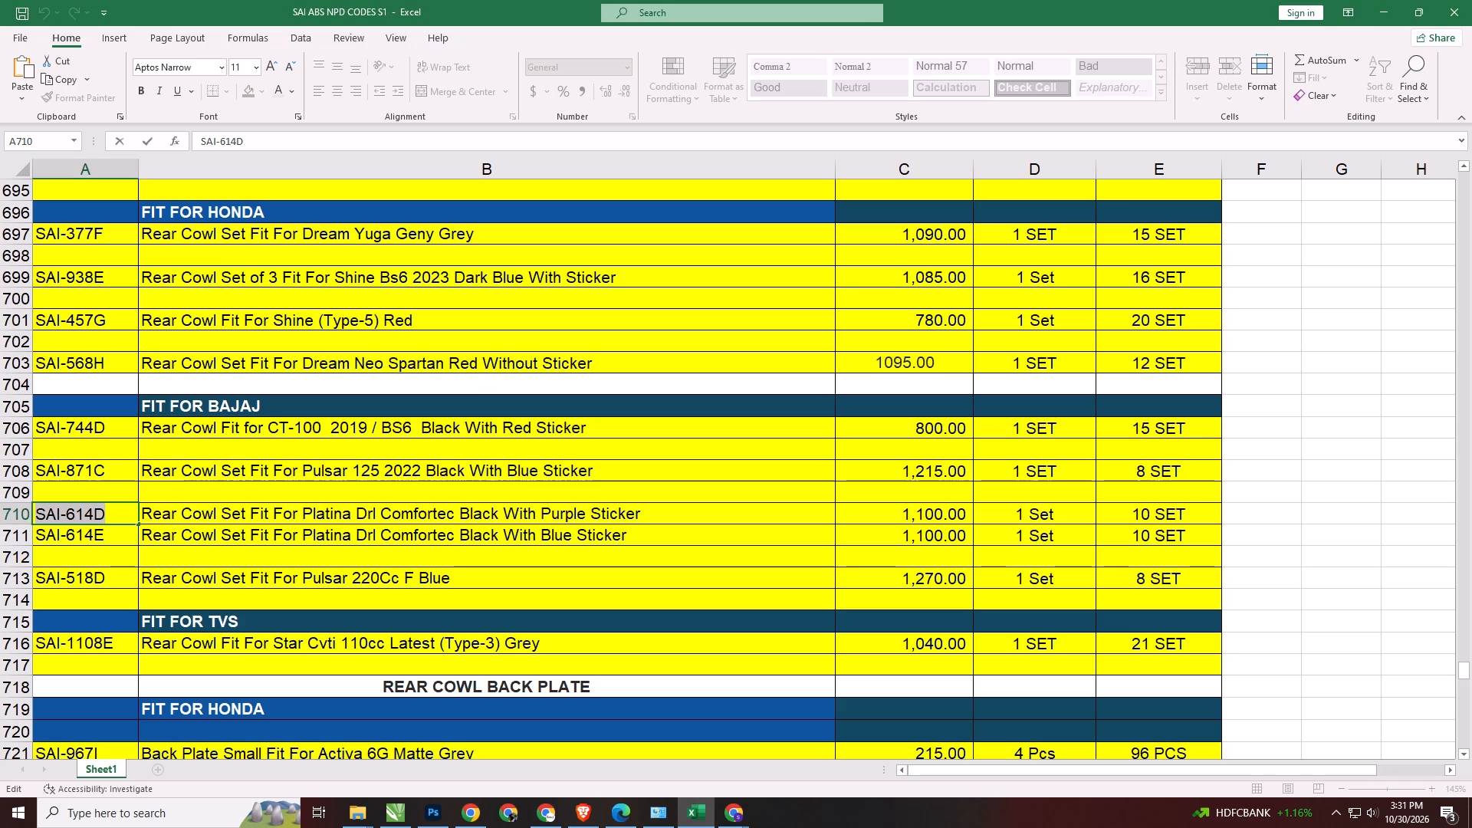
double_click(110, 536)
key("ctrl+a")
key("ctrl+c")
key("alt+Tab")
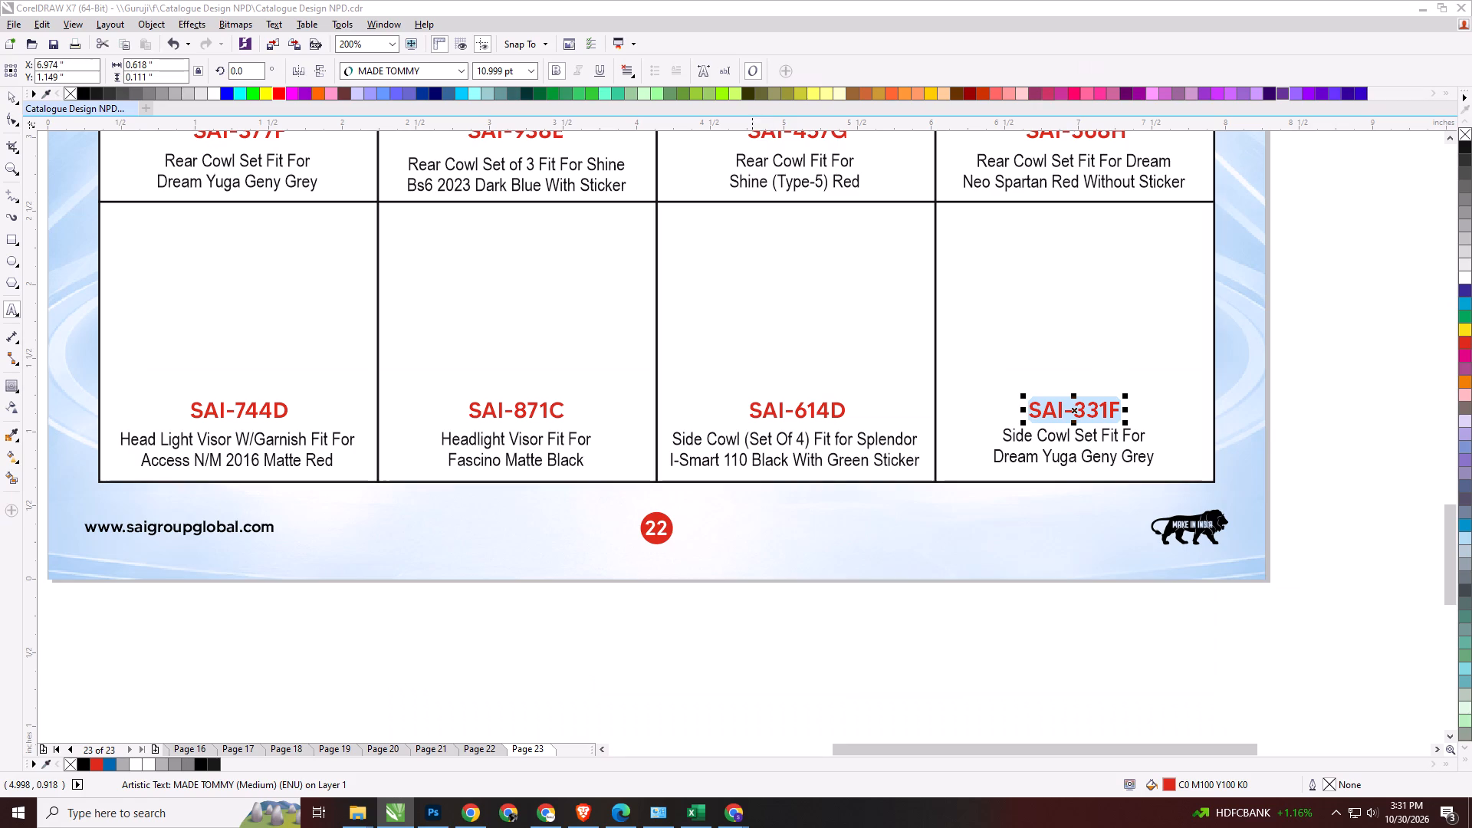
left_click(1062, 413)
key("ctrl+a")
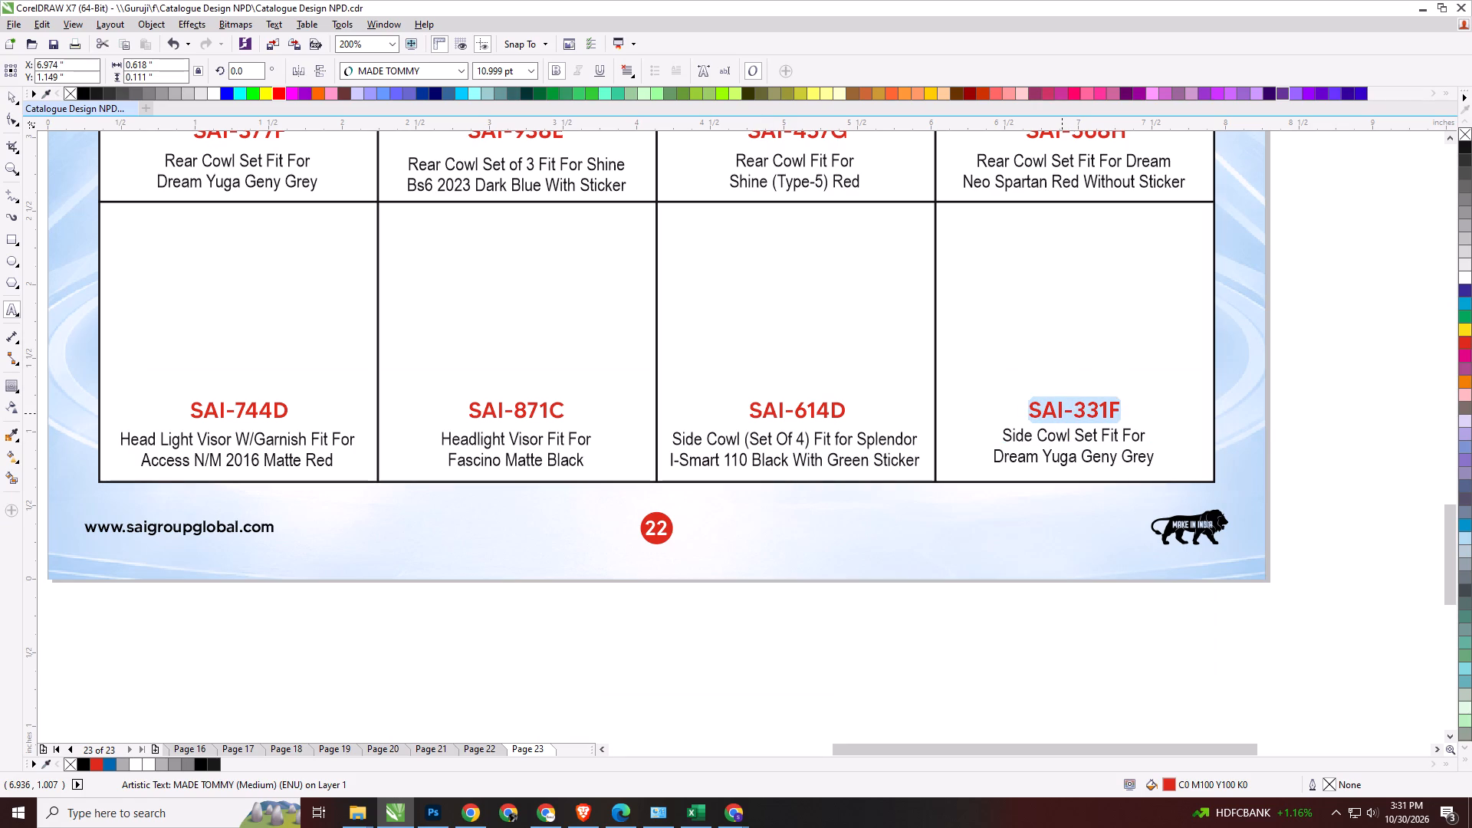
key("ctrl+v")
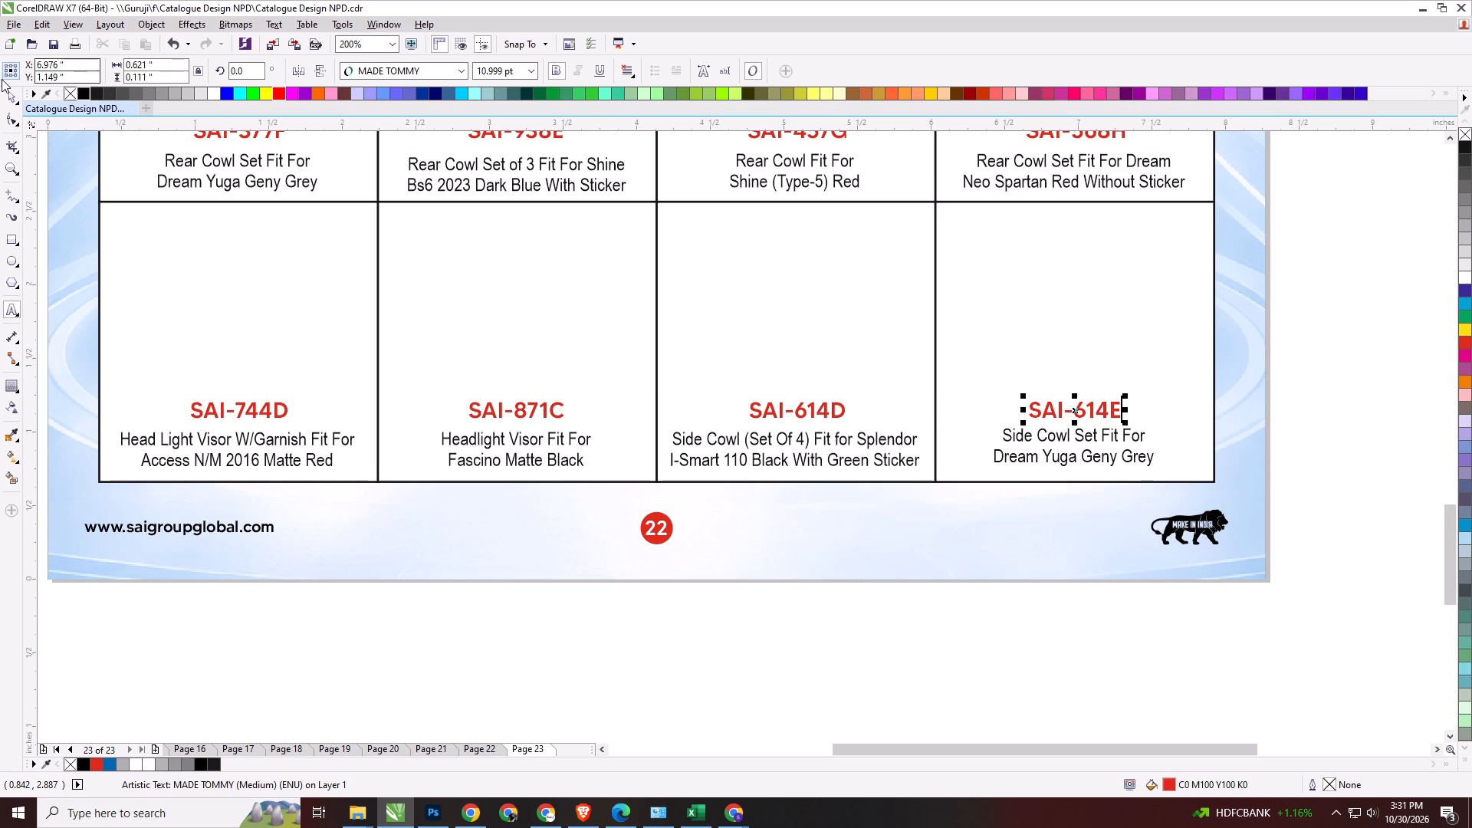
left_click(9, 97)
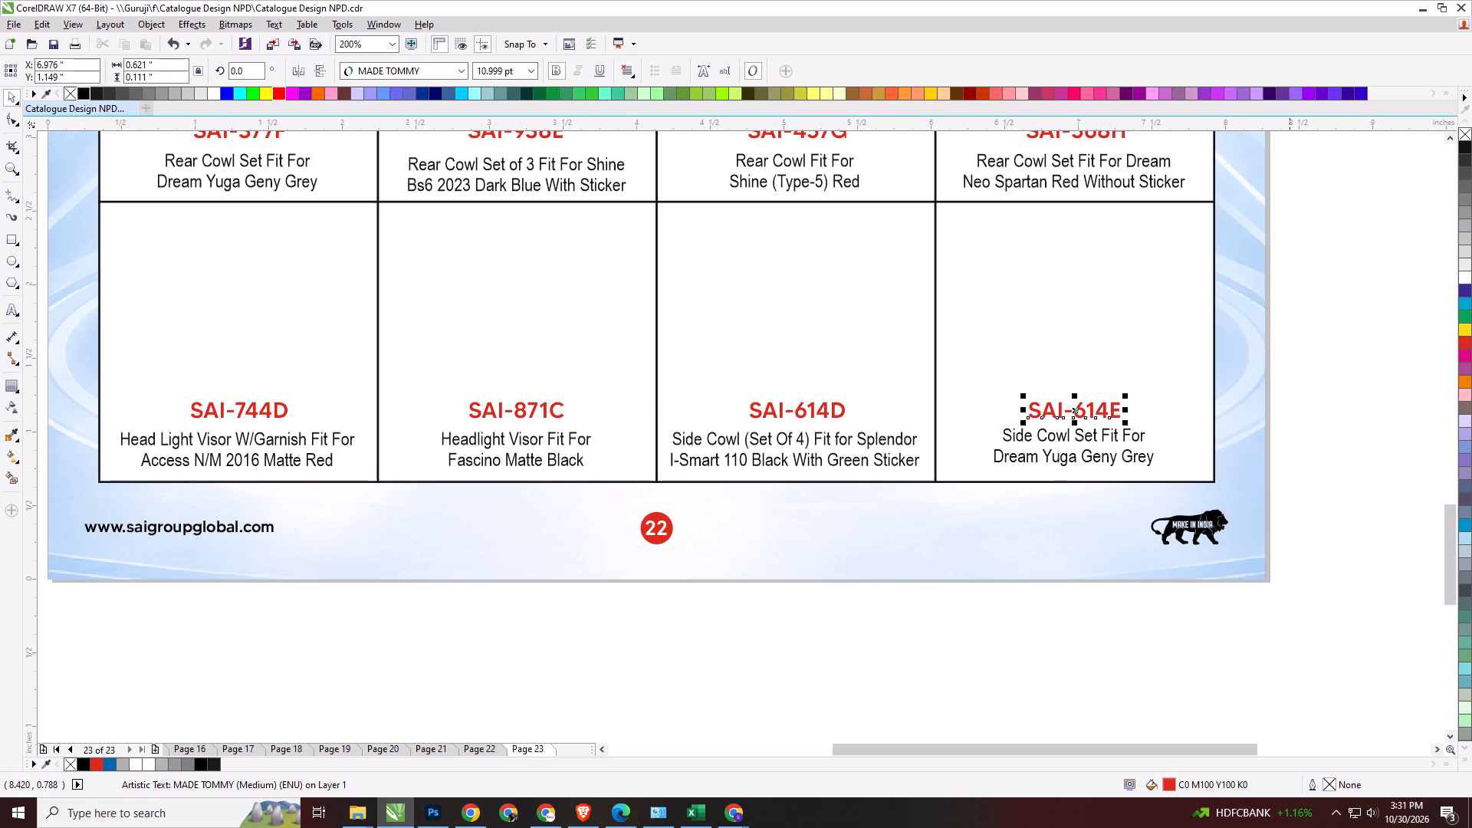
Replace the SAI-614E description with Excel's "Rear Cowl Set Fit For Platina Drl Comfortec Black With Blue Sticker", breaking the line after "Drl".
key("alt+Tab")
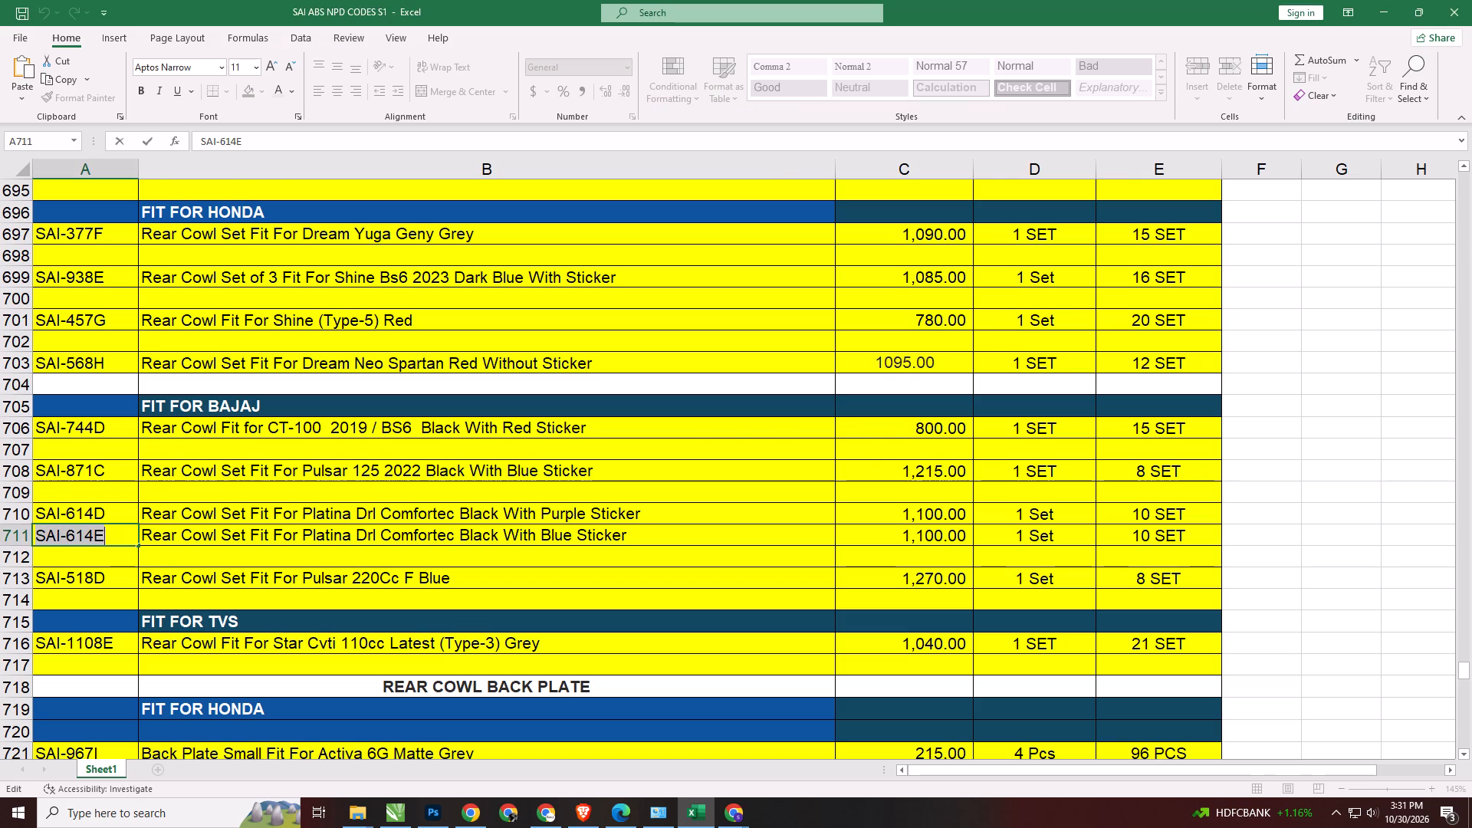
key("alt+Tab")
key("alt+Tab")
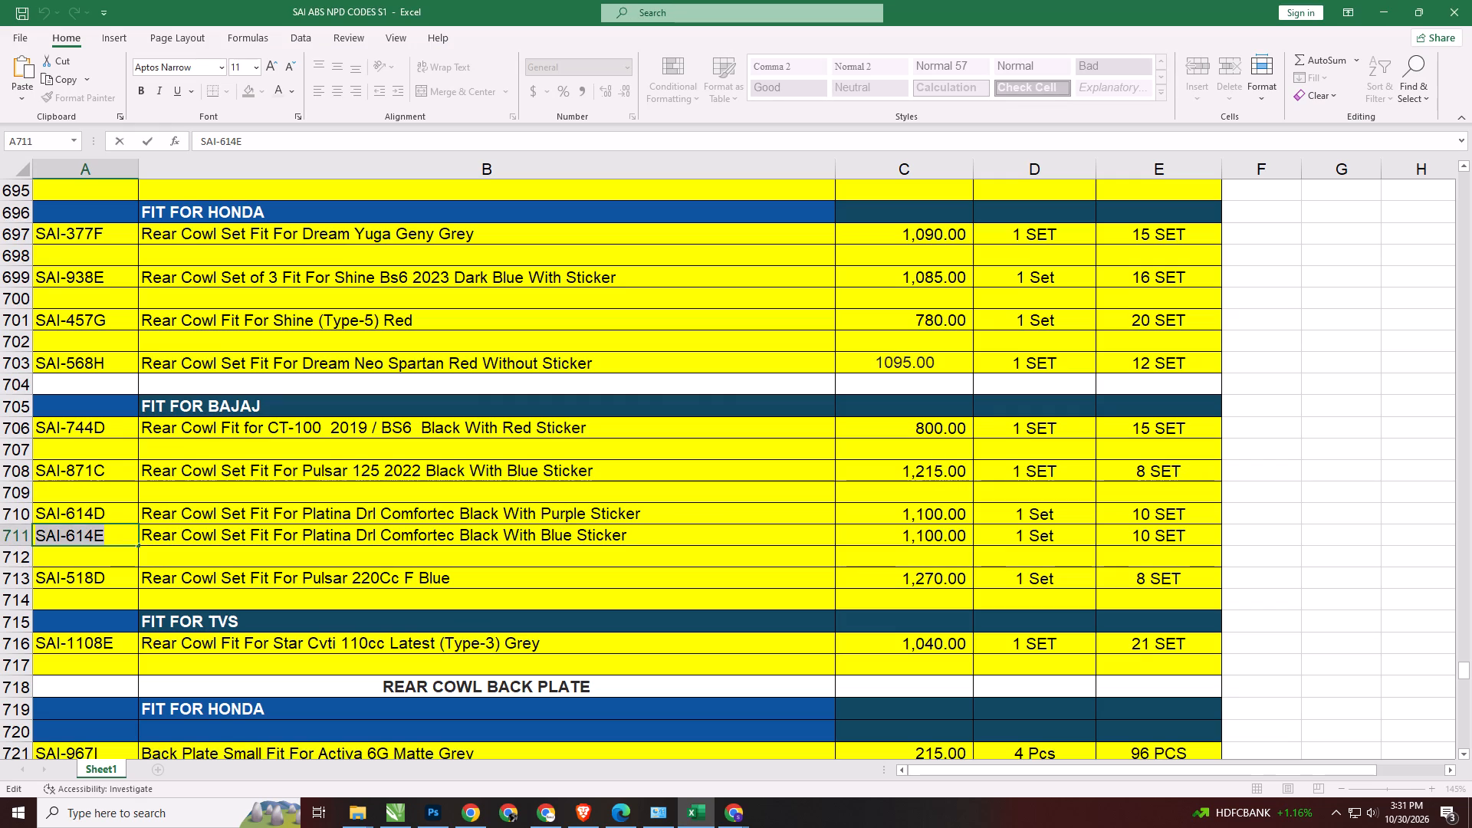
double_click(271, 535)
key("ctrl+a")
key("ctrl+c")
key("alt+Tab")
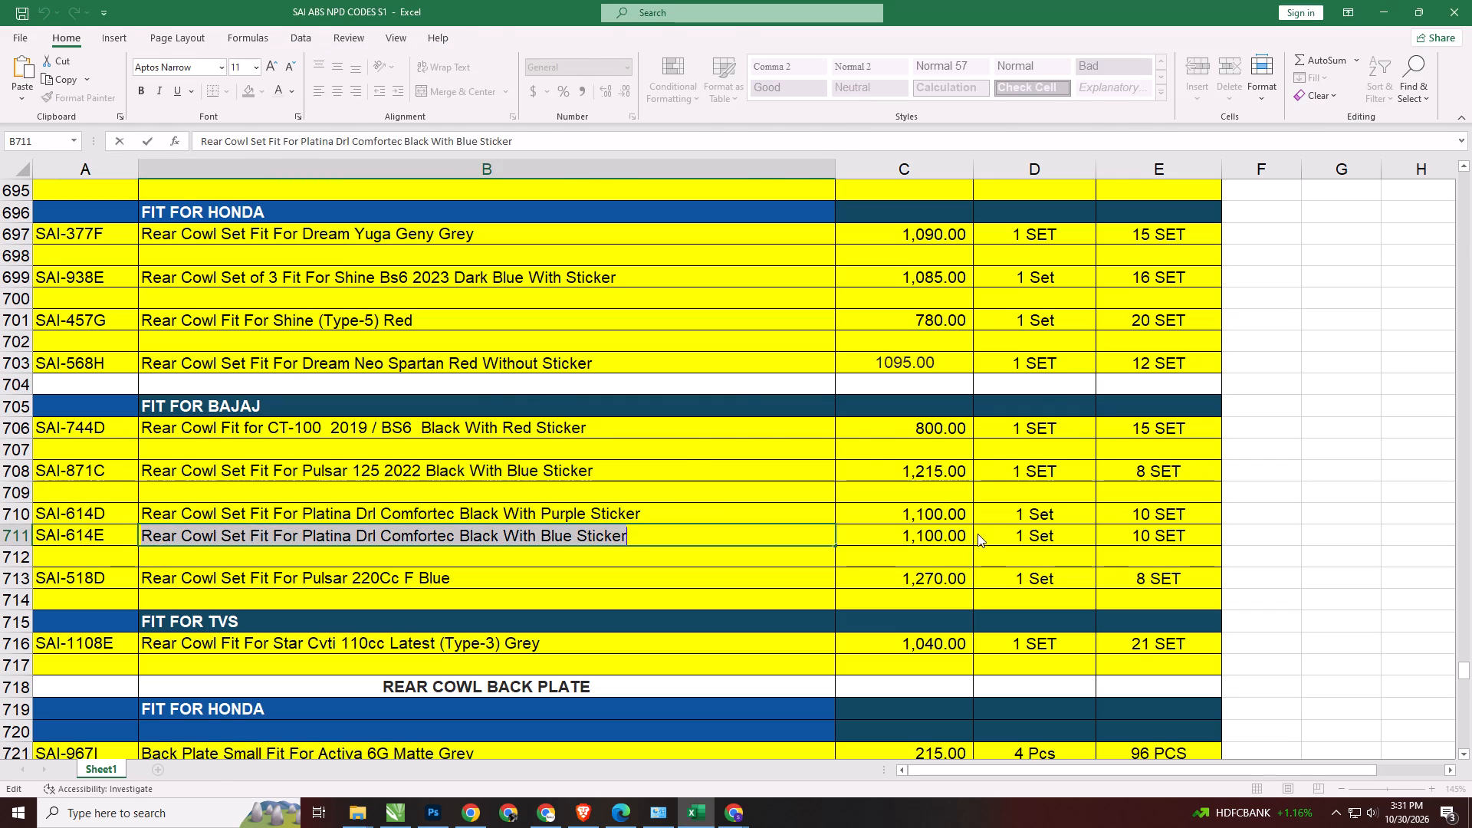
double_click(1073, 458)
key("ctrl+a")
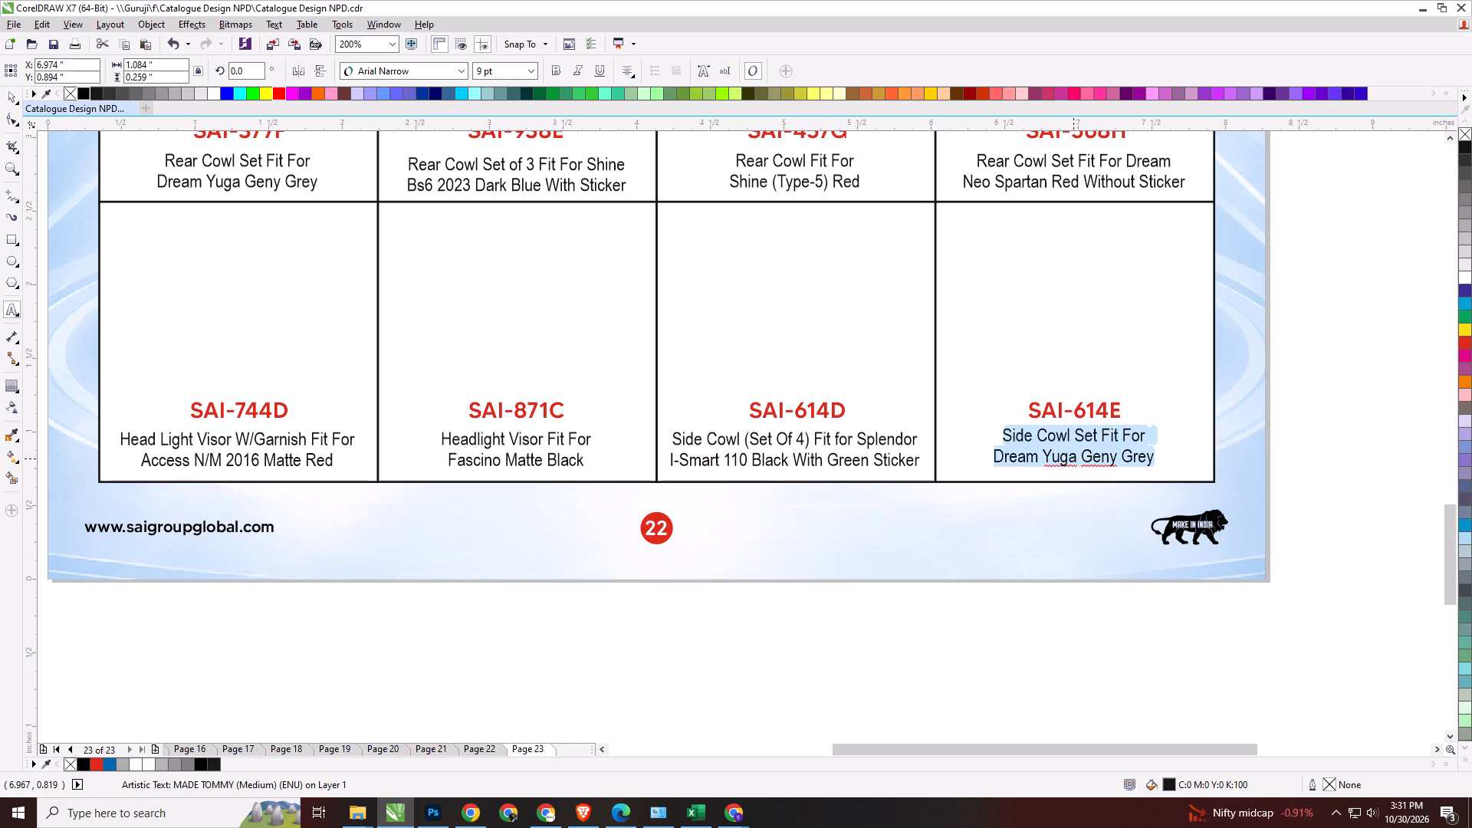
key("ctrl+v")
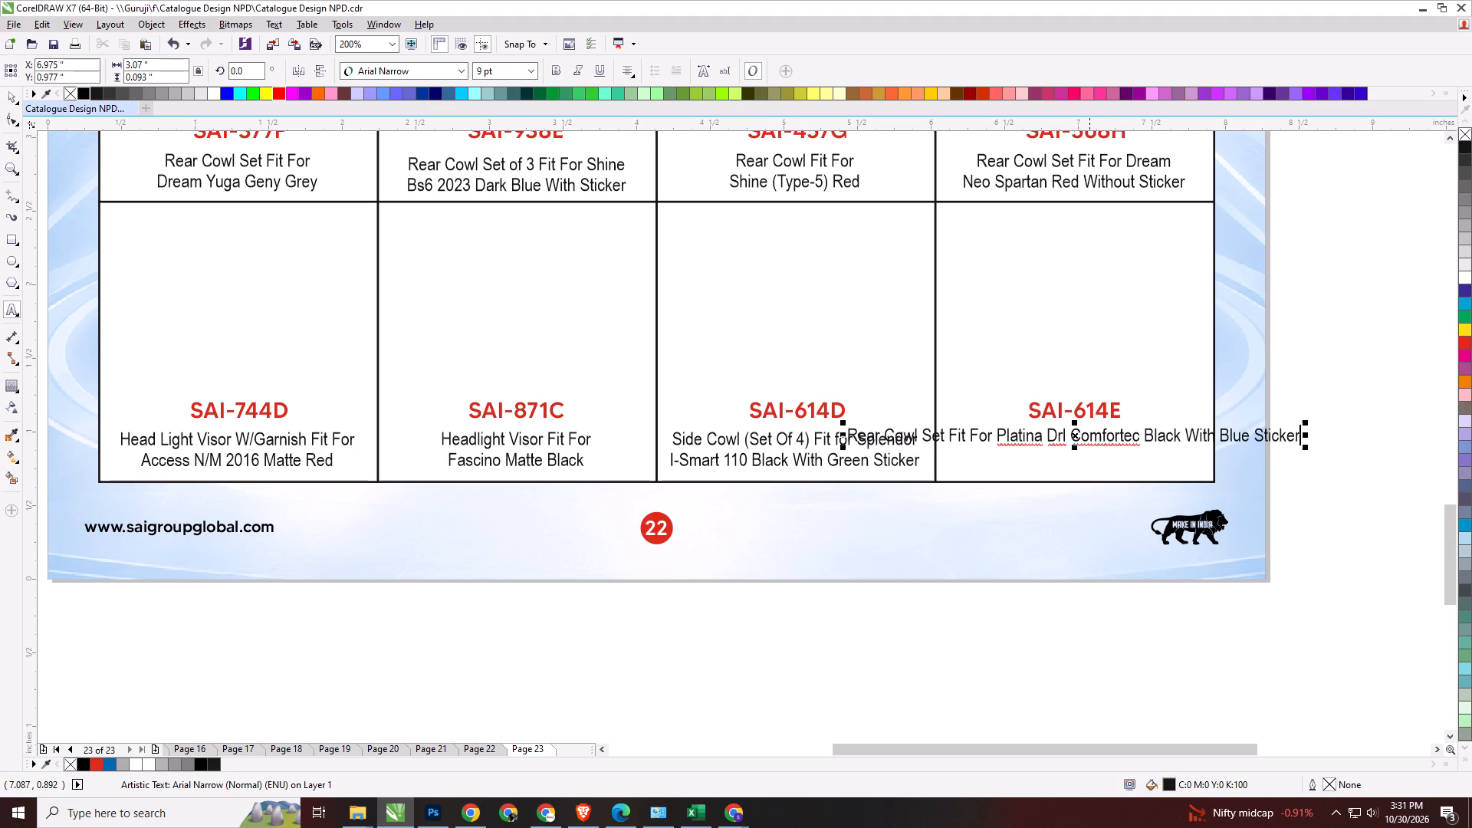
left_click(1089, 439)
key("Left")
key("Left")
key("Return")
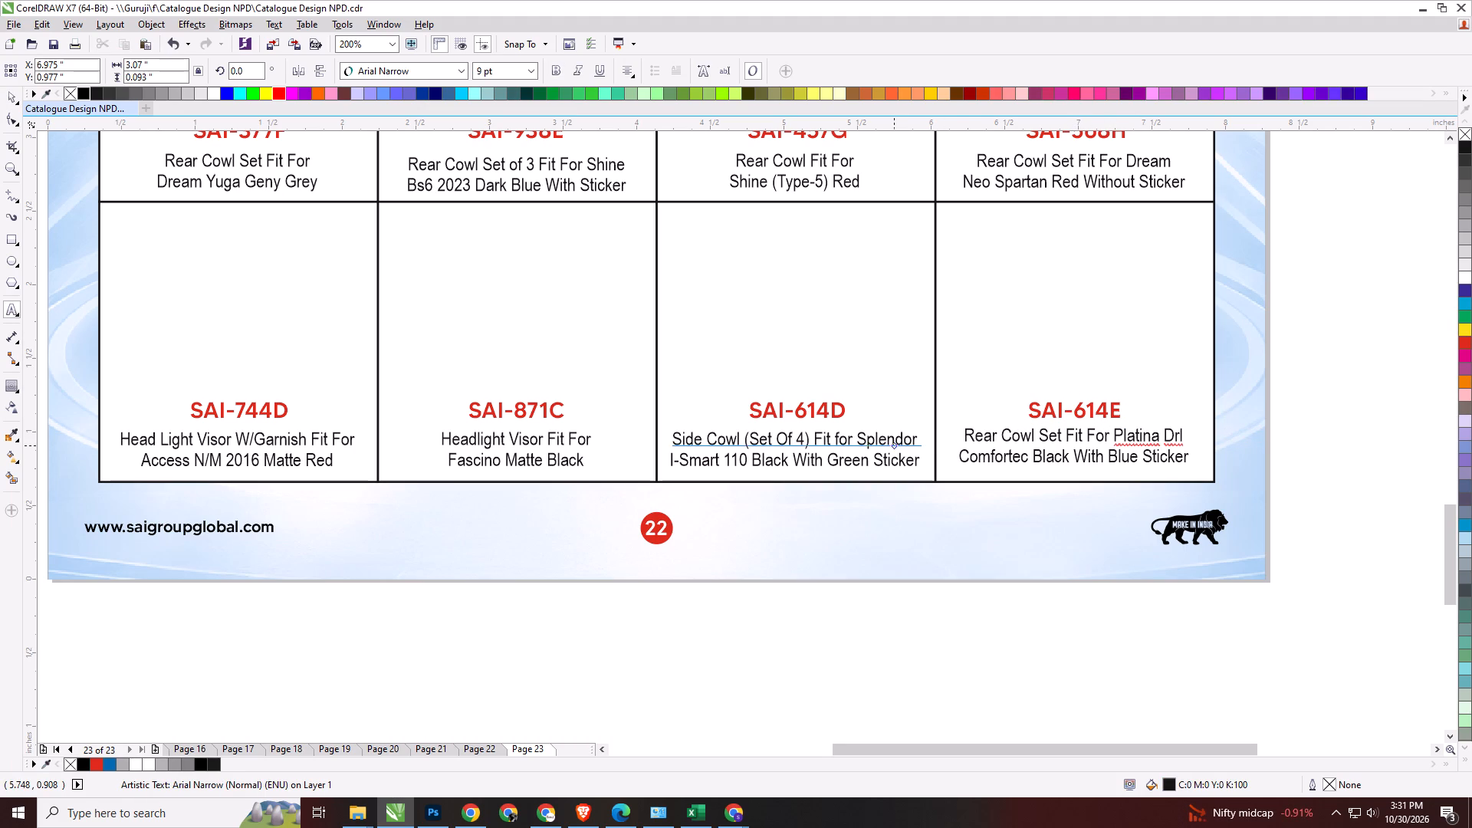
Replace the SAI-614D description with Excel's "Rear Cowl Set Fit For Platina Drl Comfortec Black With Purple Sticker", breaking the line after "Drl".
left_click(885, 445)
key("ctrl+a")
key("alt+Tab")
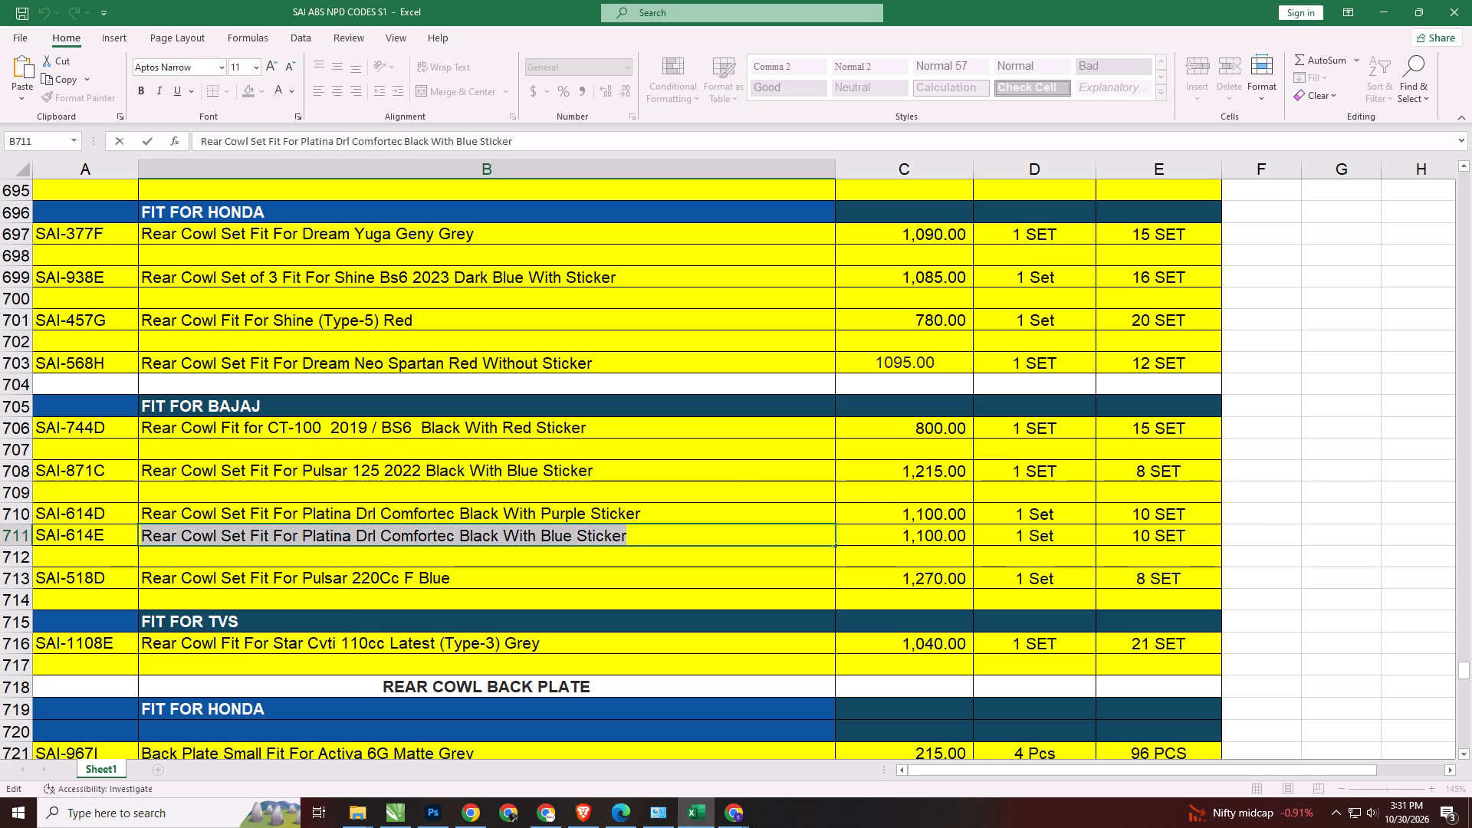
double_click(354, 517)
key("ctrl+a")
key("ctrl+c")
key("alt+Tab")
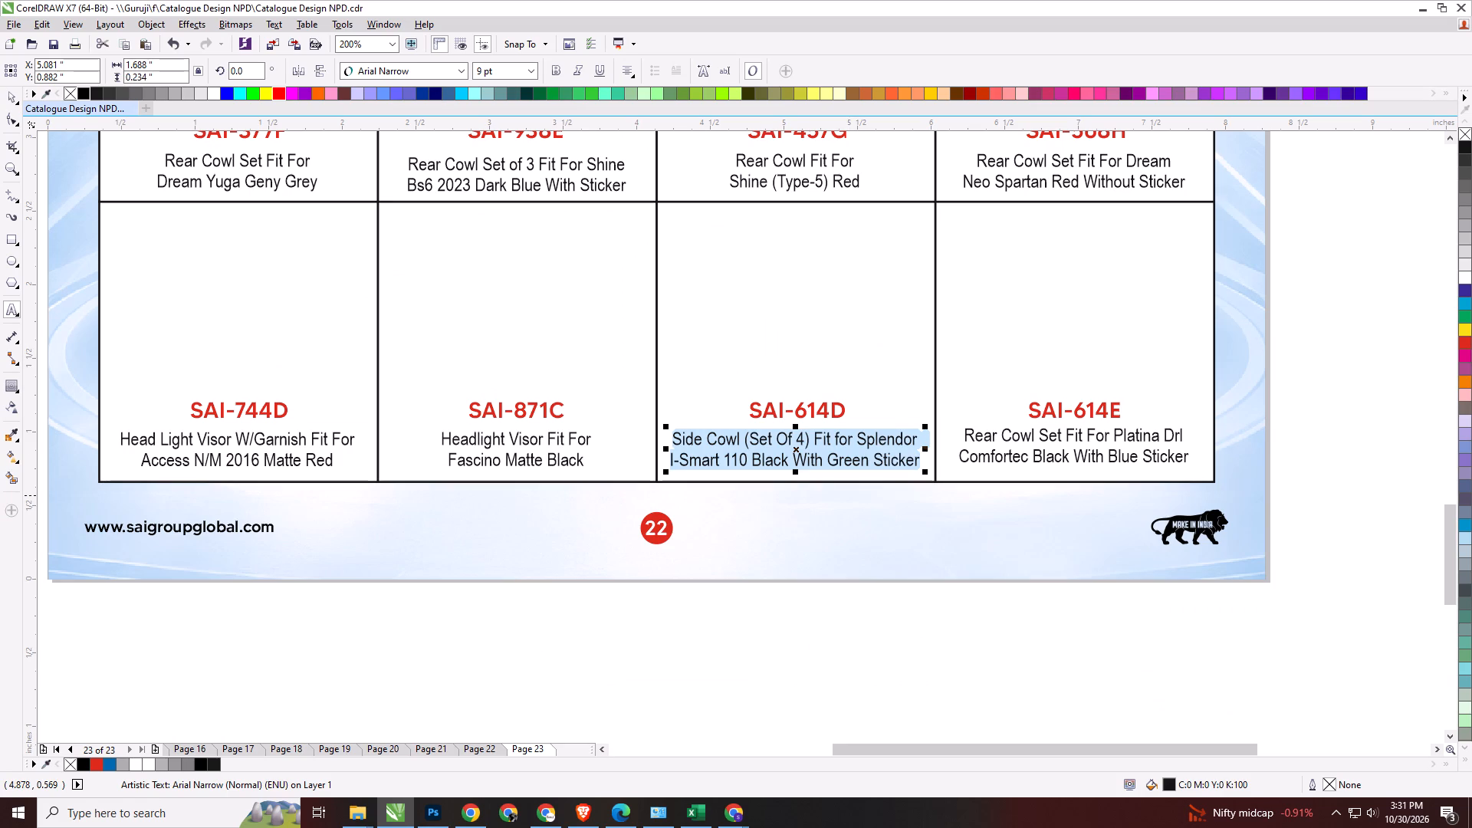
key("ctrl+v")
left_click(784, 436)
key("Return")
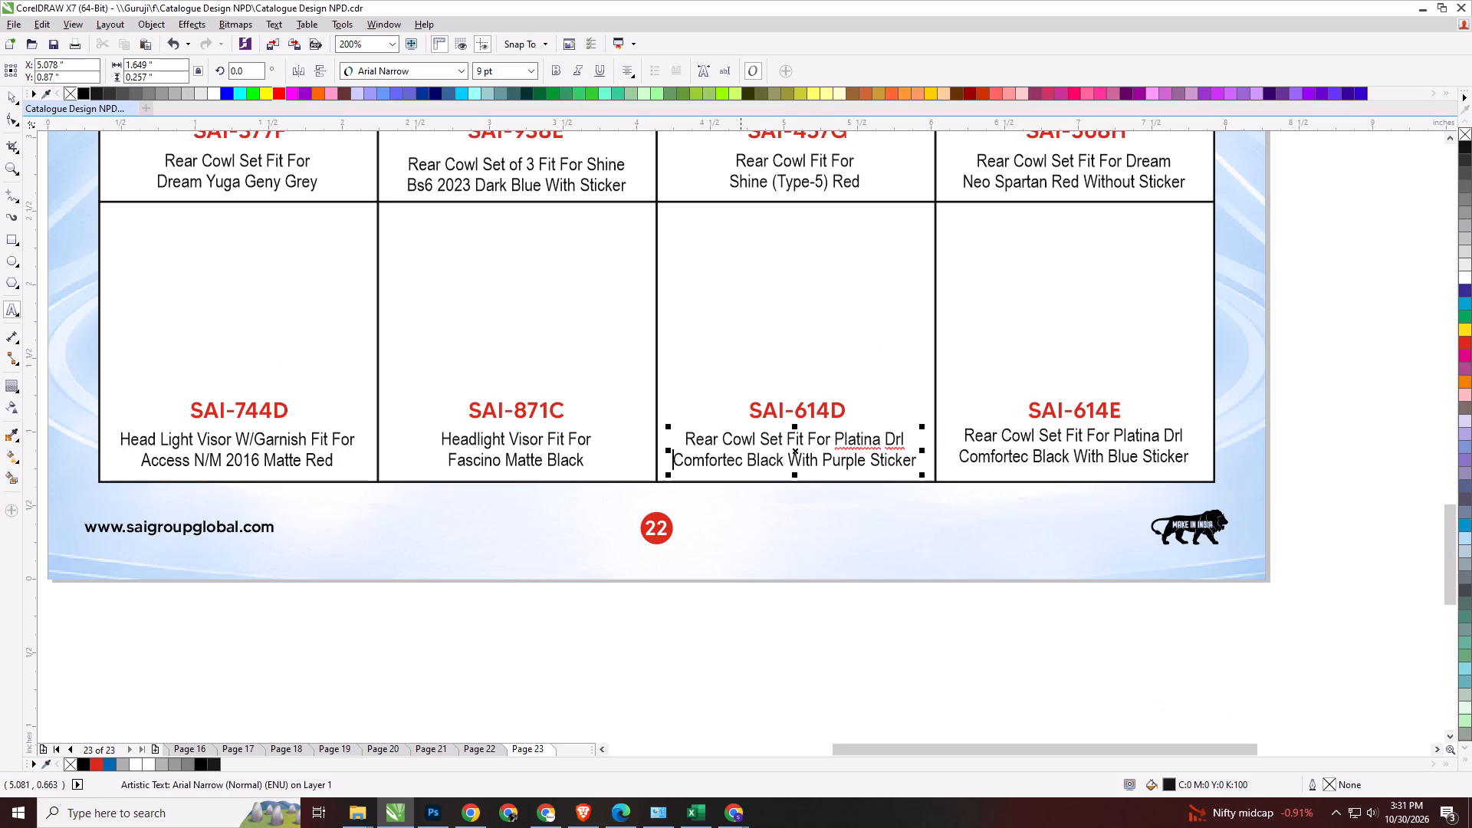
Replace the SAI-871C description with Excel's "Rear Cowl Set Fit For Pulsar 125 2022 Black With Blue Sticker", breaking the line after "Pulsar".
left_click(514, 445)
key("ctrl+a")
key("alt+Tab")
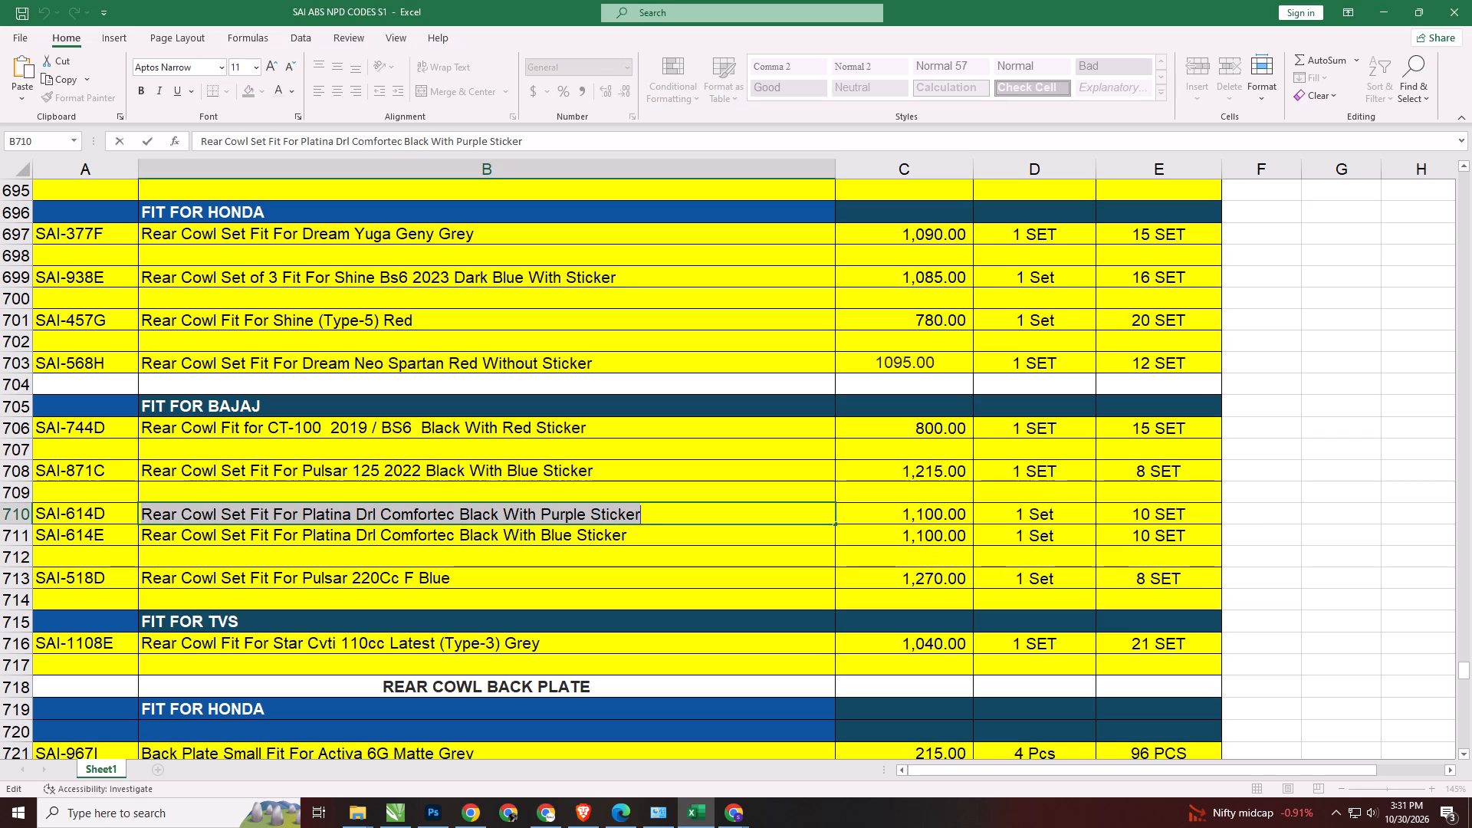
double_click(366, 475)
key("ctrl+a")
key("ctrl+c")
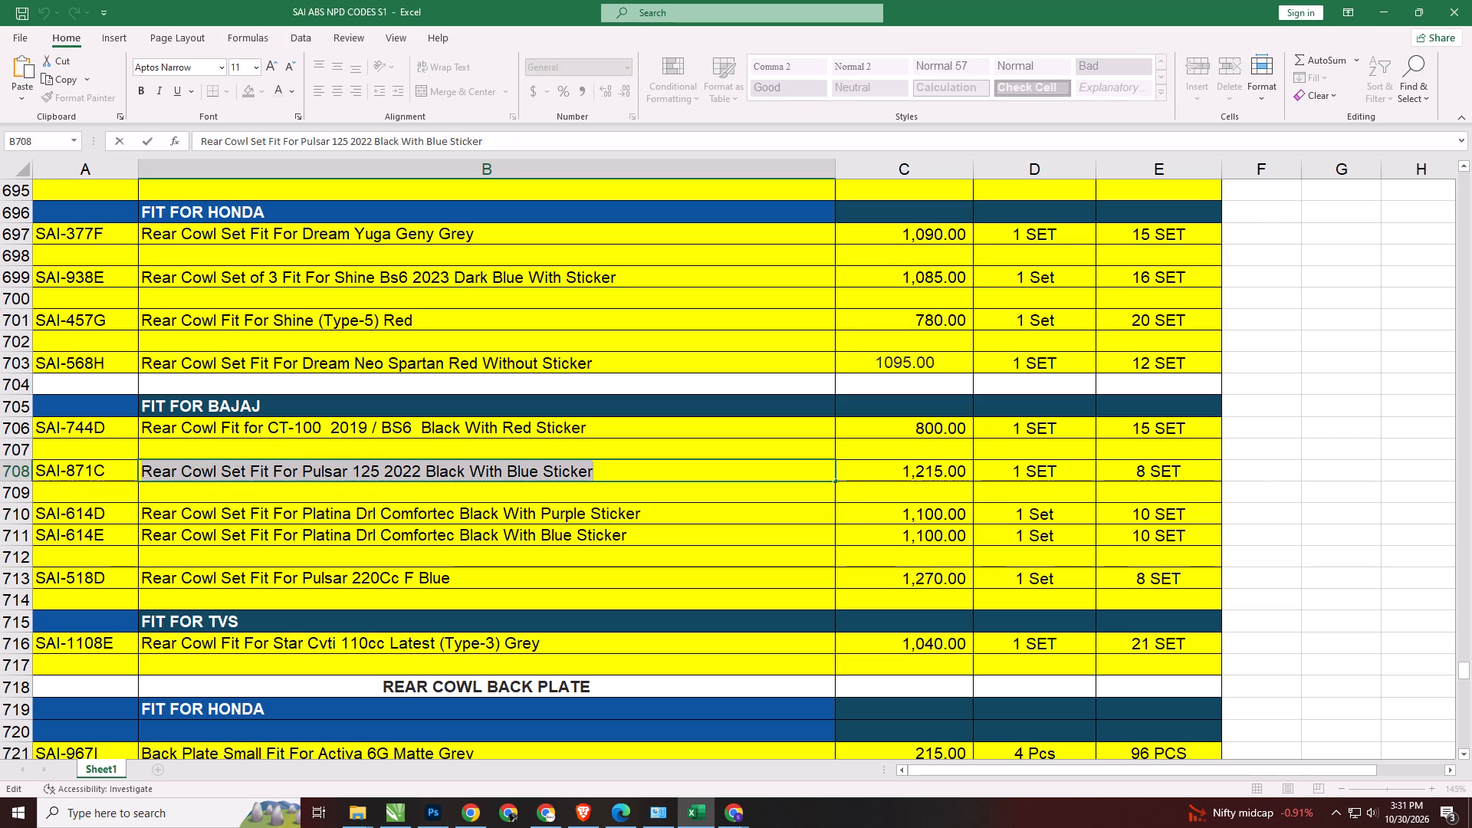
key("alt+Tab")
key("ctrl+v")
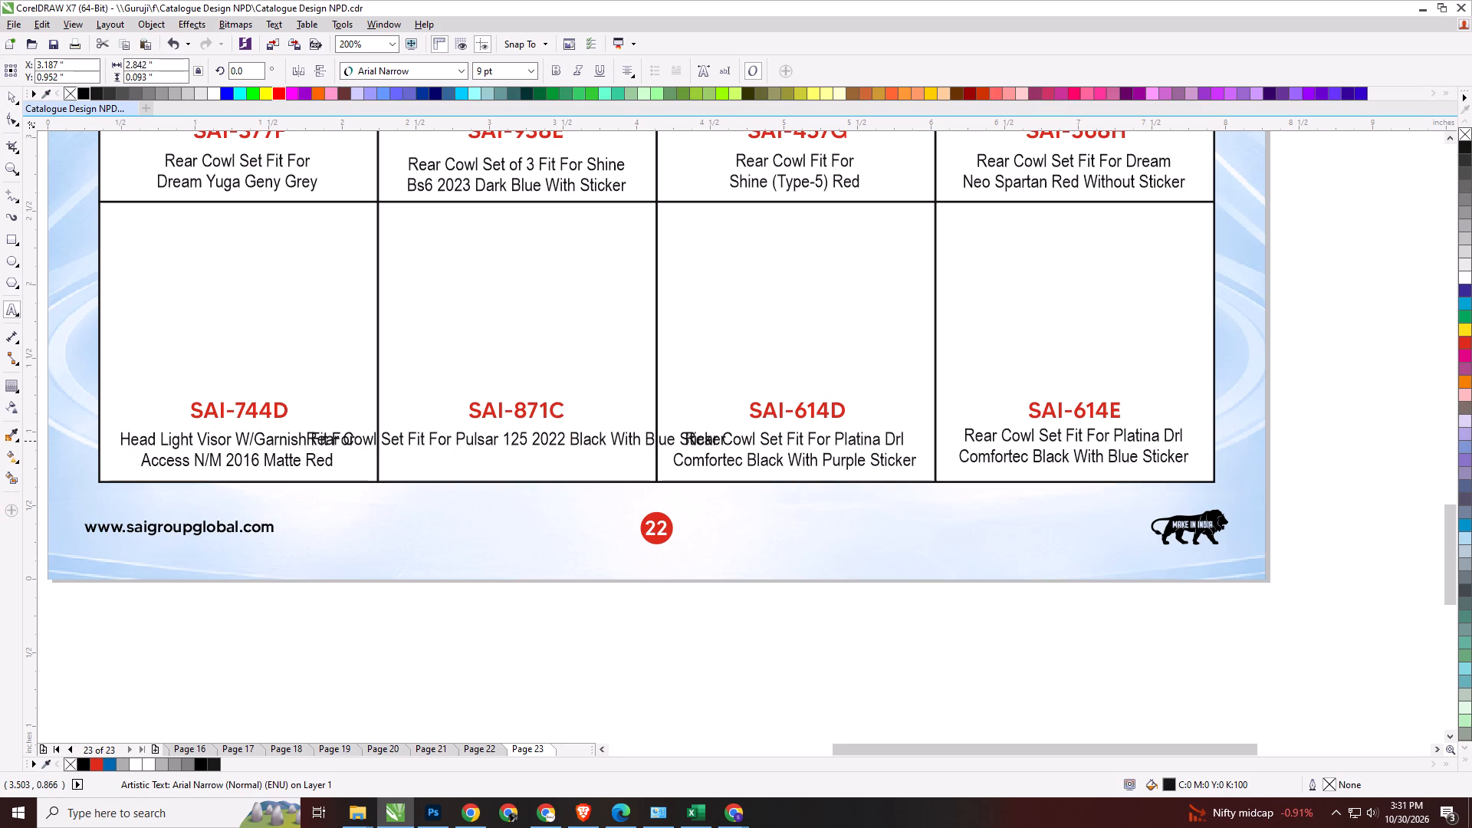
left_click(508, 441)
key("Left")
key("Return")
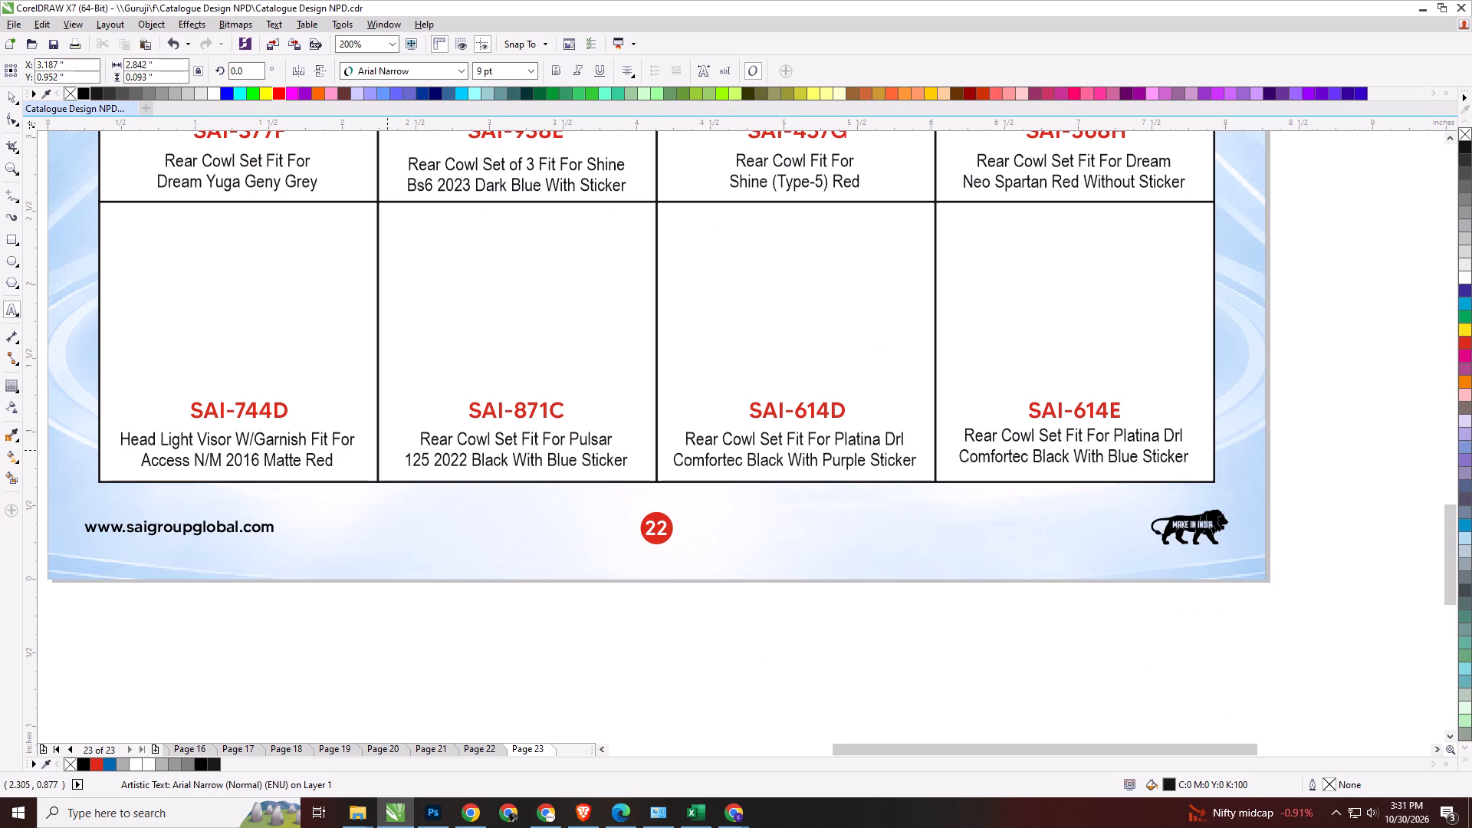
Replace the SAI-744D description with Excel's "Rear Cowl Fit for CT-100 2019 / BS6 Black With Red Sticker", breaking after the slash, and leave text editing.
left_click(345, 445)
key("ctrl+a")
key("alt+Tab")
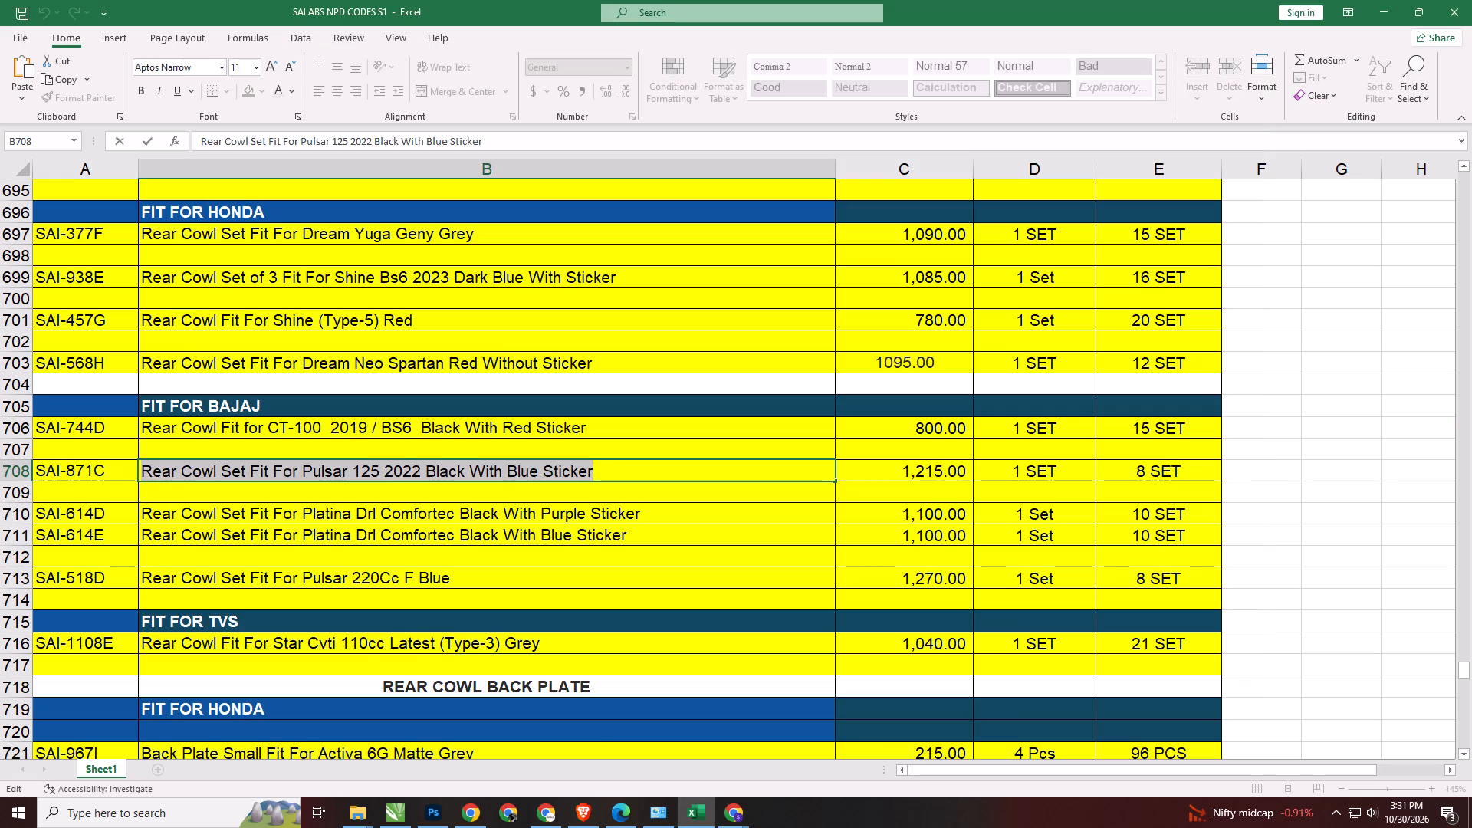
double_click(384, 429)
key("ctrl+a")
key("ctrl+c")
key("alt+Tab")
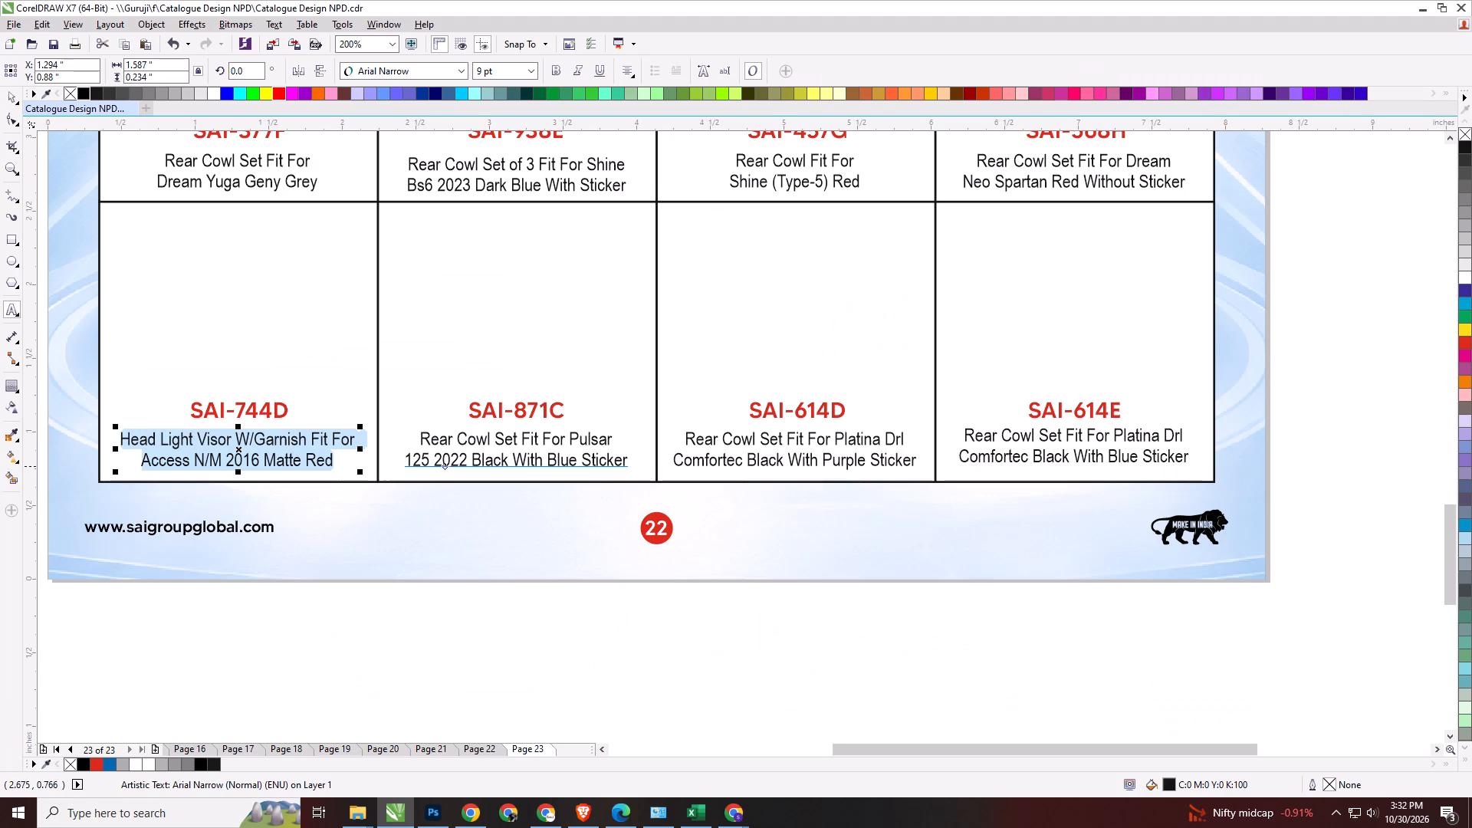
key("ctrl+v")
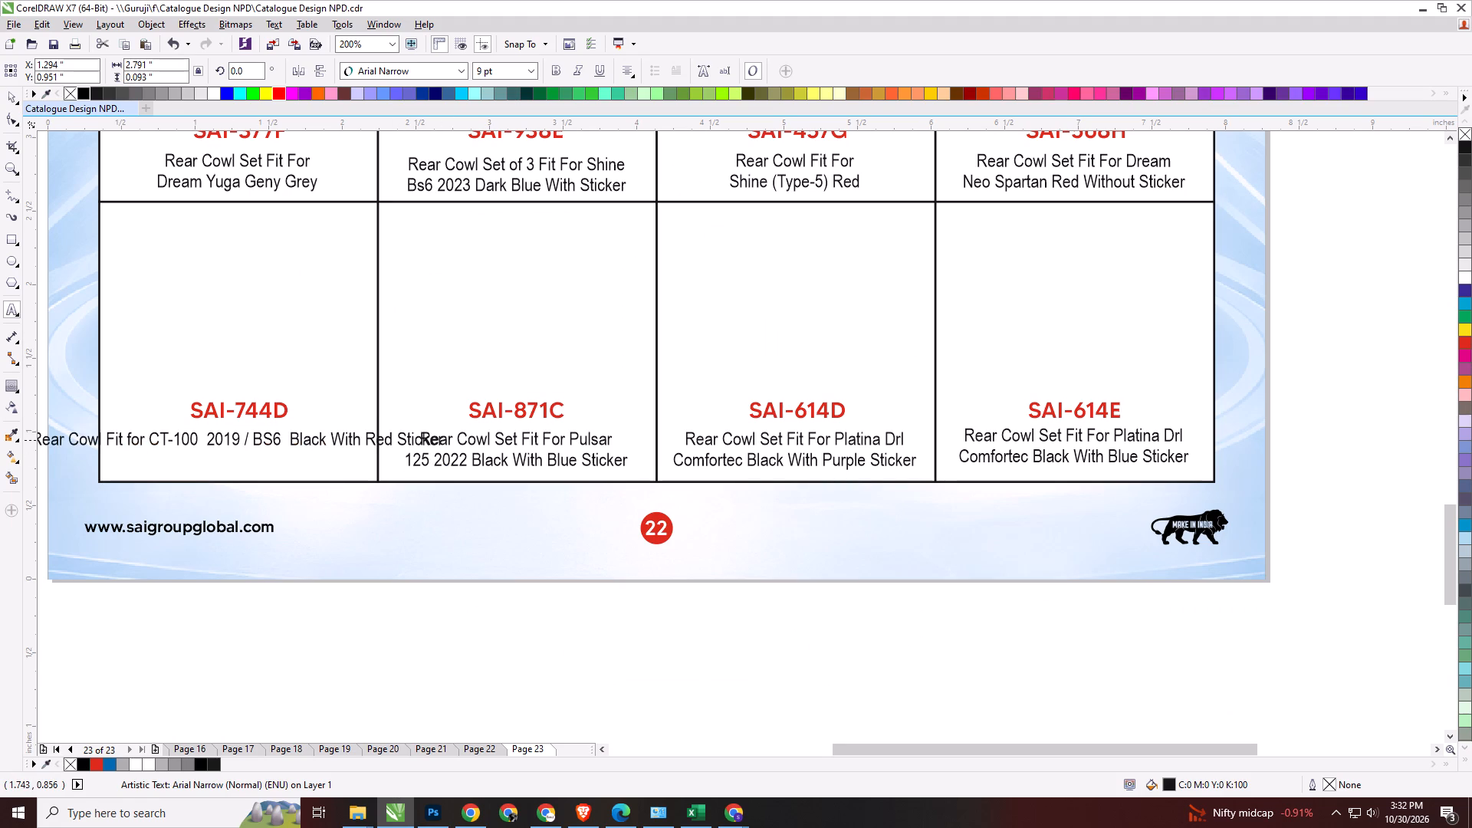
left_click(251, 442)
key("Right")
key("Return")
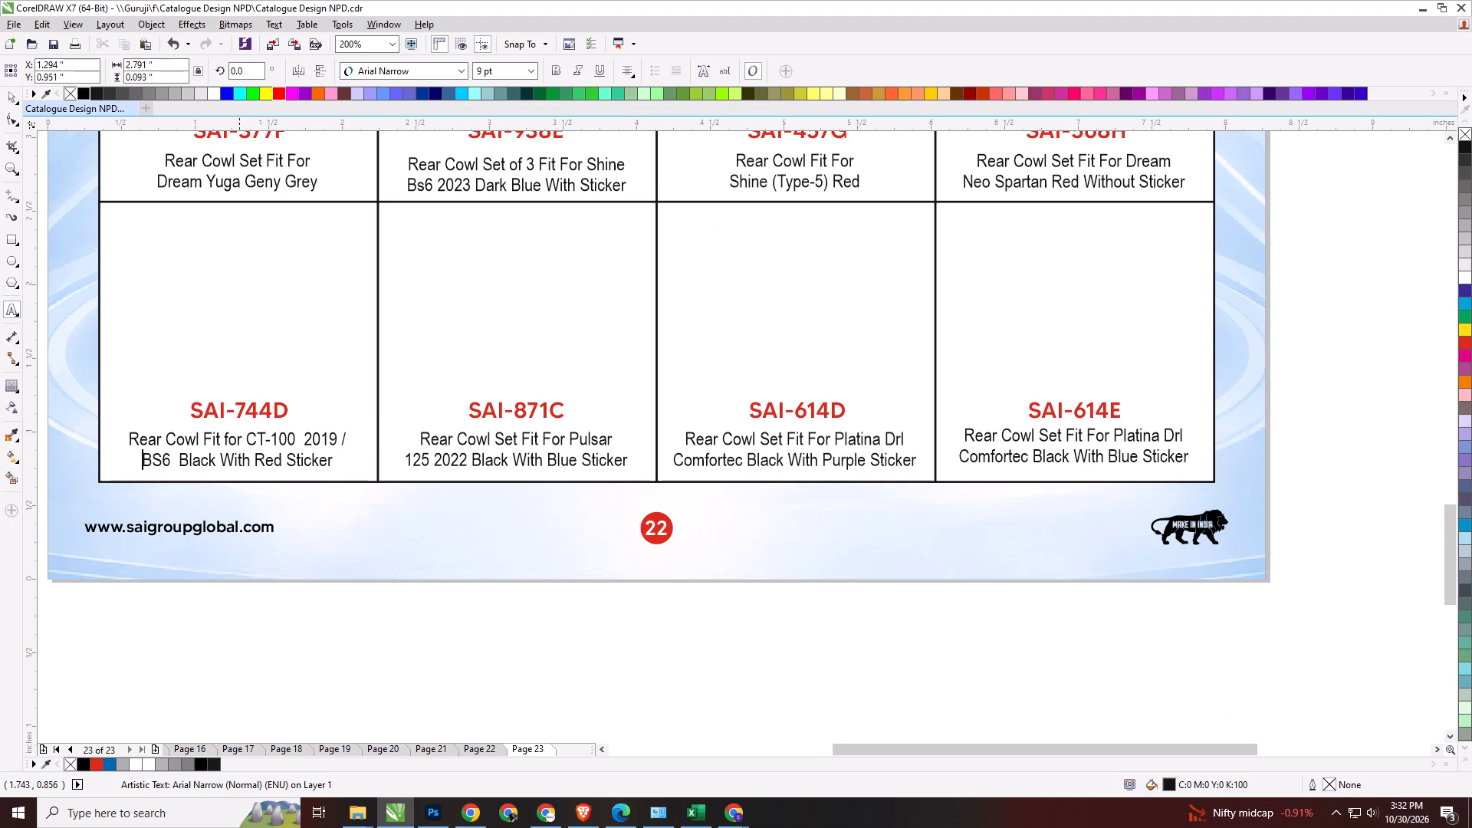
left_click(15, 98)
Bottom-align the four descriptions in the page's bottom row with each other, and likewise the four product codes above them.
left_click_drag(1278, 412, 1016, 449)
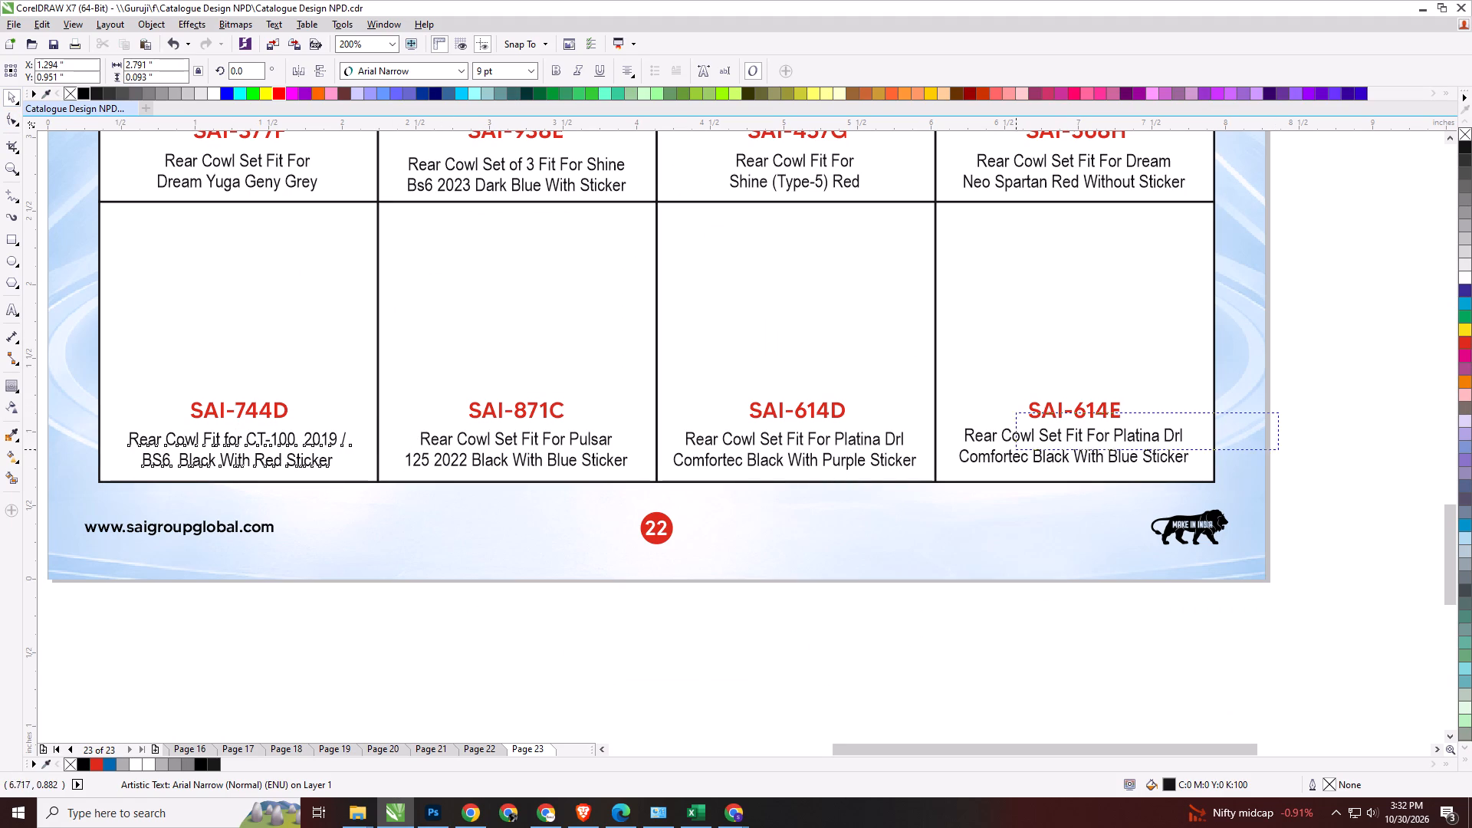
left_click_drag(1016, 449, 87, 491)
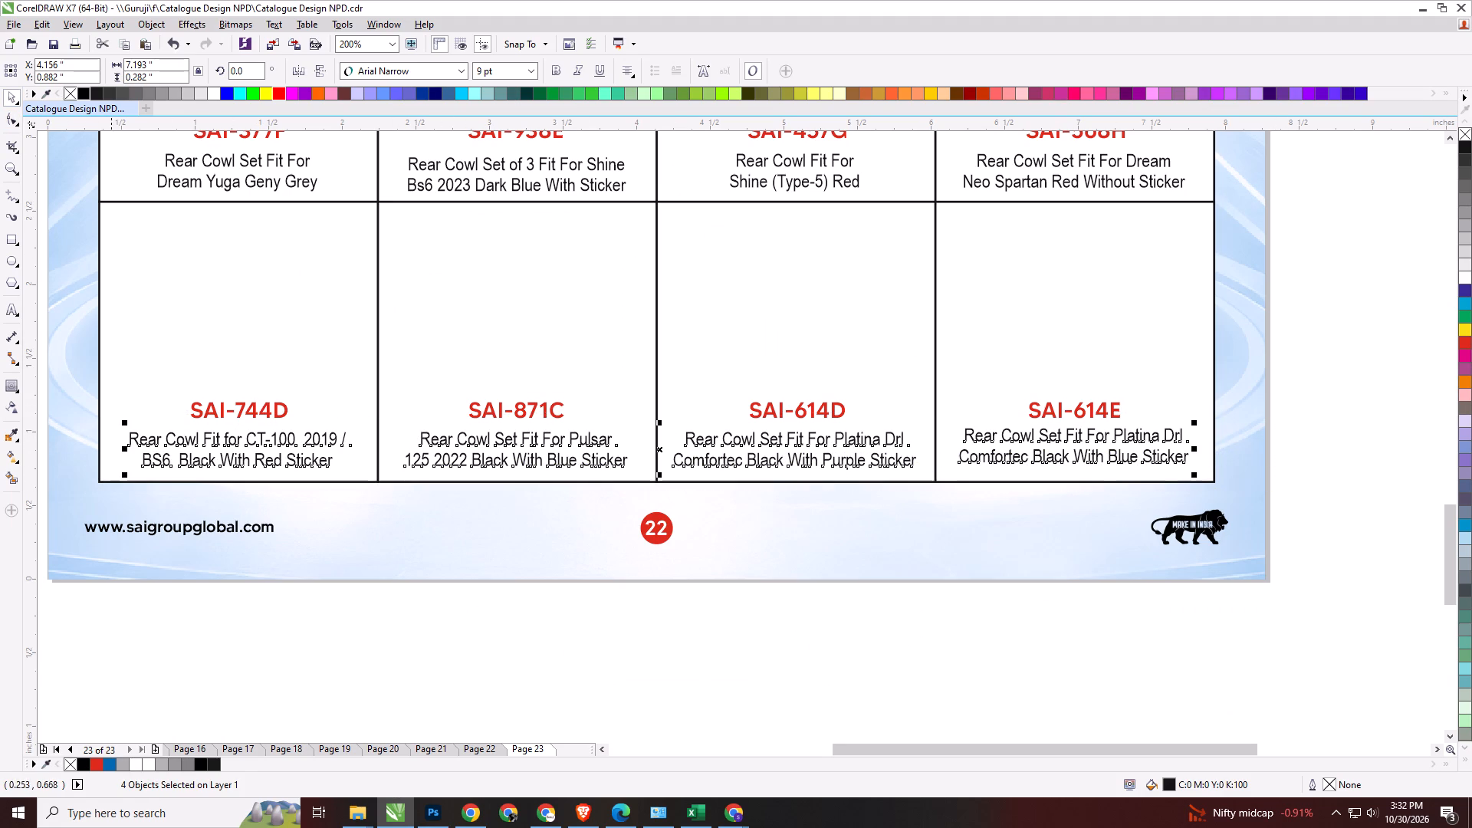
key("b")
left_click_drag(1337, 351, 128, 452)
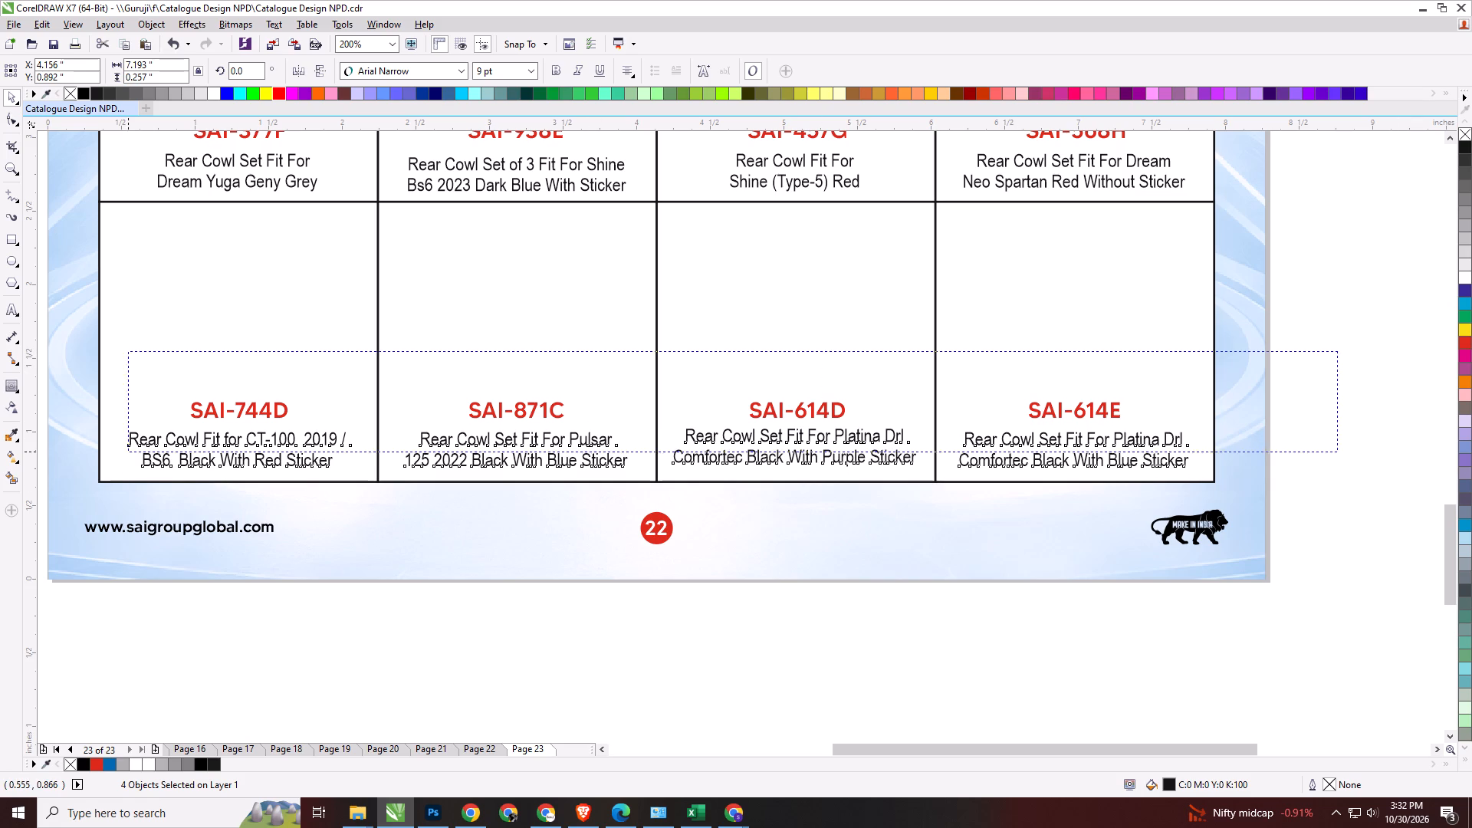
left_click_drag(128, 452, 101, 432)
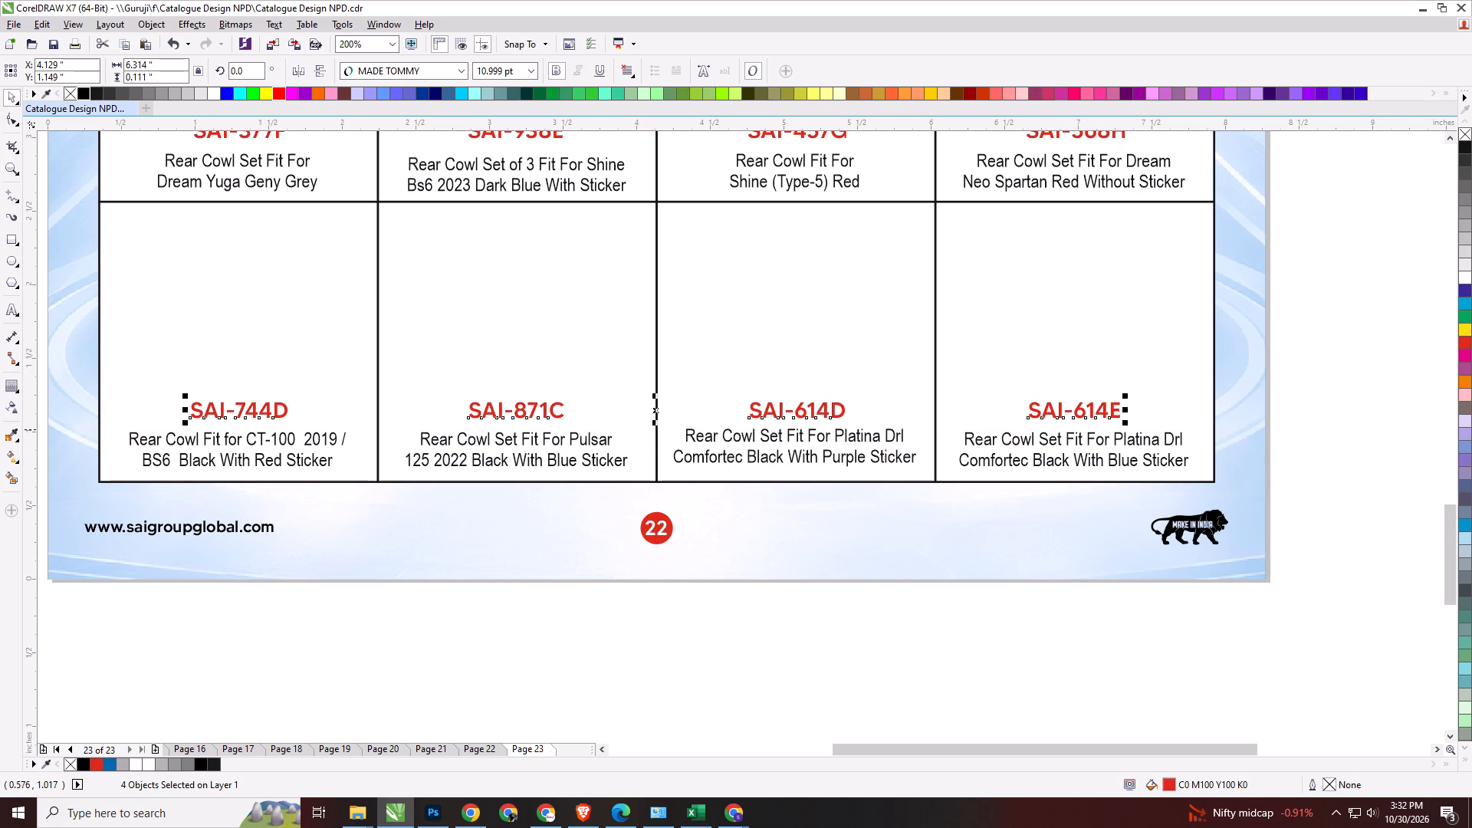
key("b")
Centre the product code and description horizontally within each of the four cells of the bottom row.
left_click_drag(1343, 314, 935, 513)
left_click(1032, 351, "shift")
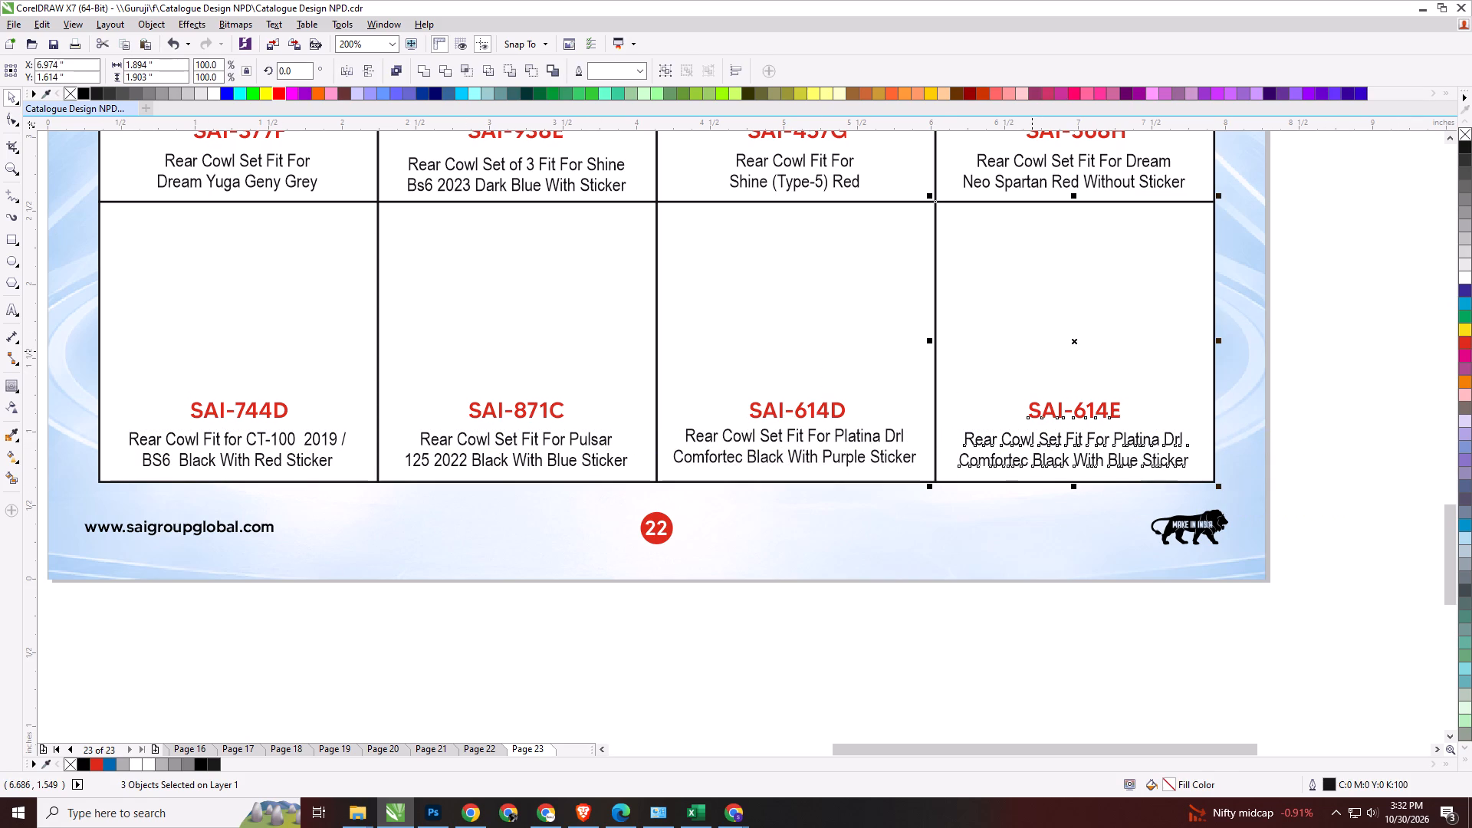
key("c")
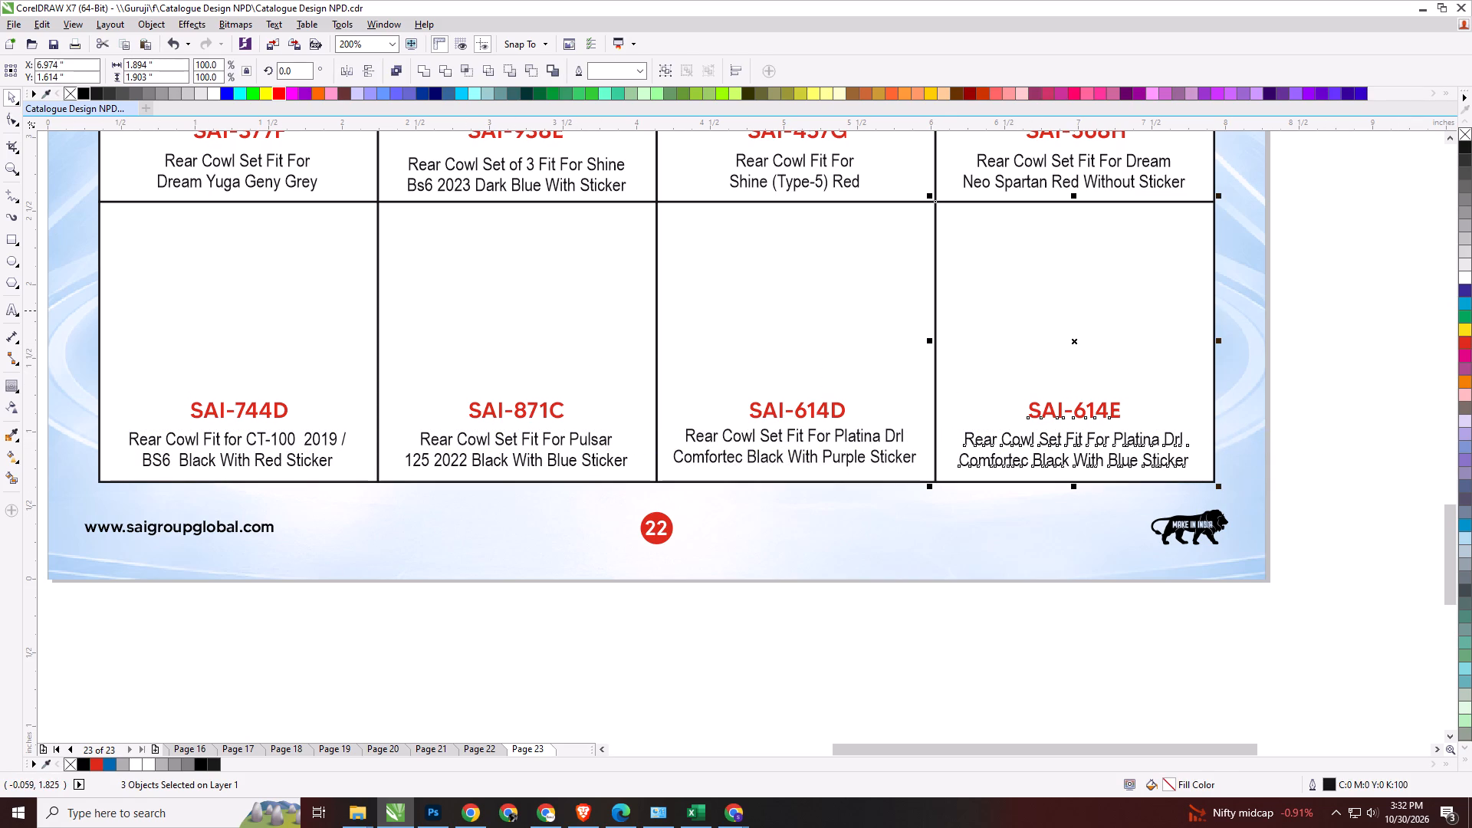
left_click_drag(41, 310, 368, 511)
left_click(307, 359, "shift")
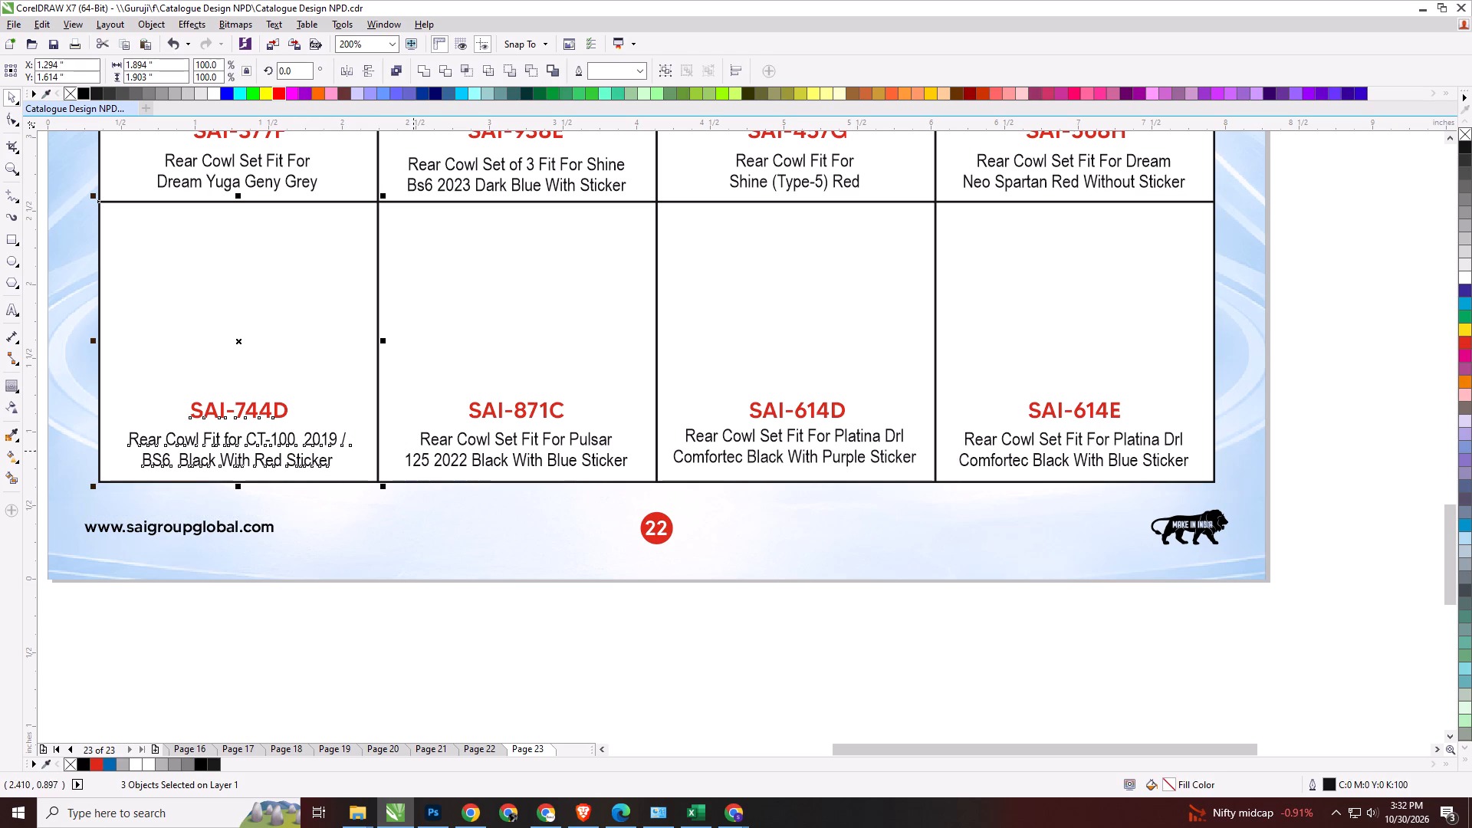
key("c")
left_click_drag(398, 607, 639, 338)
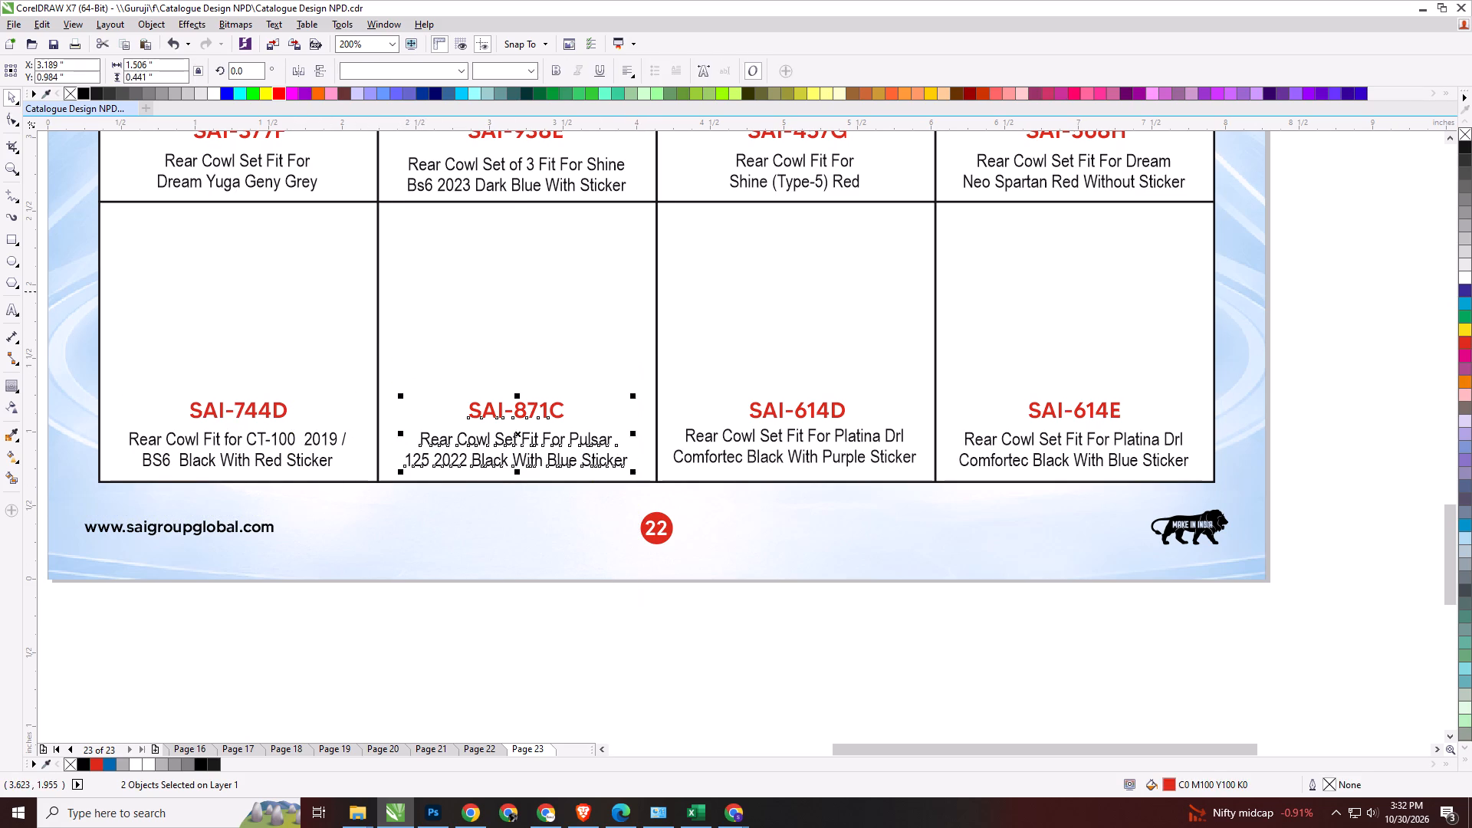
left_click(580, 291, "shift")
key("c")
left_click_drag(669, 603, 902, 345)
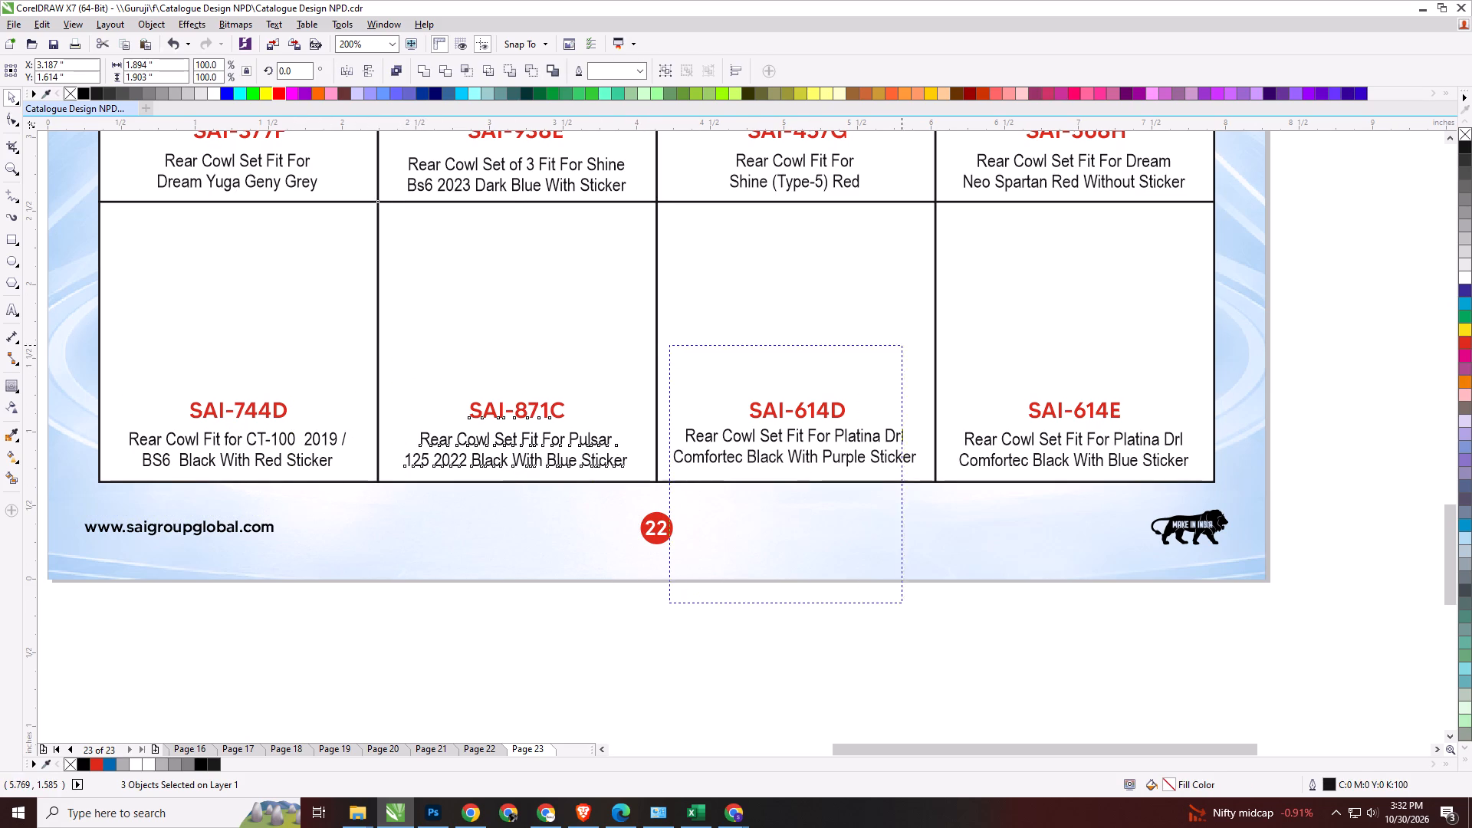
left_click_drag(902, 345, 931, 343)
left_click(861, 312, "shift")
key("c")
left_click(964, 612)
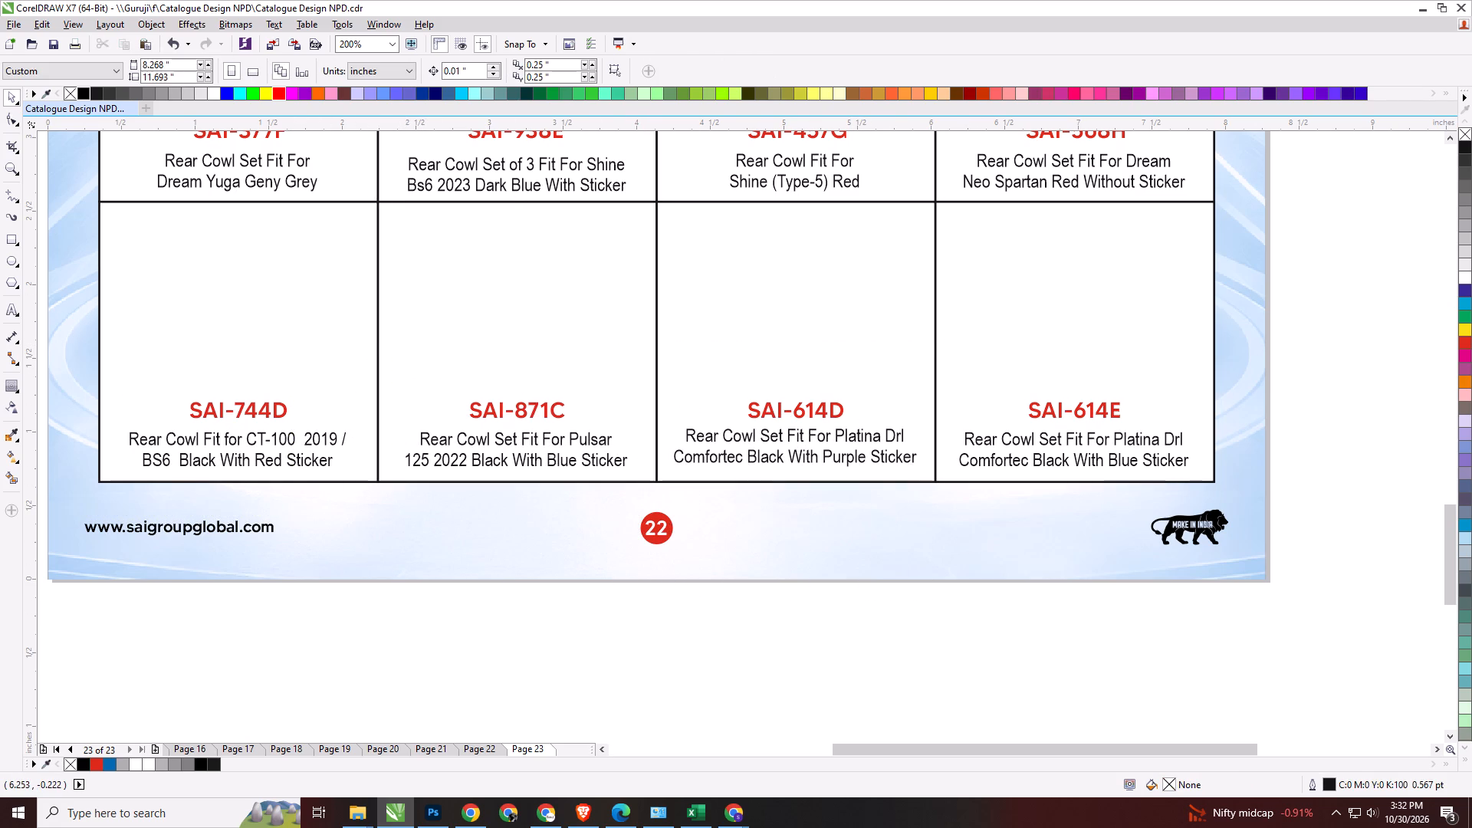
Centre the product code and description horizontally within each fourth-row cell, SAI-377F, SAI-938E, SAI-457G and SAI-568H.
left_click_drag(1449, 534, 1450, 486)
left_click_drag(1312, 356, 1076, 458)
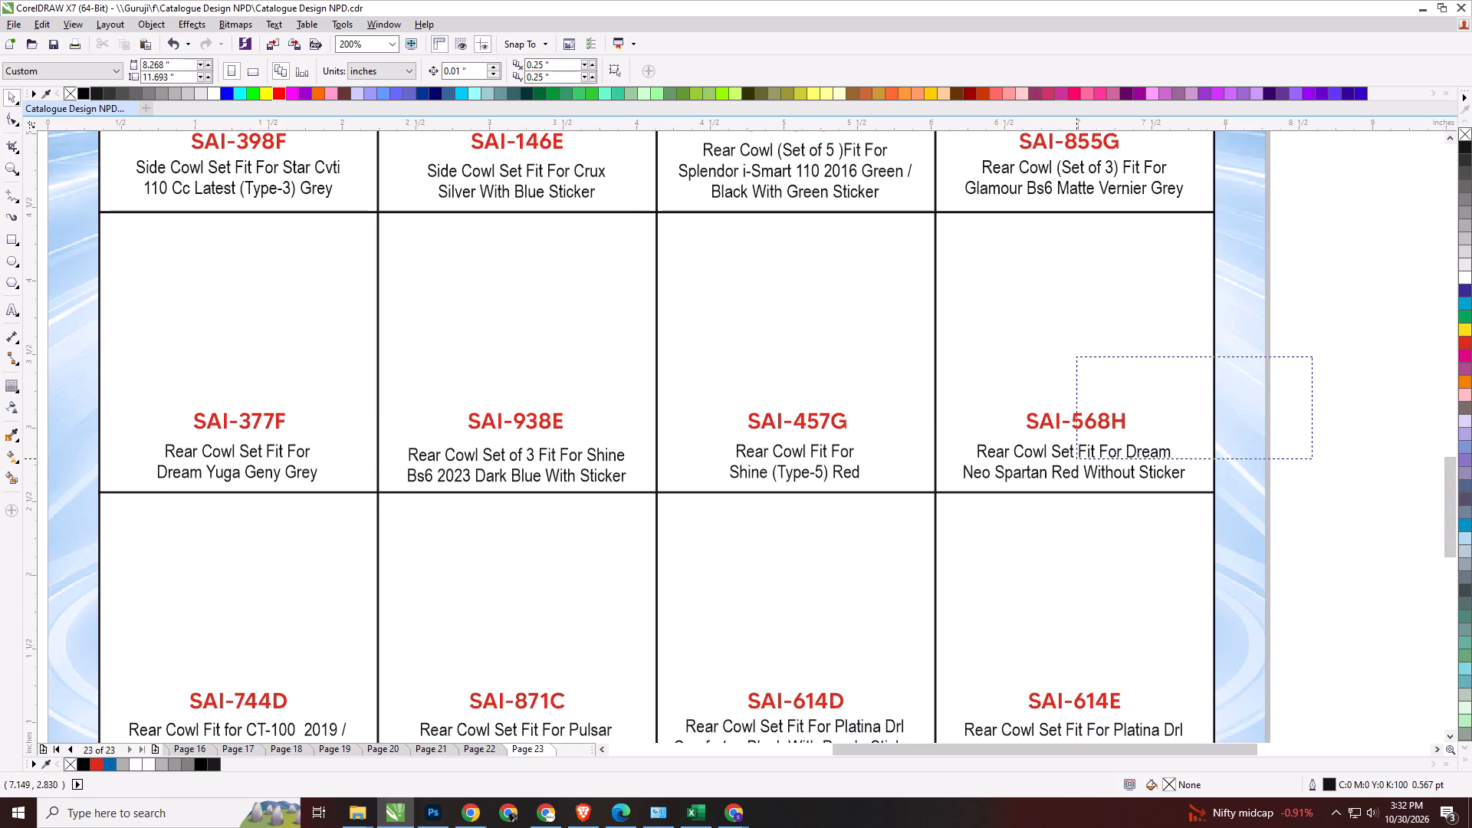
left_click_drag(1076, 458, 952, 513)
left_click(983, 338, "shift")
key("c")
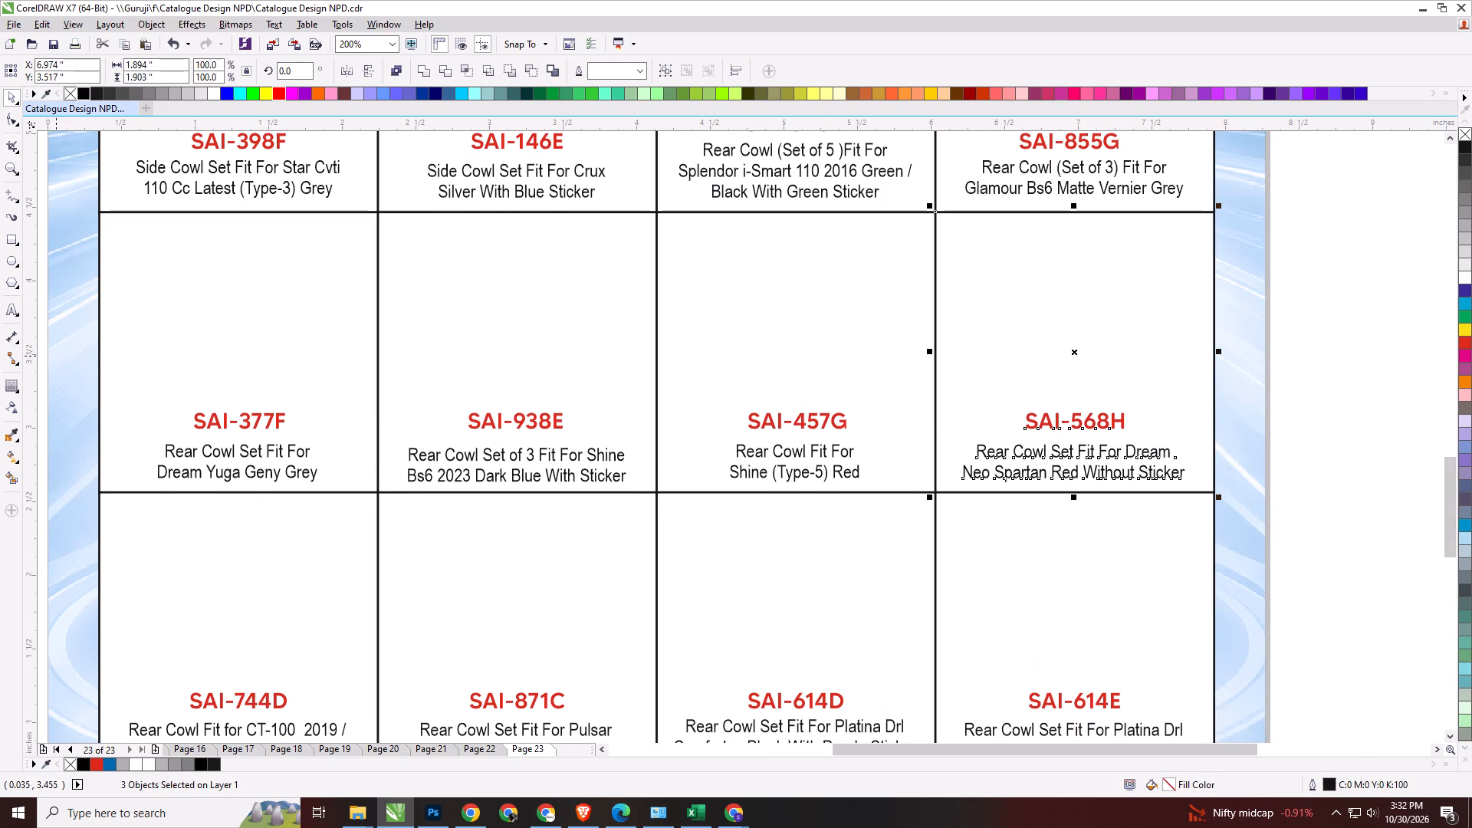
left_click_drag(38, 347, 334, 498)
left_click(275, 327, "shift")
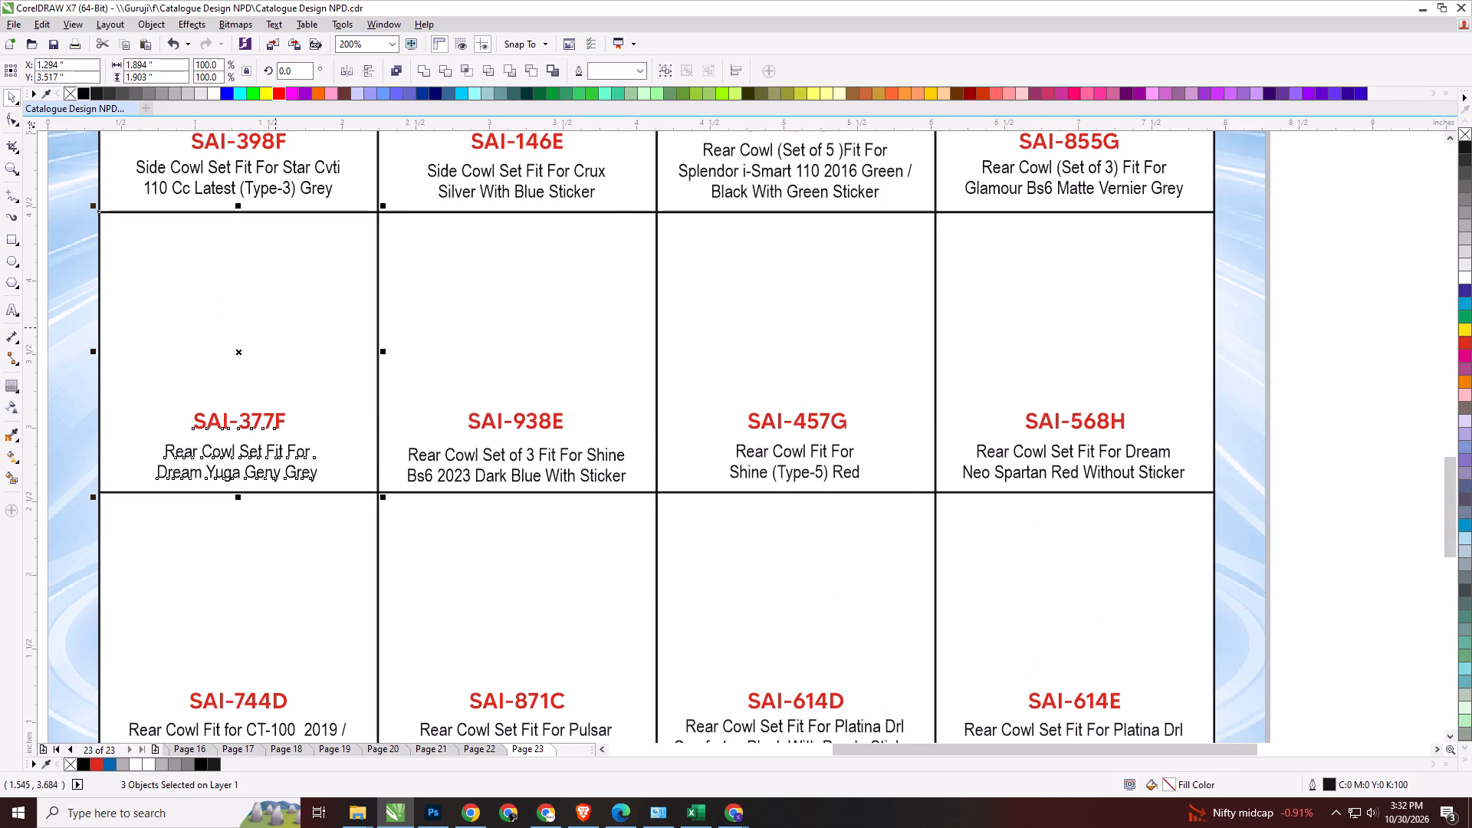
key("c")
left_click(521, 453)
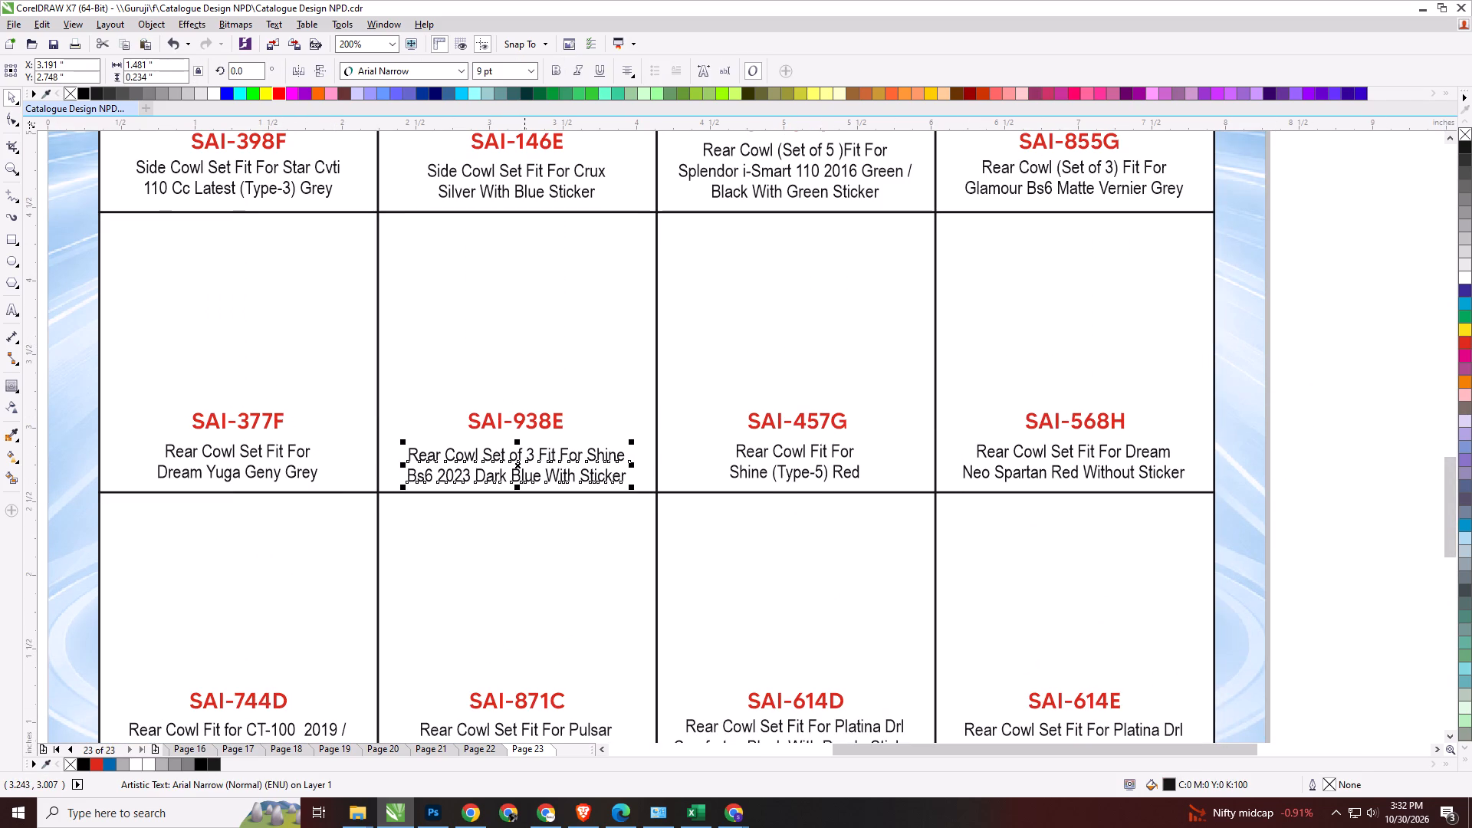
left_click(524, 422, "shift")
left_click(524, 379, "shift")
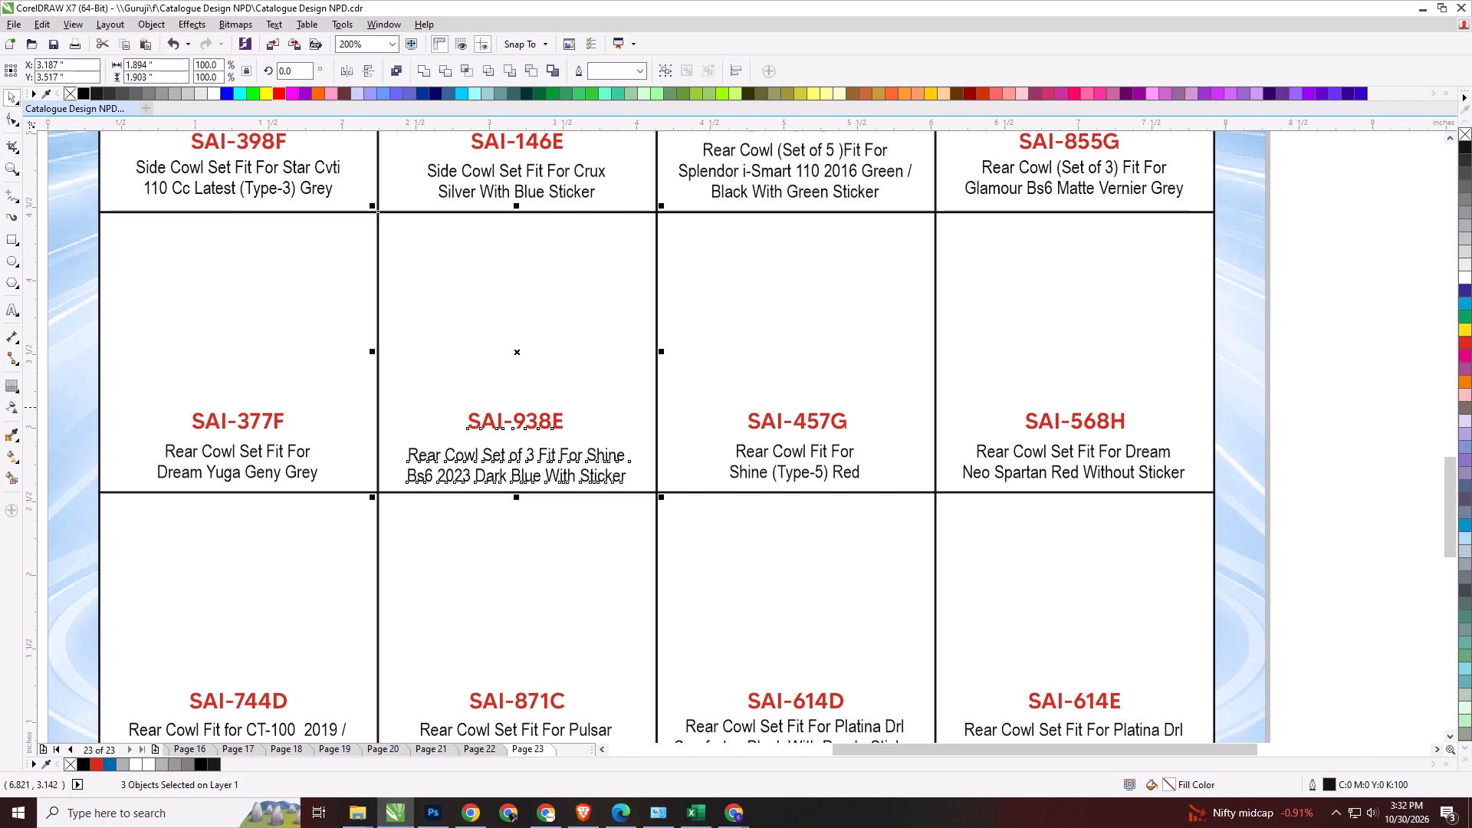
key("c")
left_click(840, 475)
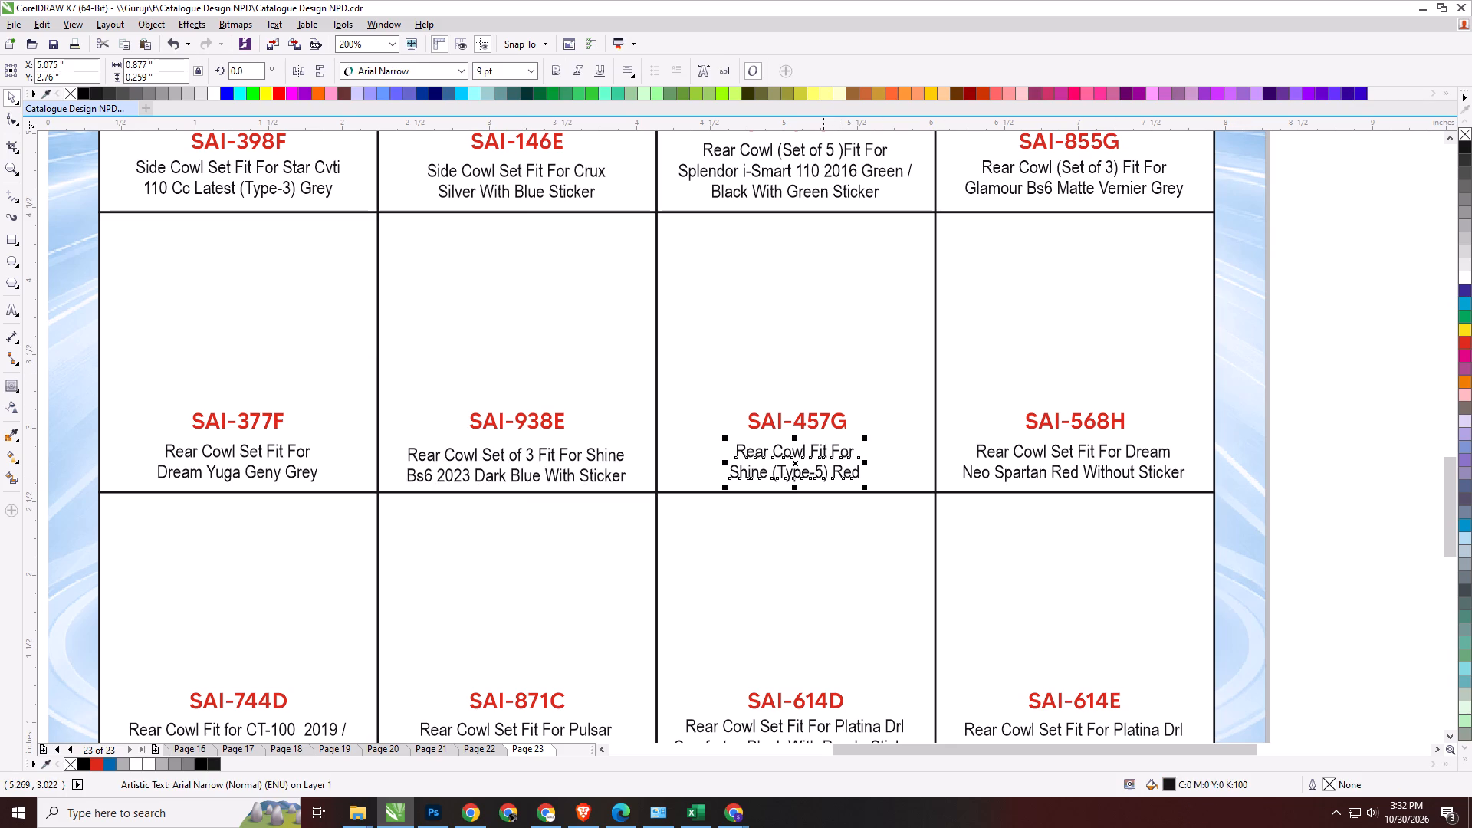
left_click(823, 425, "shift")
left_click(826, 380, "shift")
key("c")
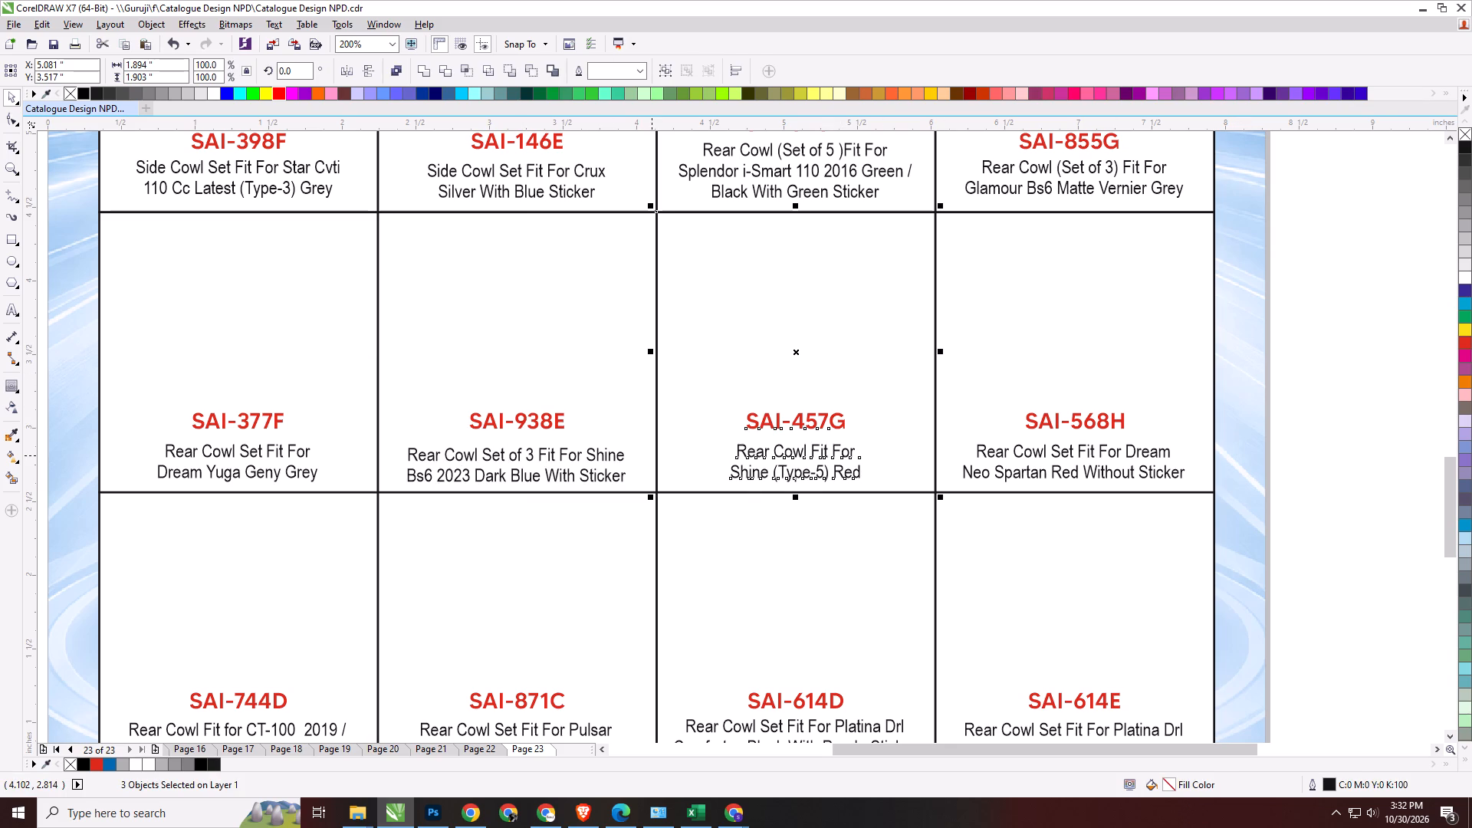
Add page 24 after page 23 and paste a copy of everything on page 23 onto it.
key("F4")
left_click(1089, 445)
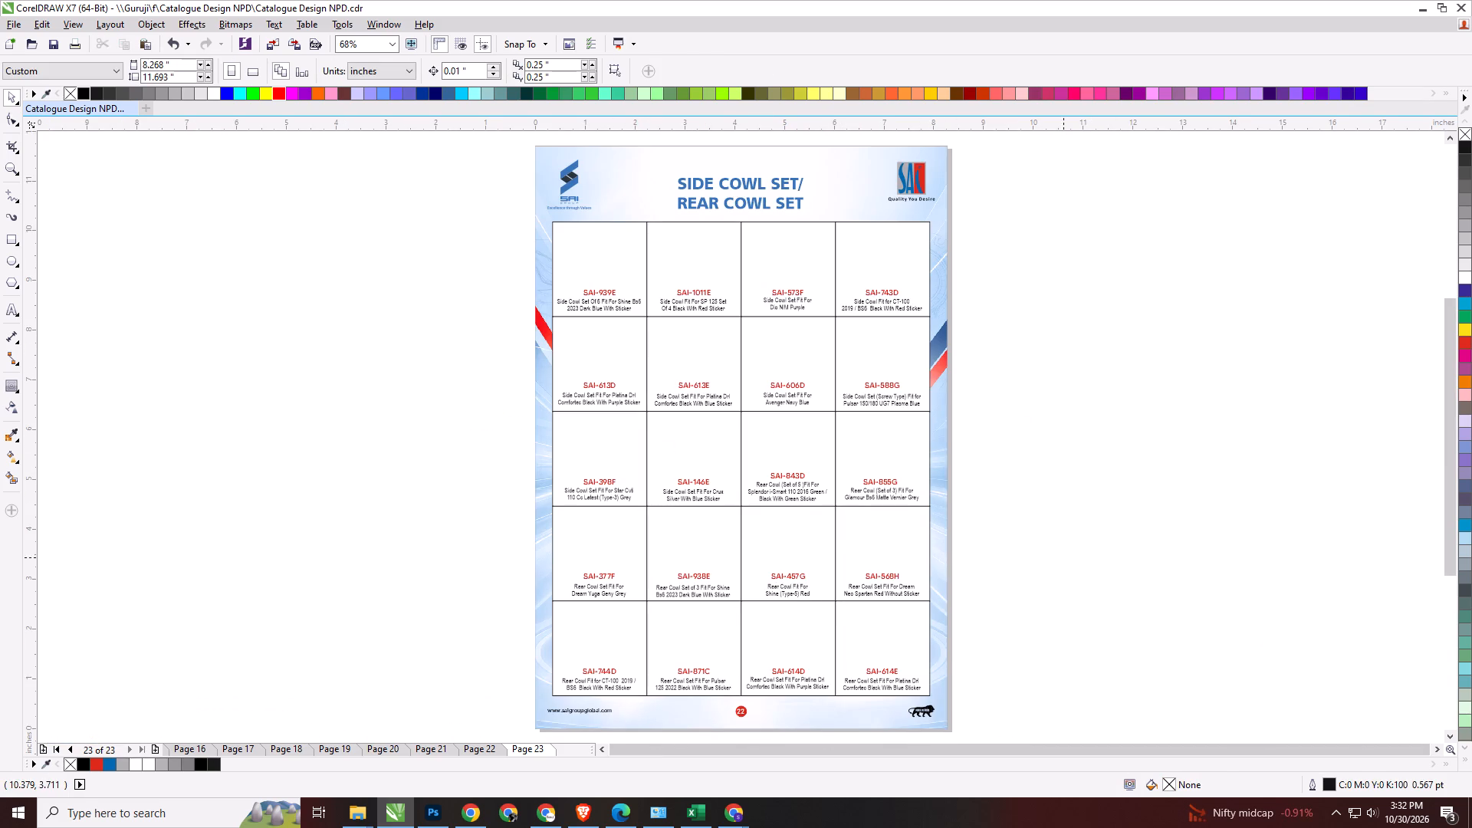
left_click(1083, 588)
left_click(482, 750)
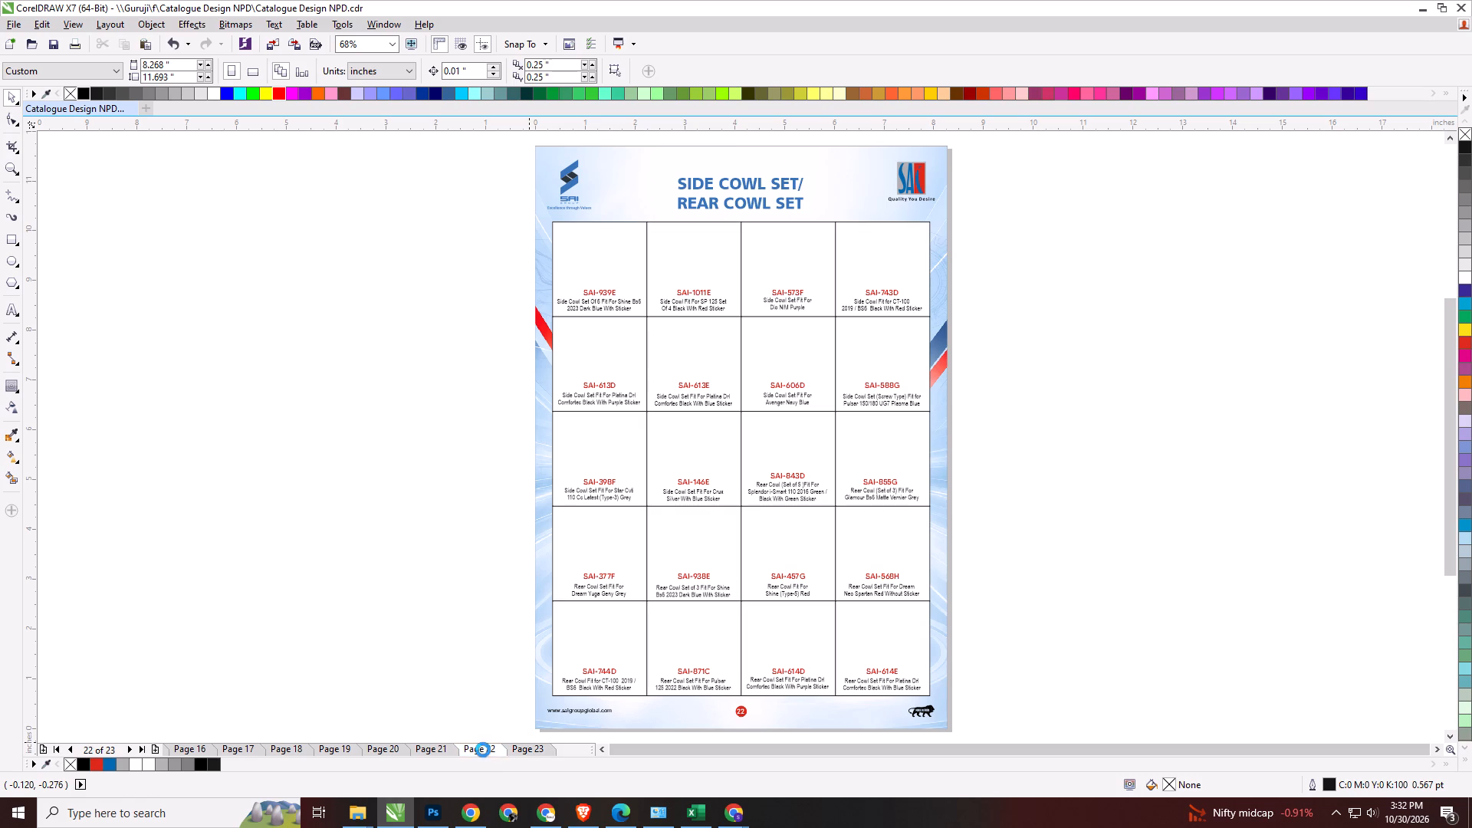
left_click(530, 750)
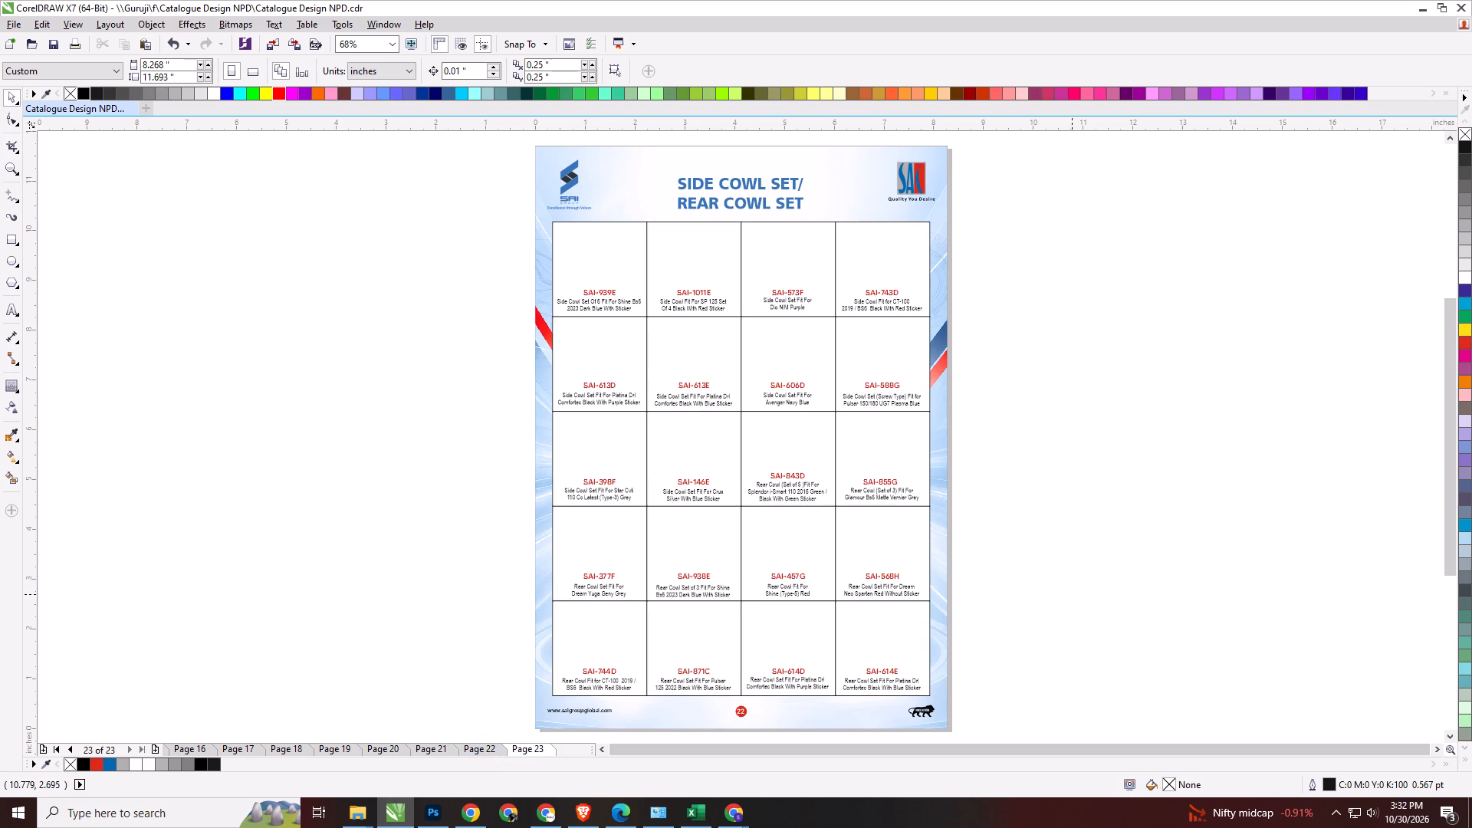
key("ctrl+a")
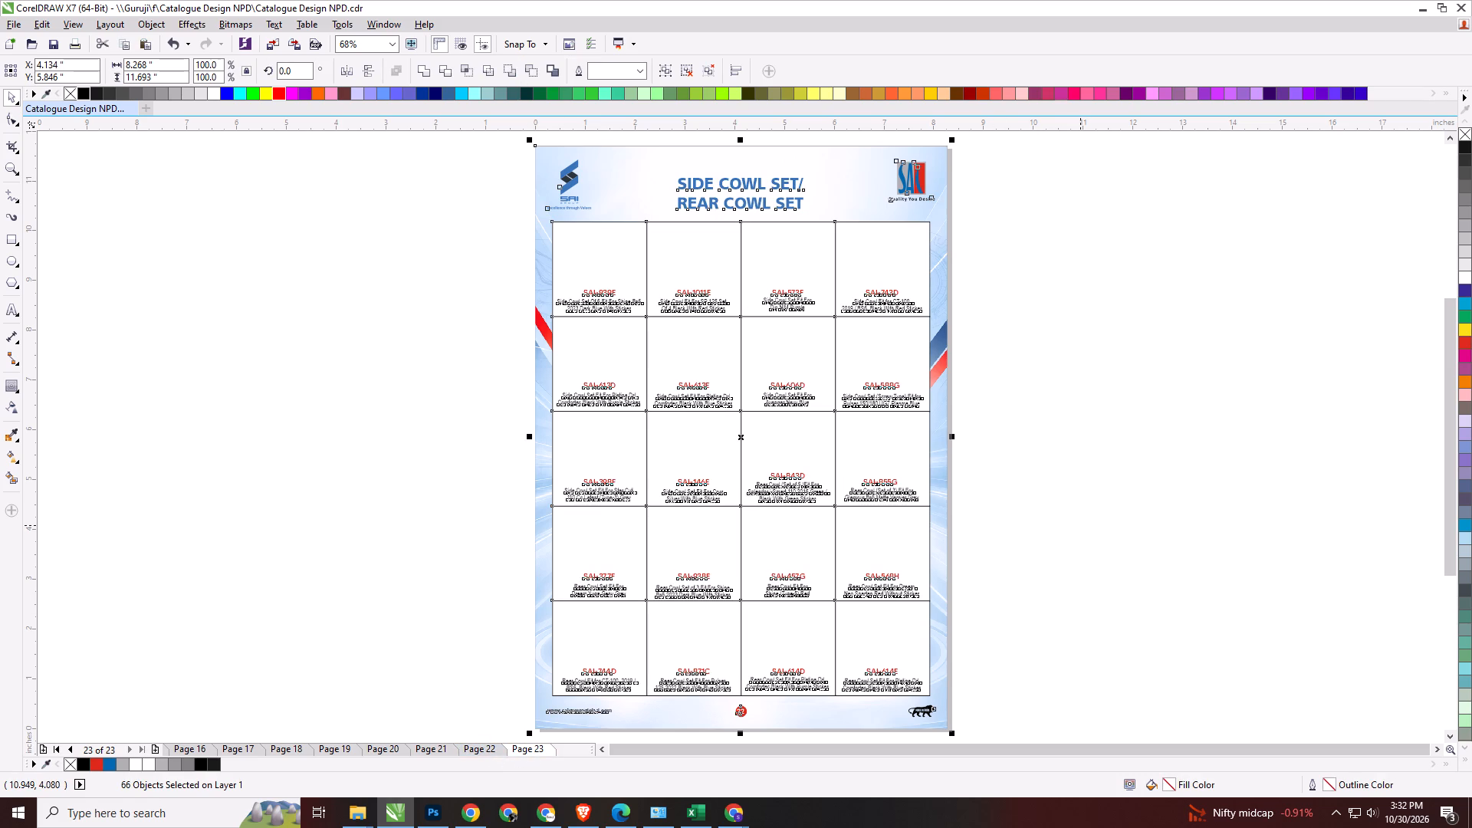
key("ctrl+c")
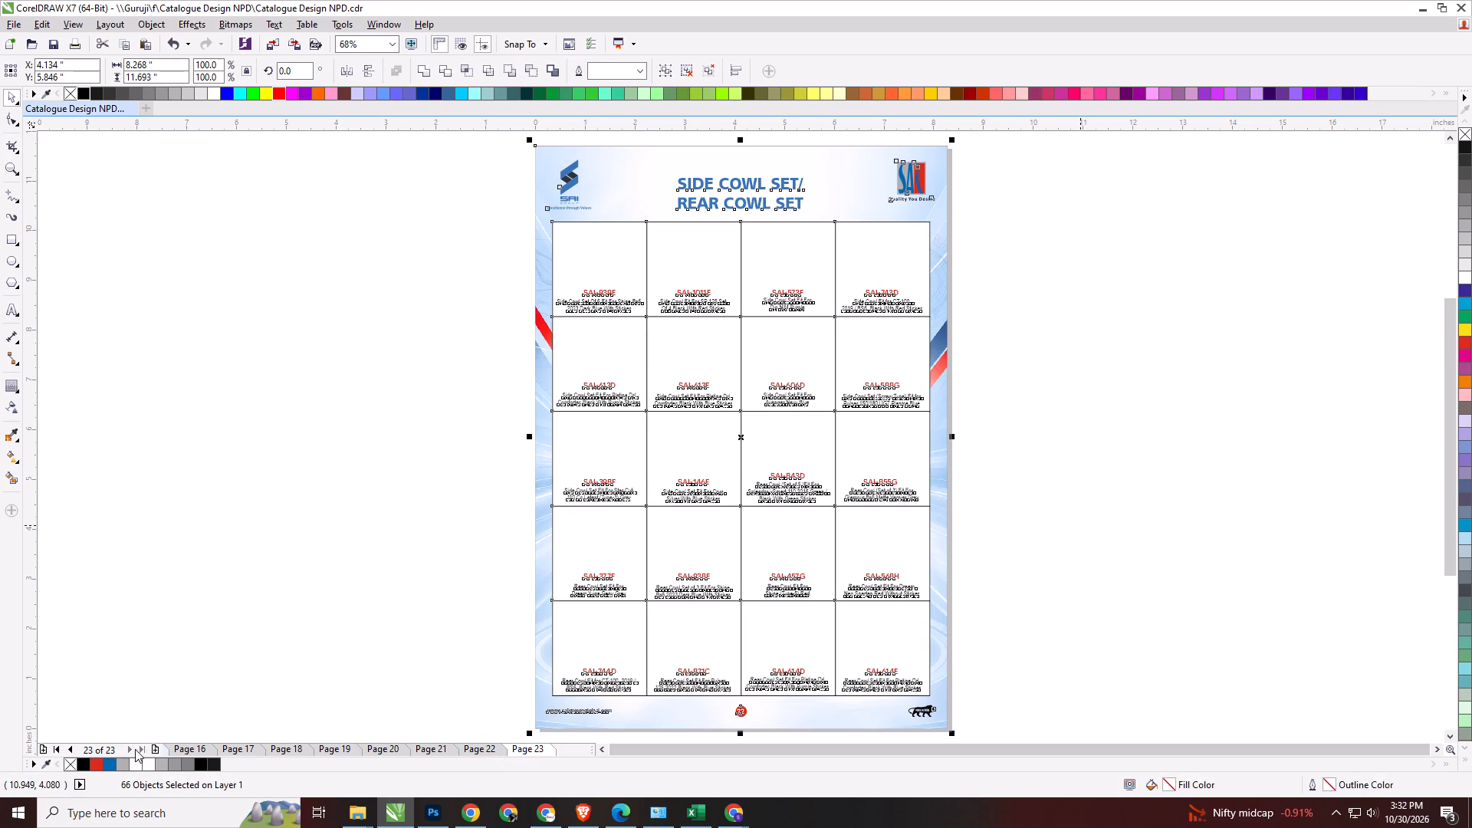
left_click(153, 747)
left_click(240, 617)
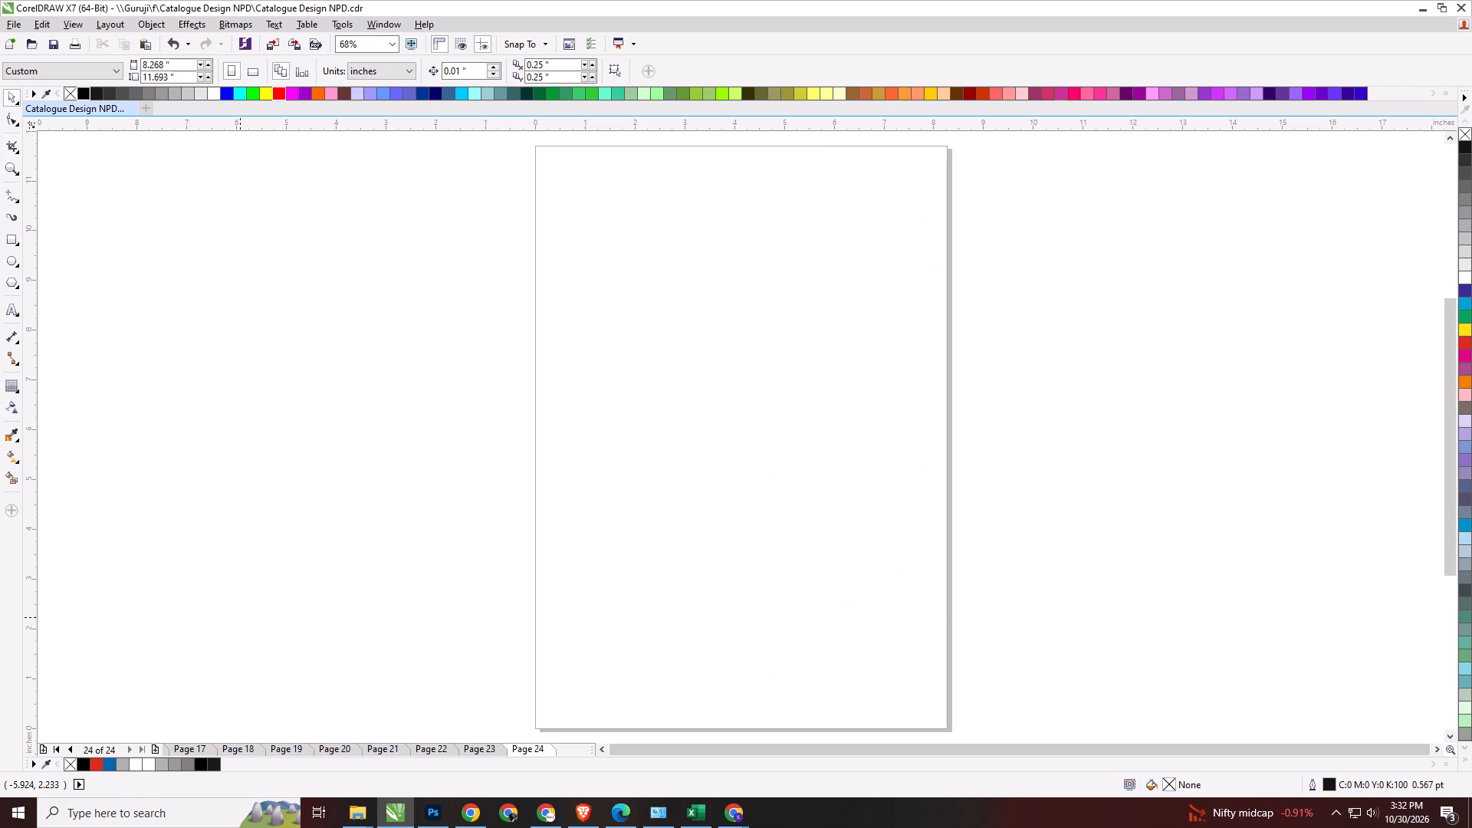
key("ctrl+v")
left_click(1119, 539)
Change the printed page number in the footer circle of page 24 to 23.
scroll(746, 714, "up", 2)
double_click(737, 711)
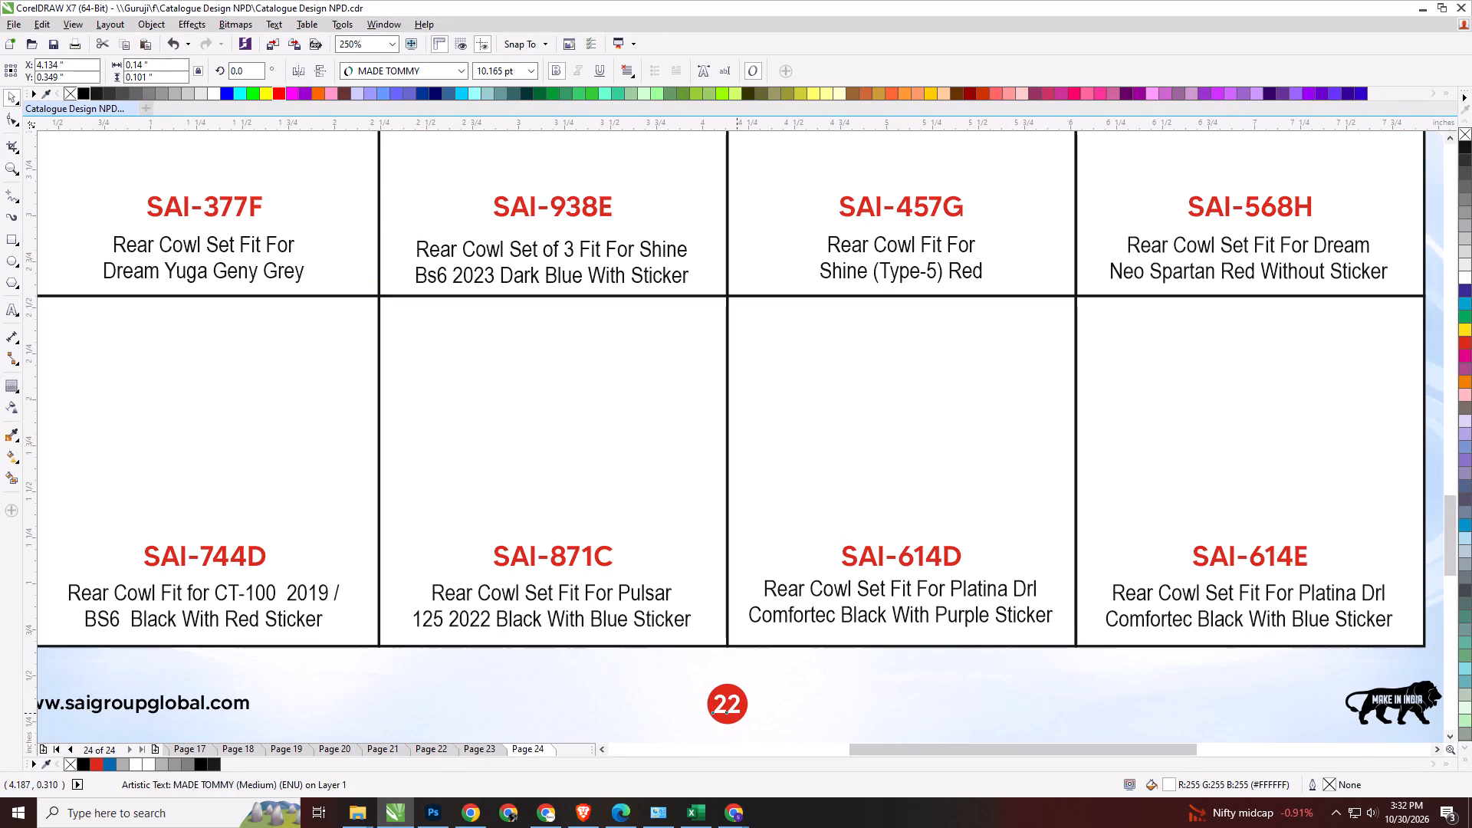
key("BackSpace")
key("3")
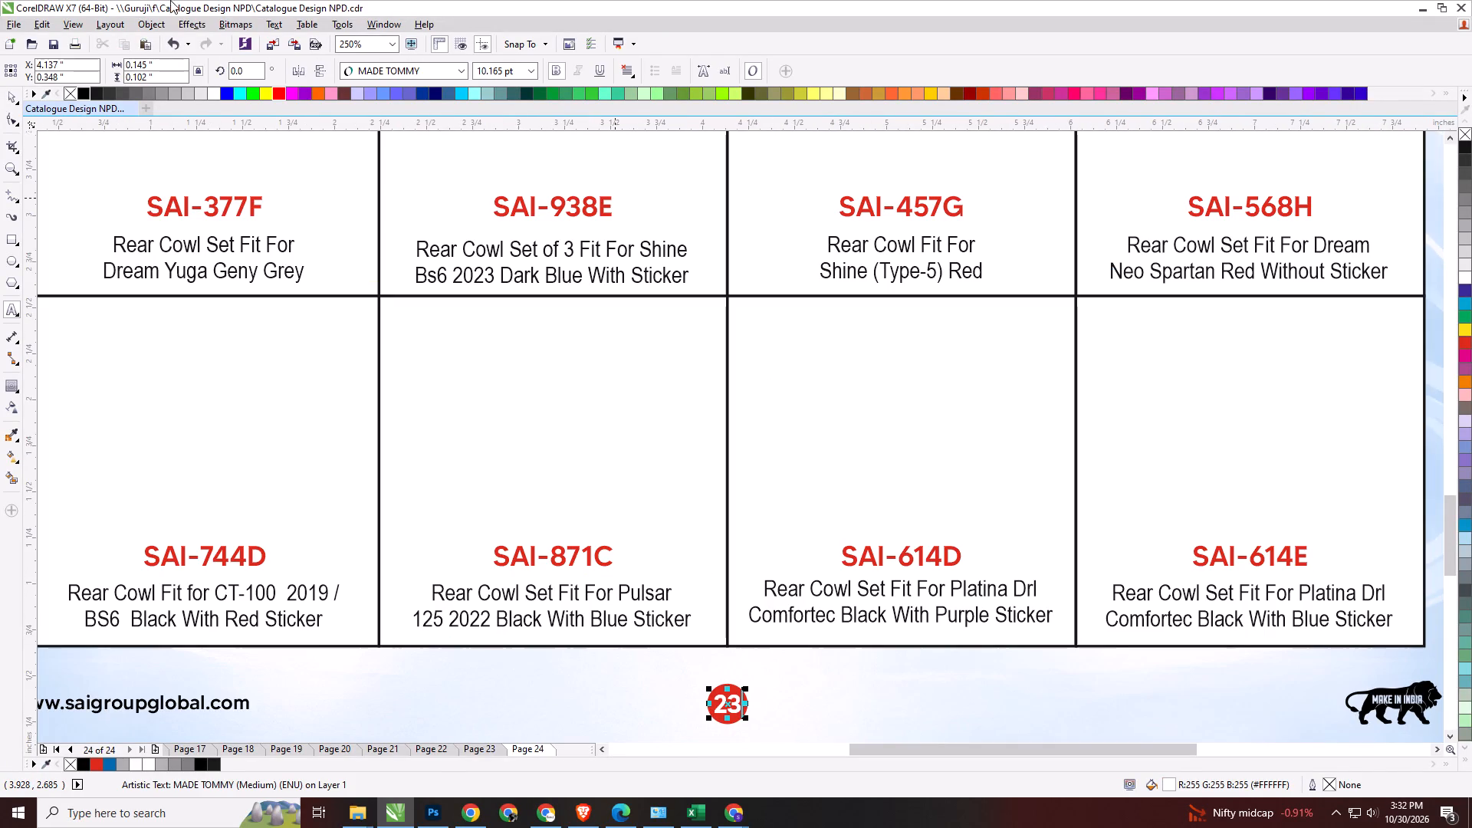
left_click(8, 97)
scroll(649, 648, "down", 1)
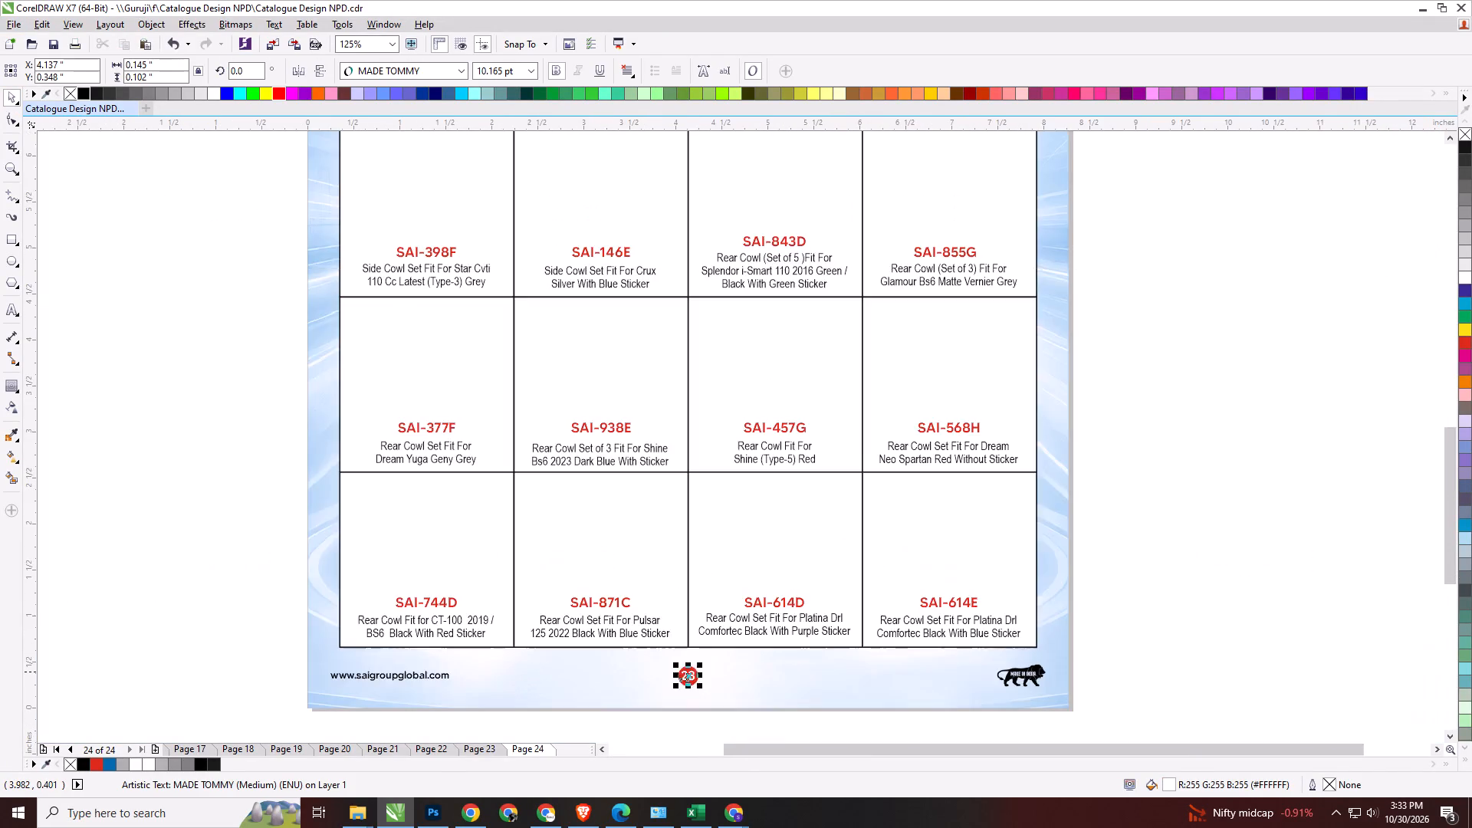
Delete the "SIDE COWL SET/" line from the page 24 heading, leaving "REAR COWL SET" as a single line.
scroll(676, 672, "down", 1)
scroll(646, 178, "up", 1)
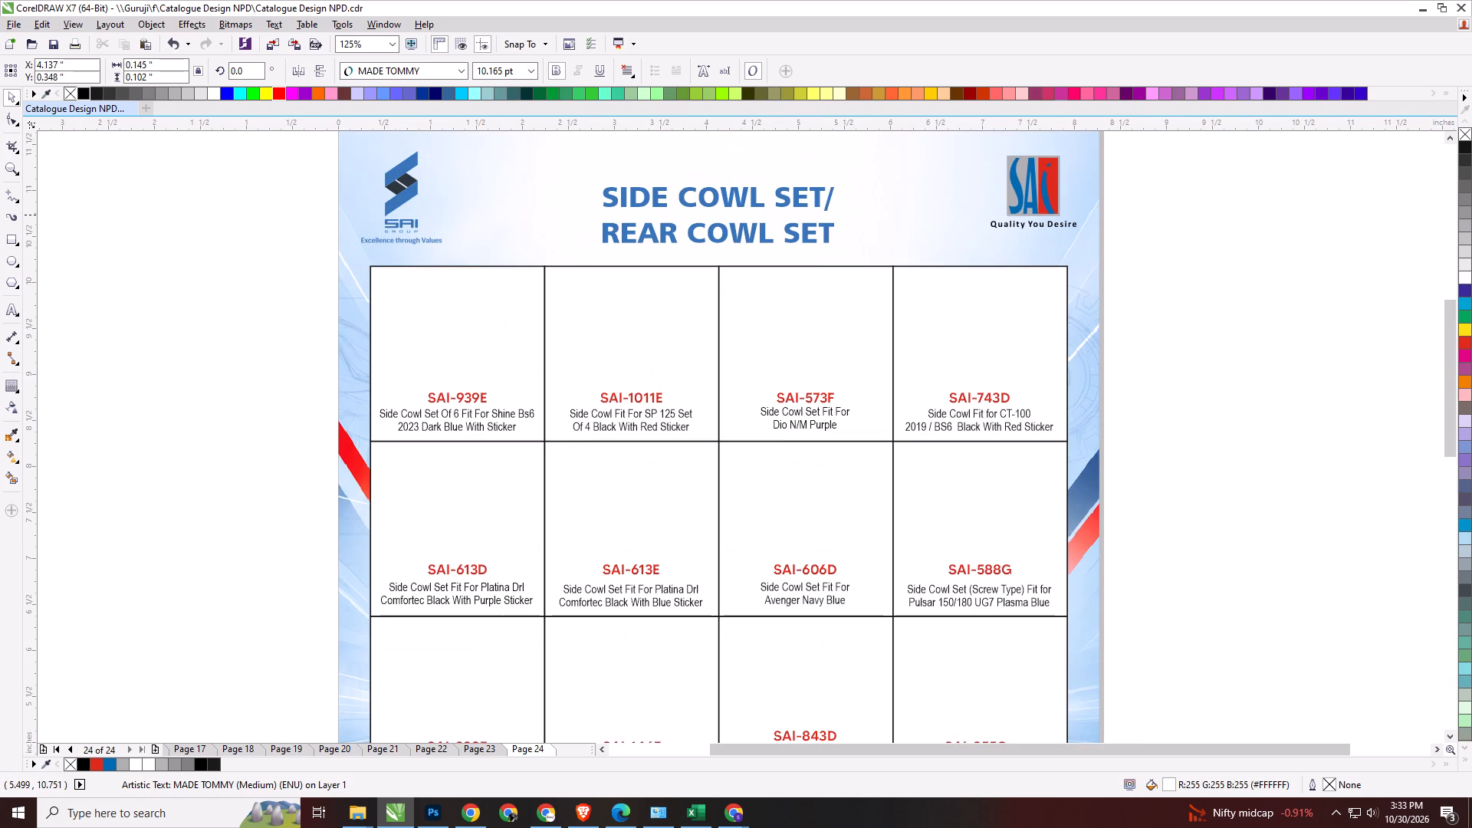
key("alt+Tab")
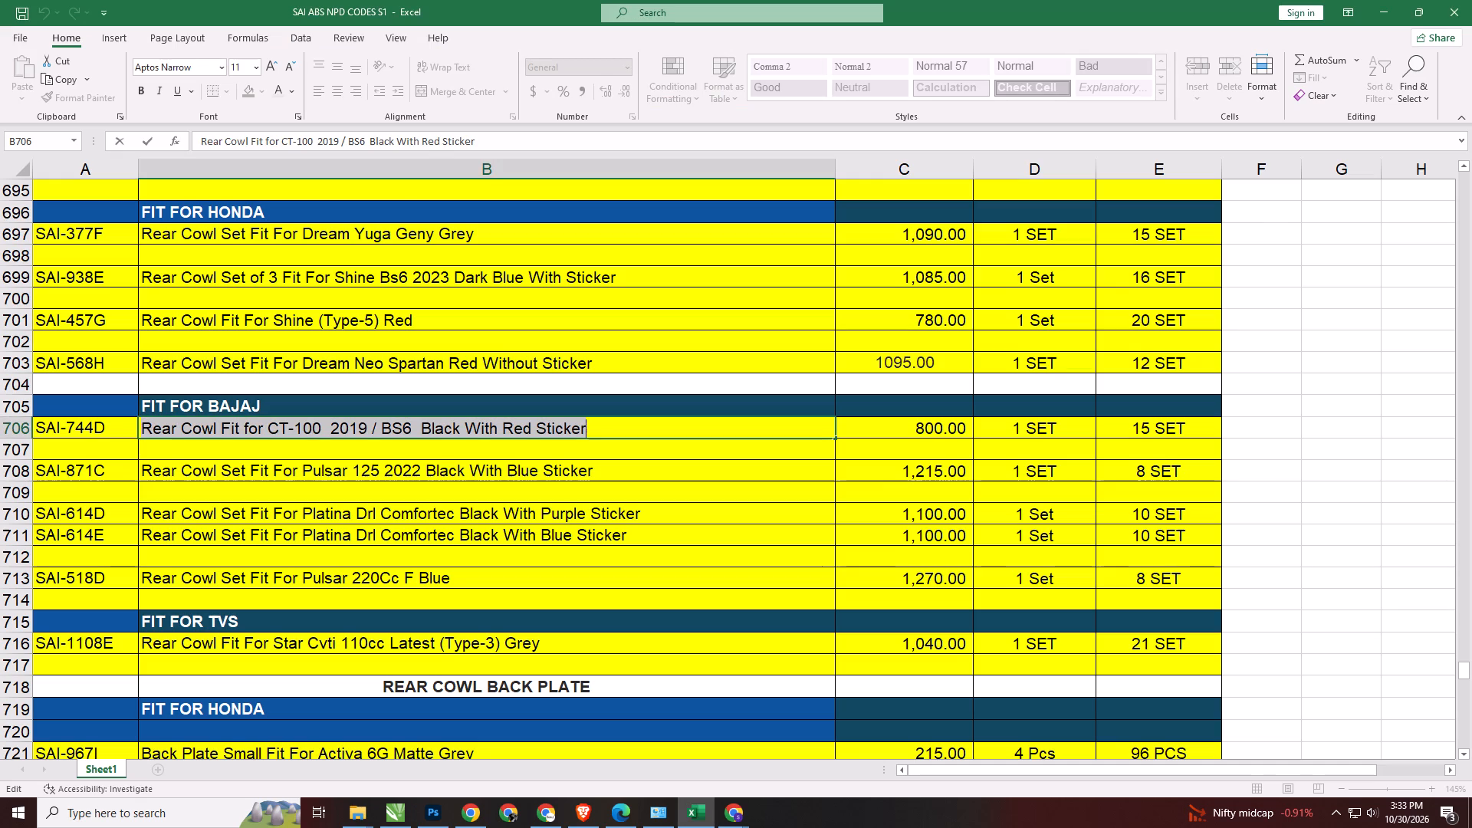
left_click(659, 428)
key("ctrl+a")
key("alt+Tab")
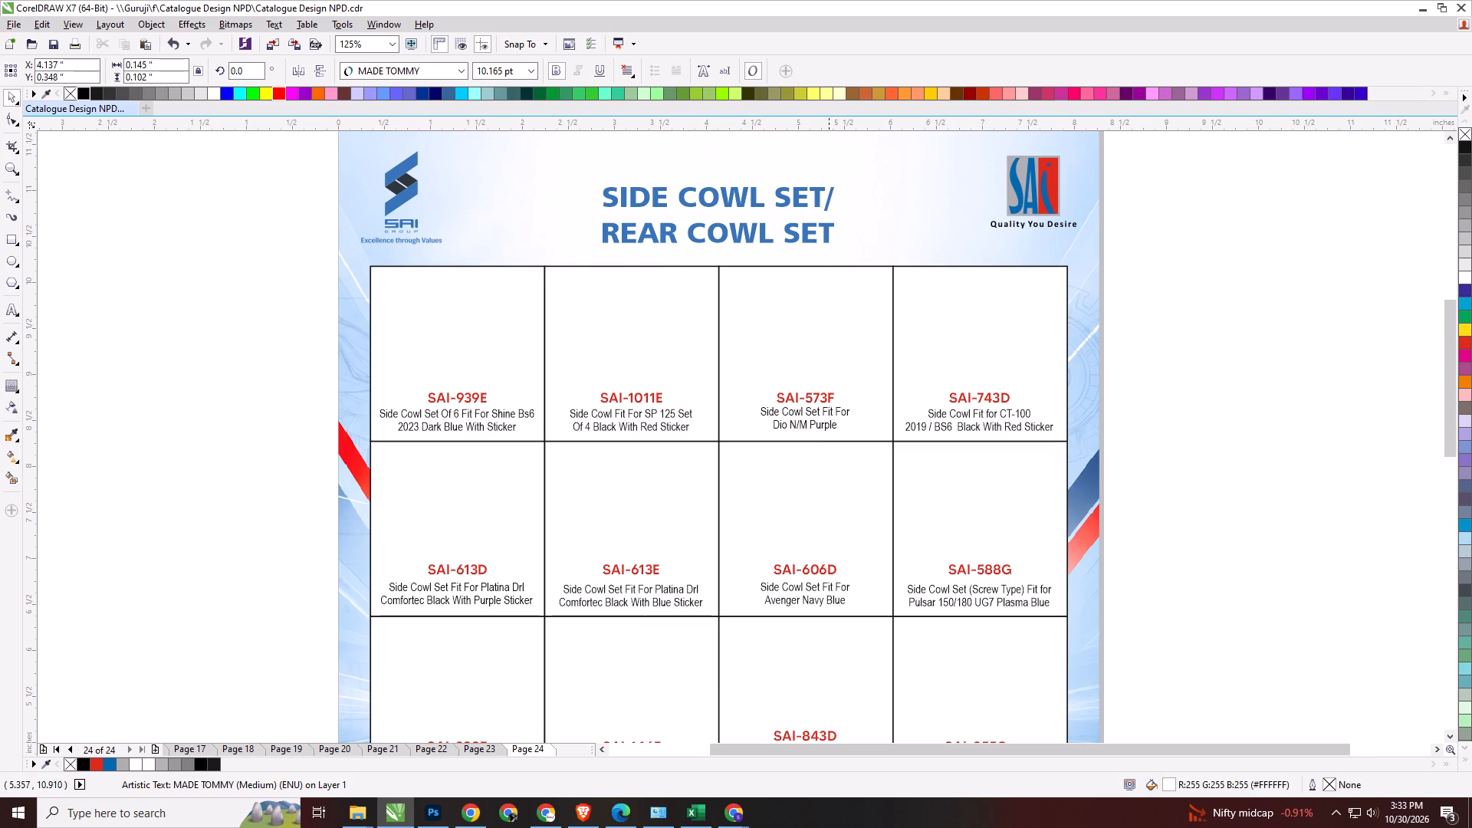
double_click(827, 199)
left_click_drag(834, 199, 612, 208)
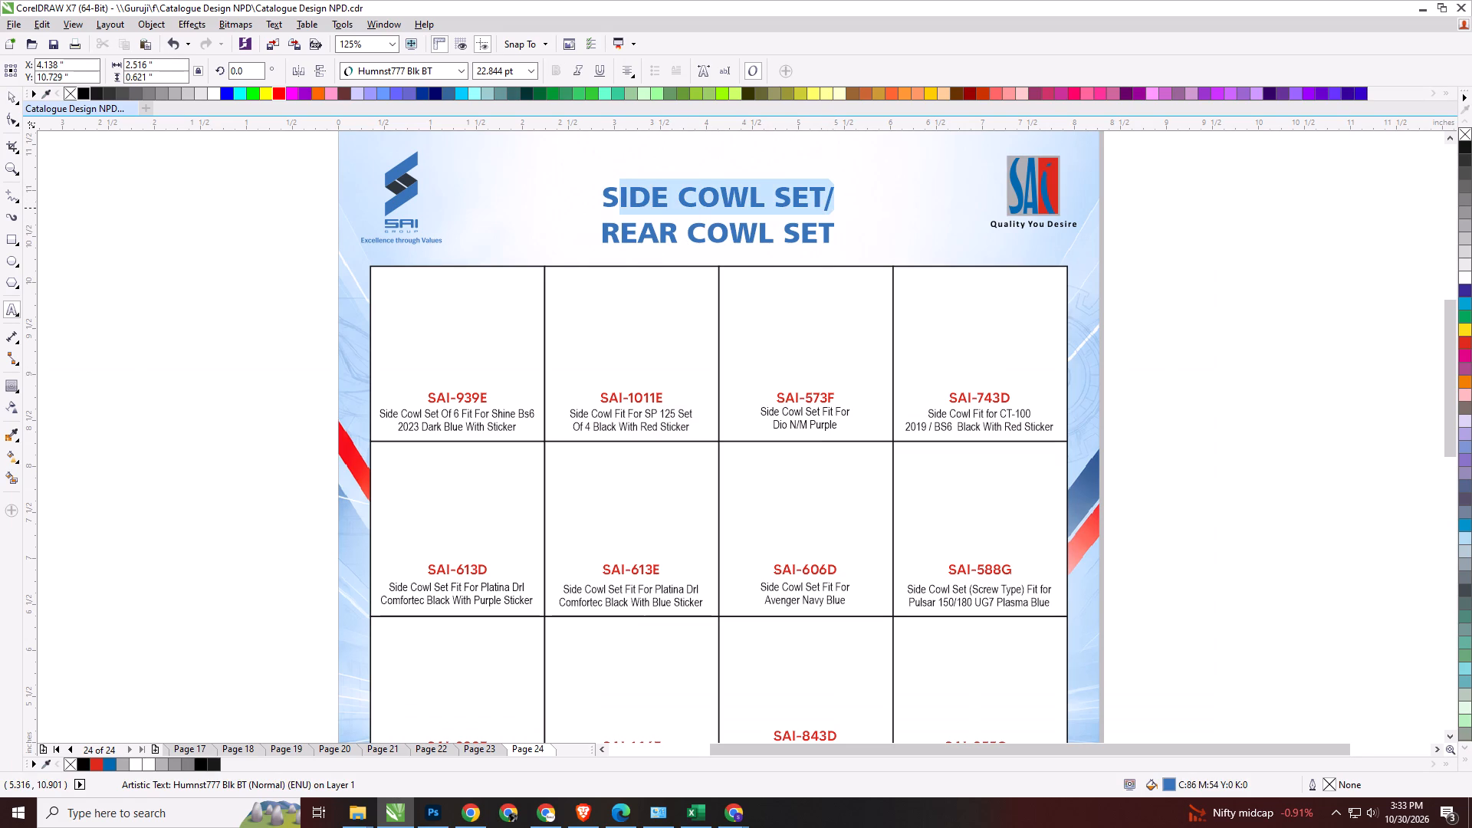
left_click_drag(612, 208, 609, 209)
key("Delete")
key("End")
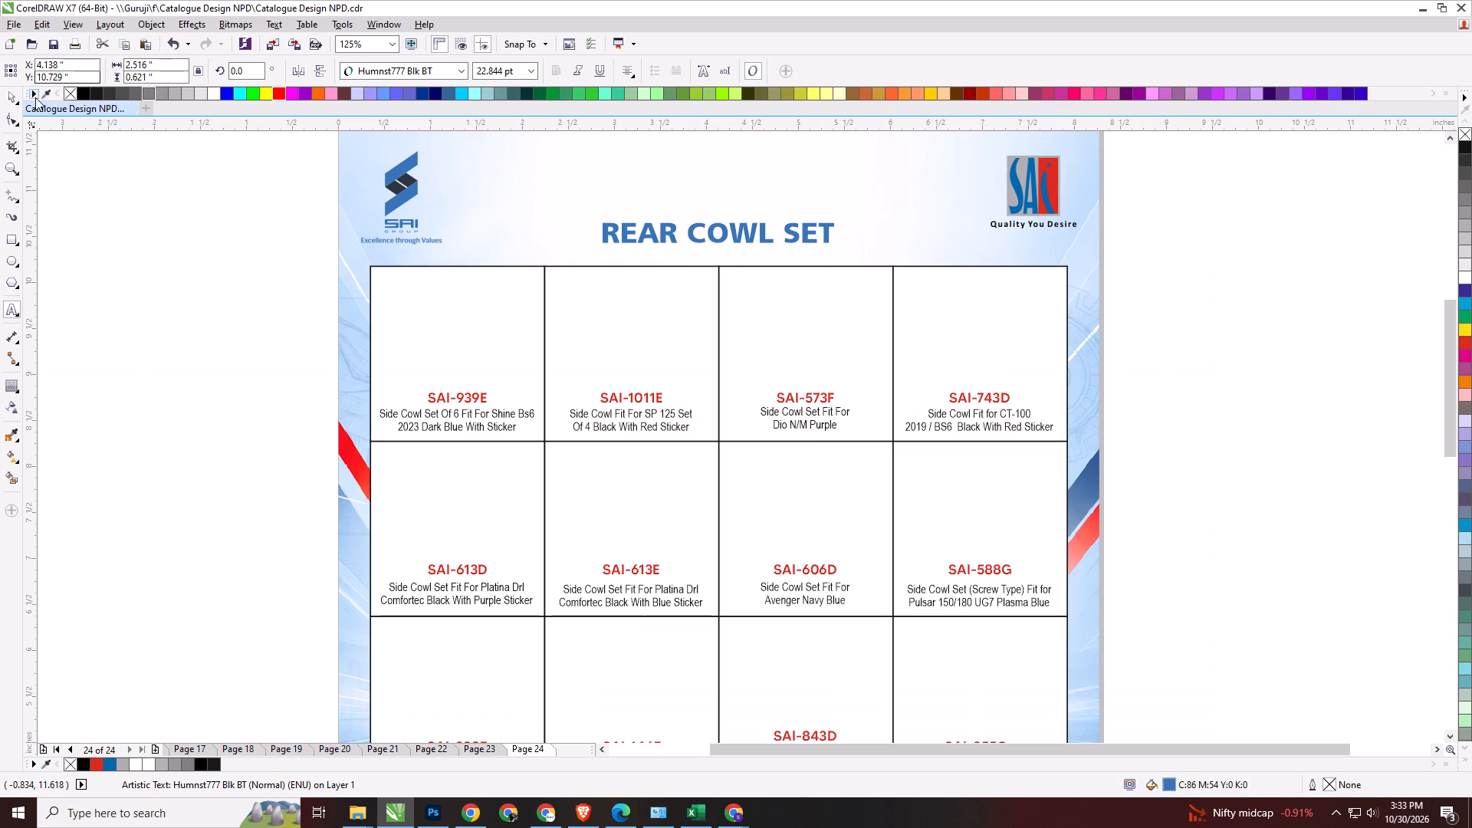
key("Right")
key("BackSpace")
left_click(8, 94)
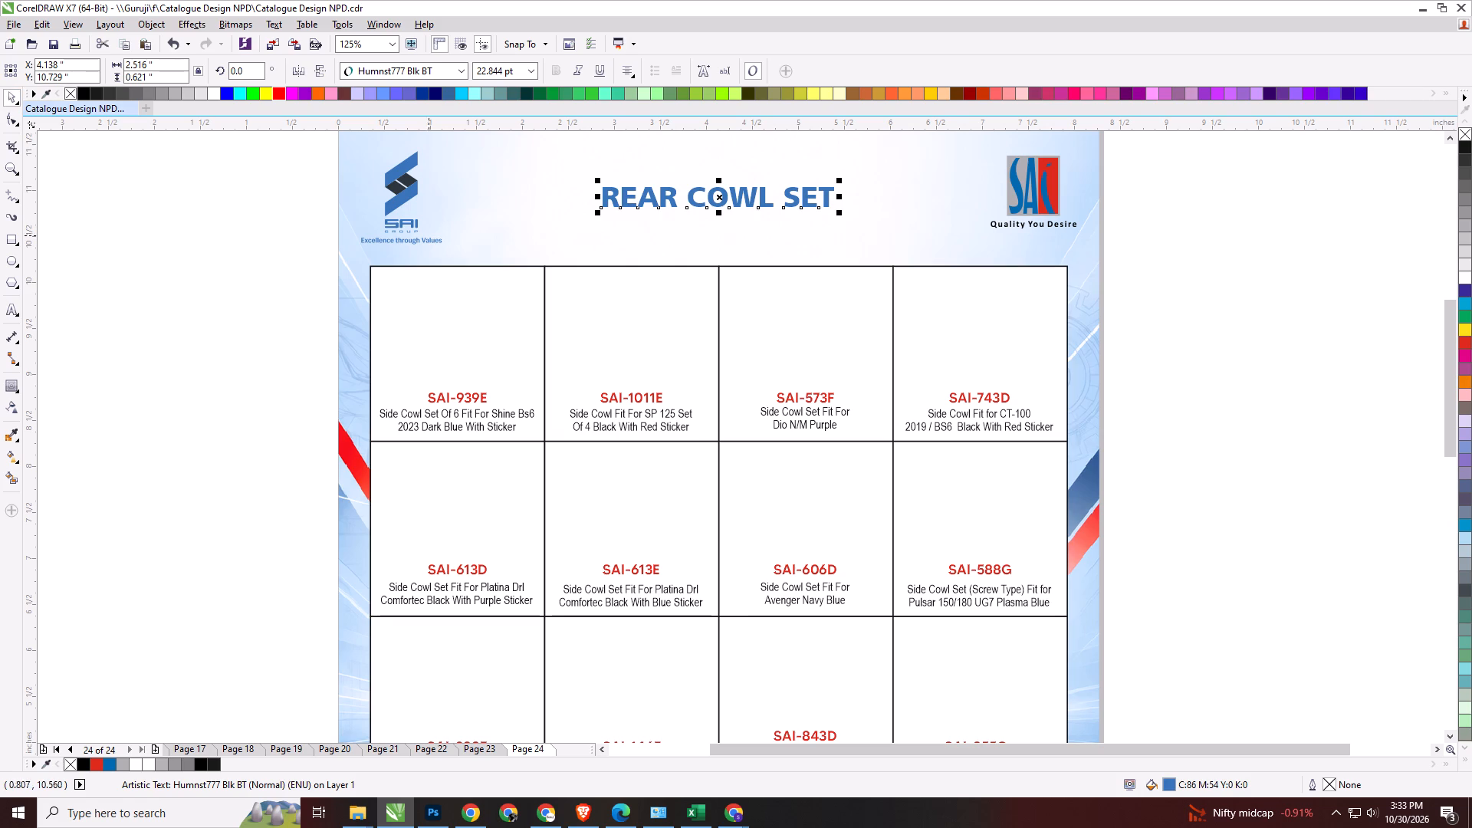
Align the "REAR COWL SET" heading to the bottom edge of the header logo group.
left_click(432, 238, "shift")
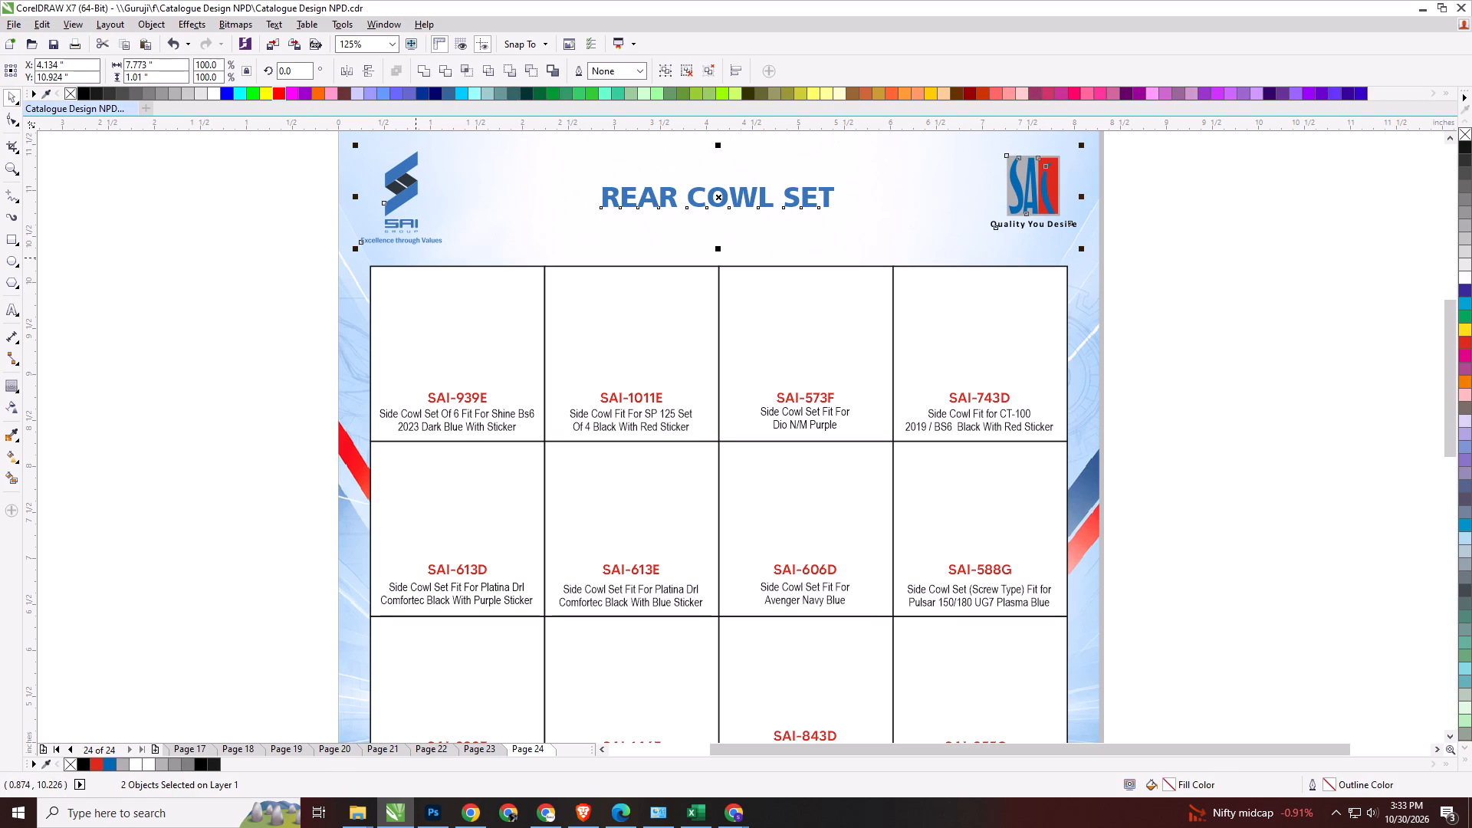
key("b")
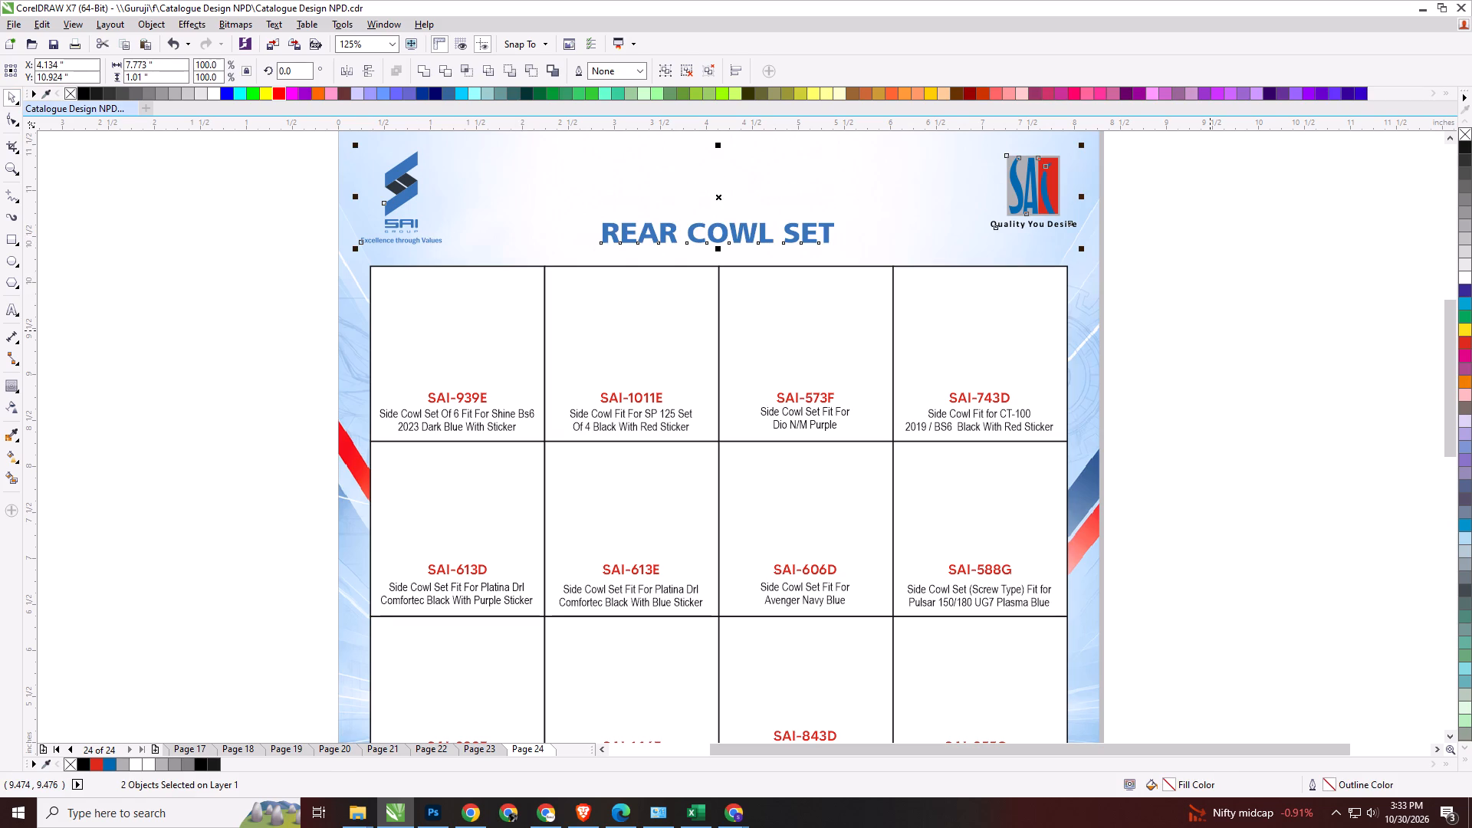
left_click(1210, 330)
left_click(1201, 344)
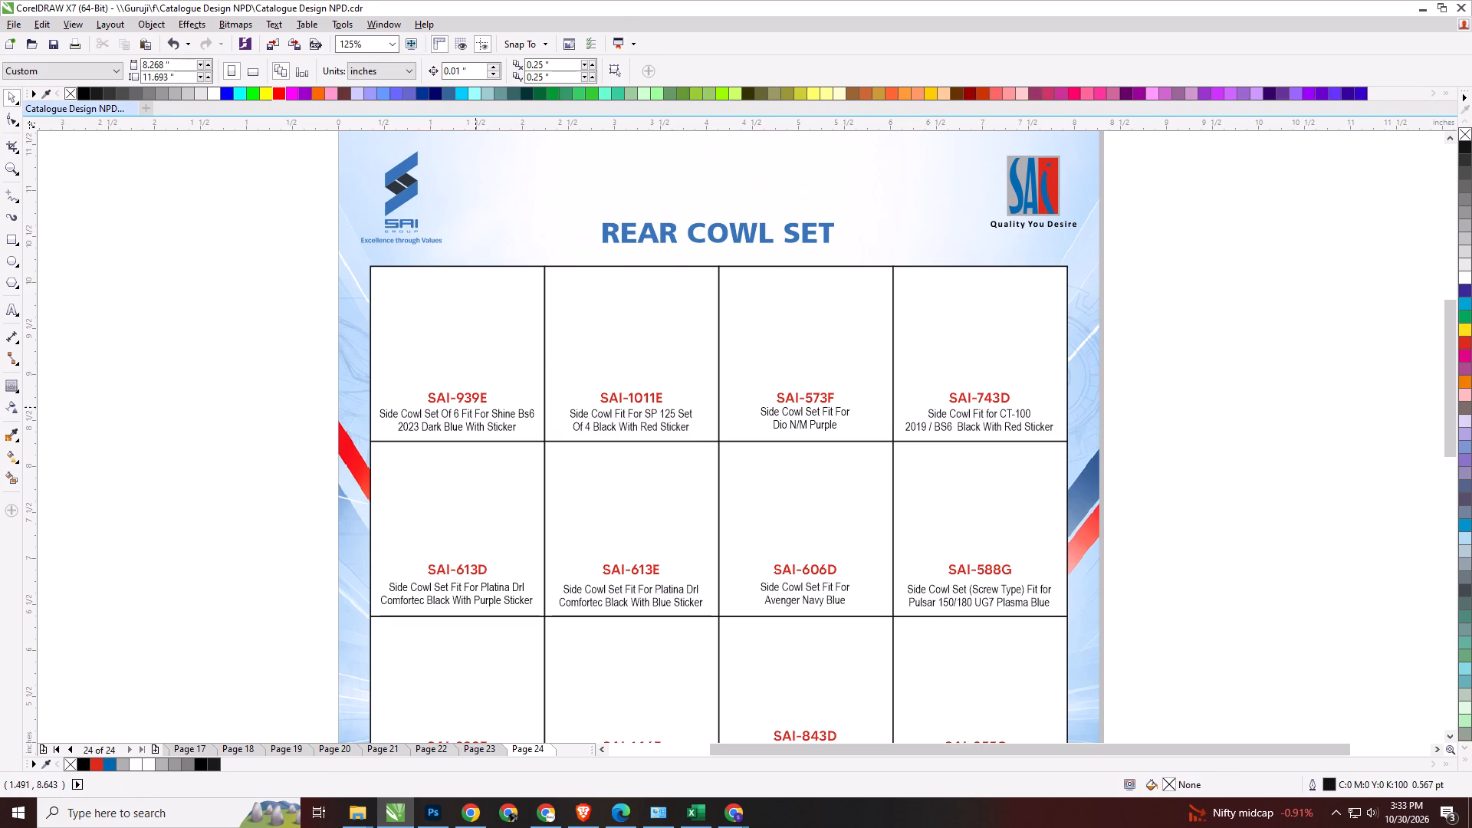
Compare the bottom row of page 24 with the Bajaj rear cowl rows in Excel to find where to continue.
key("alt+Tab")
key("alt+Tab")
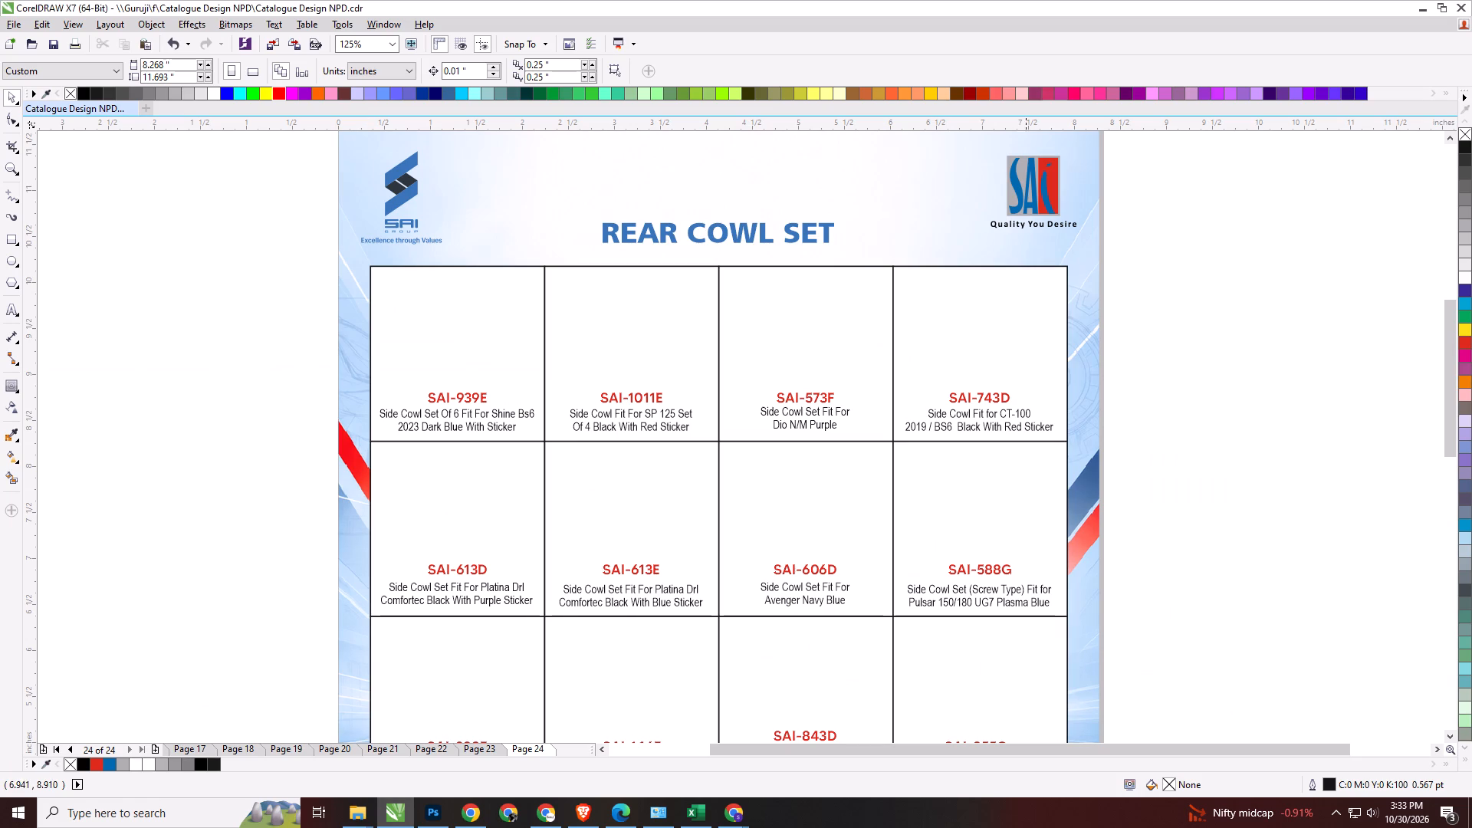
left_click_drag(1454, 366, 1436, 498)
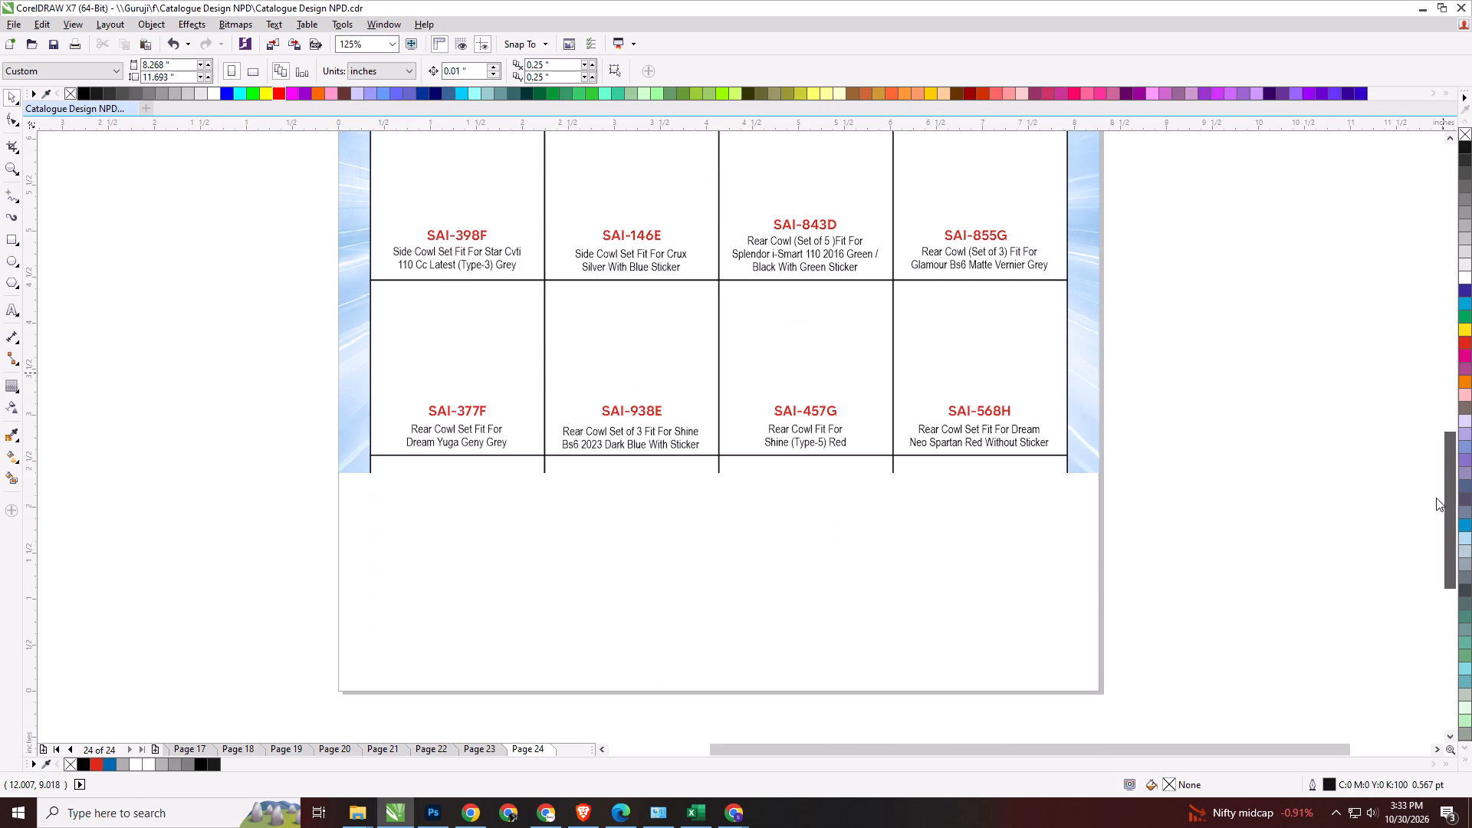
left_click_drag(1436, 498, 1435, 492)
key("alt+Tab")
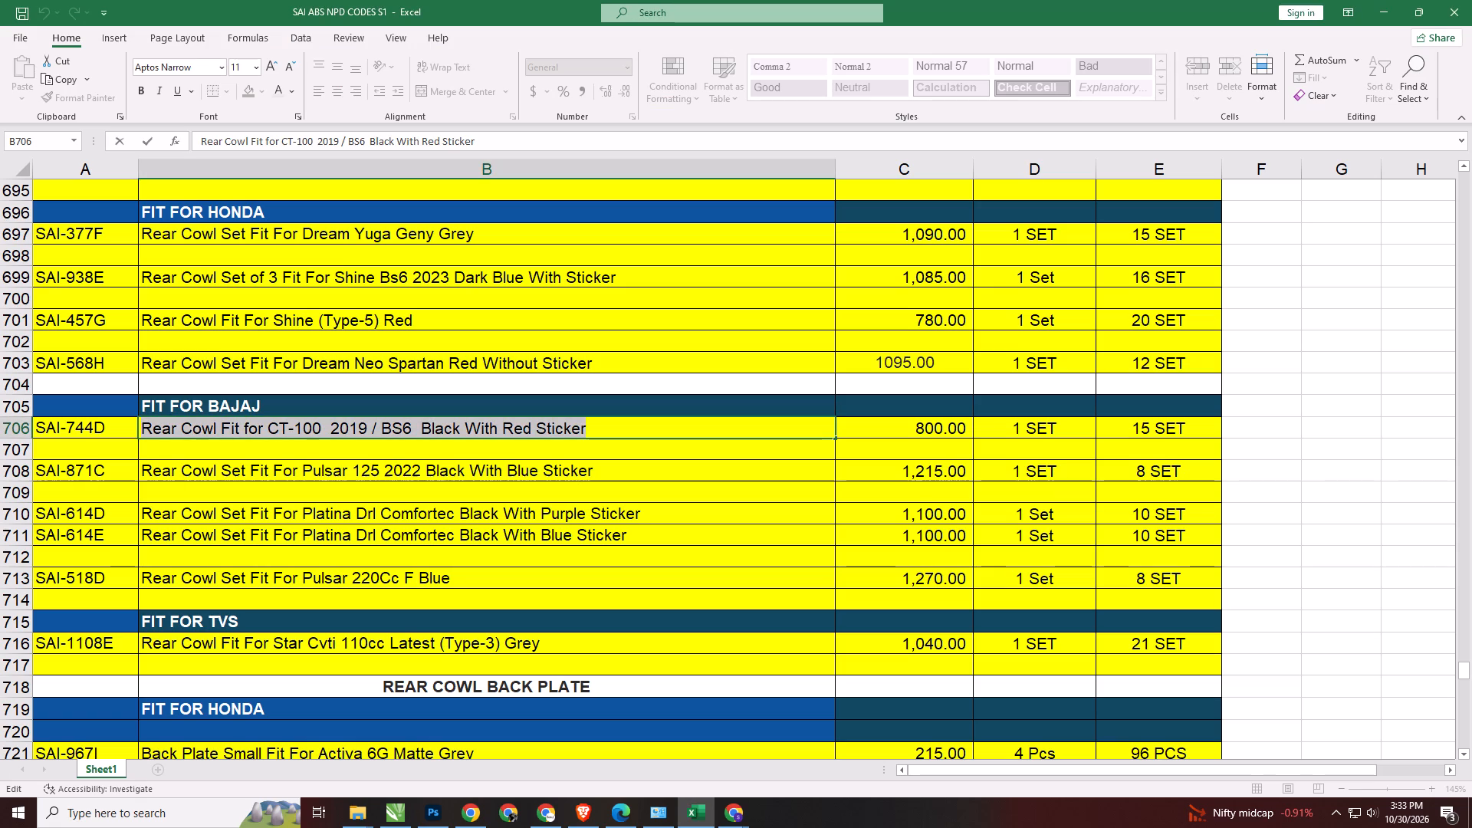
left_click(119, 521)
key("alt+Tab")
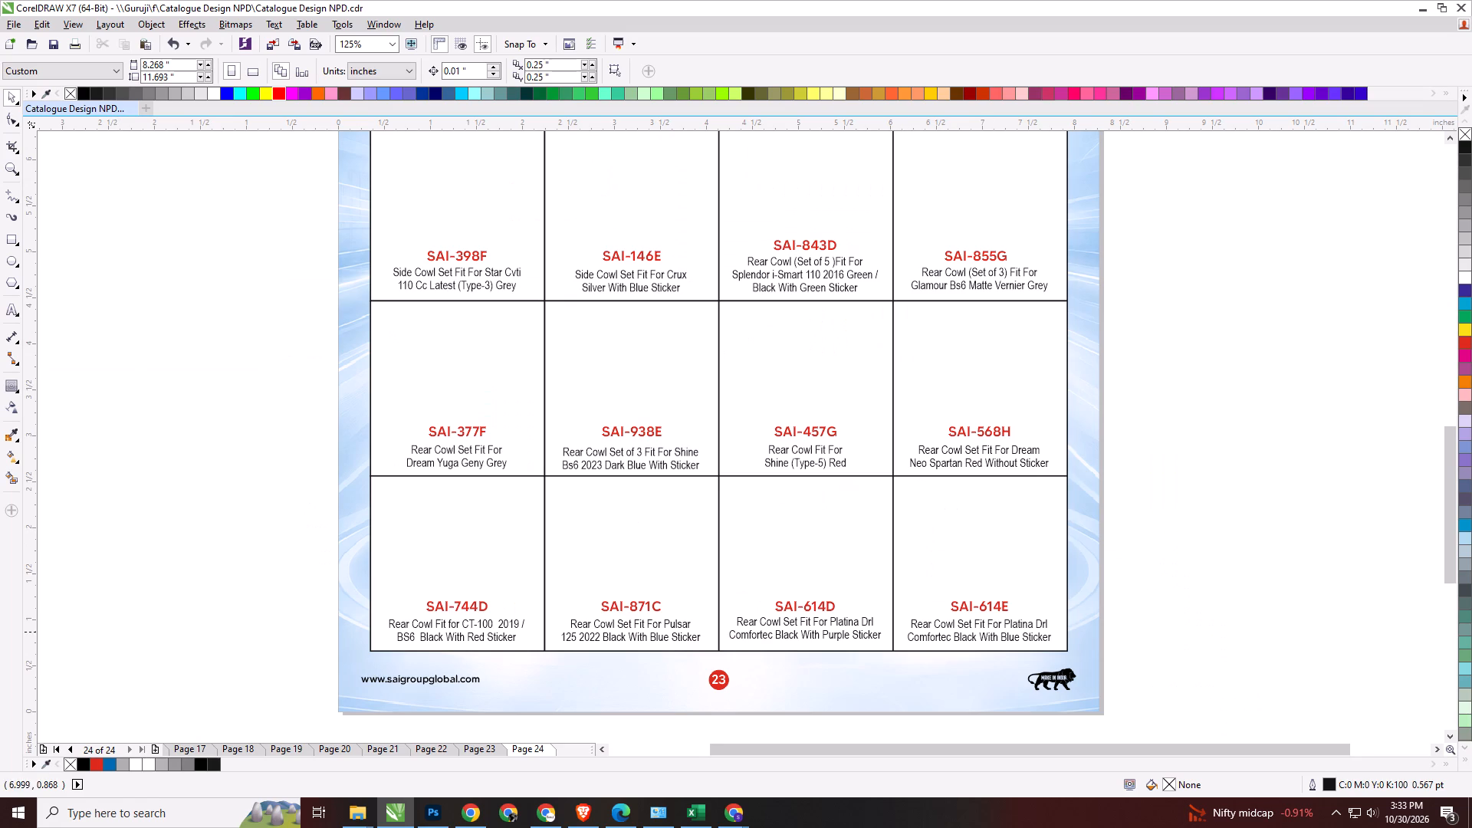
key("alt+Tab")
left_click(173, 534)
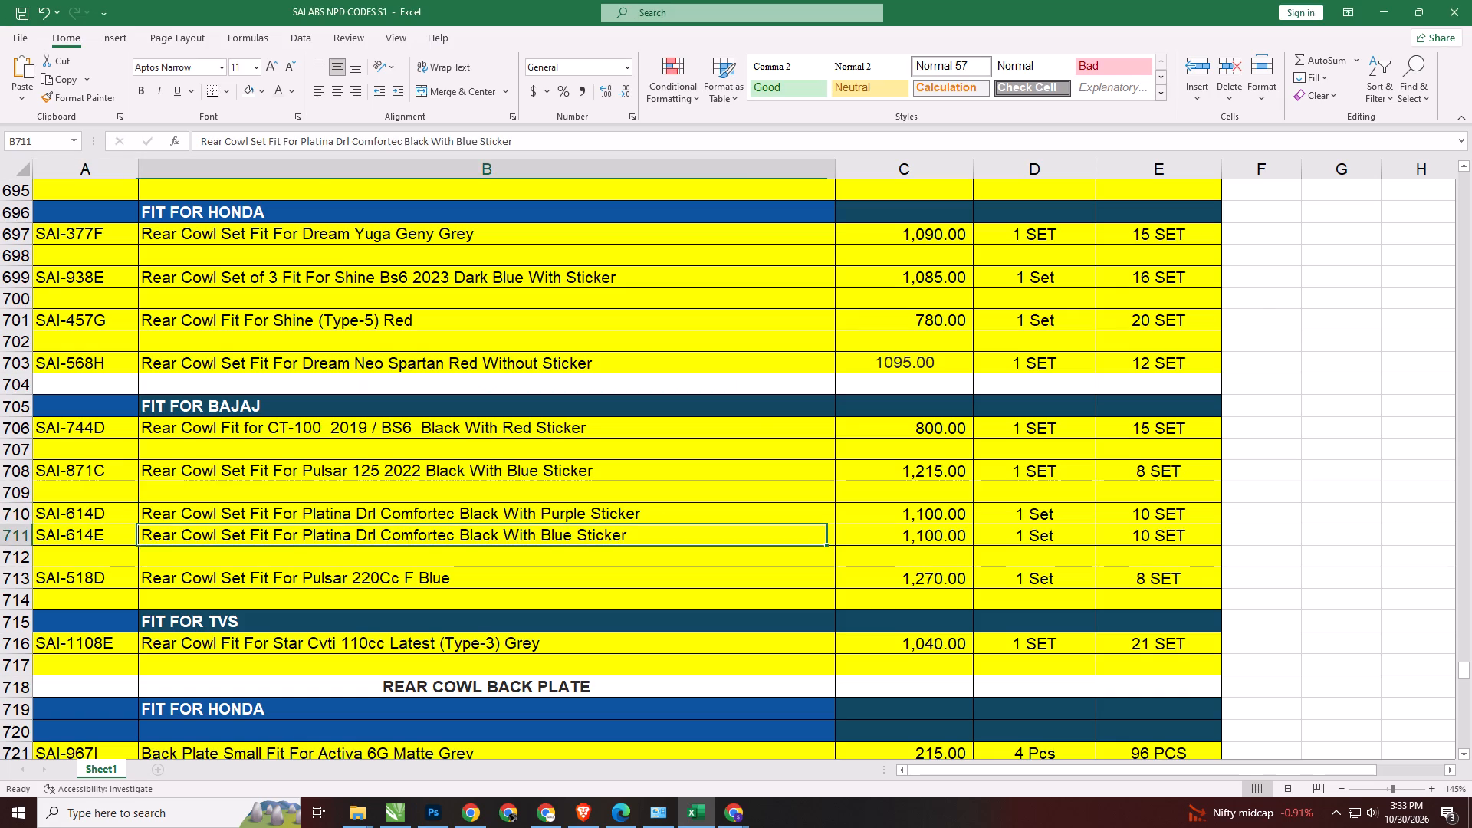
key("alt+Tab")
key("alt+Tab")
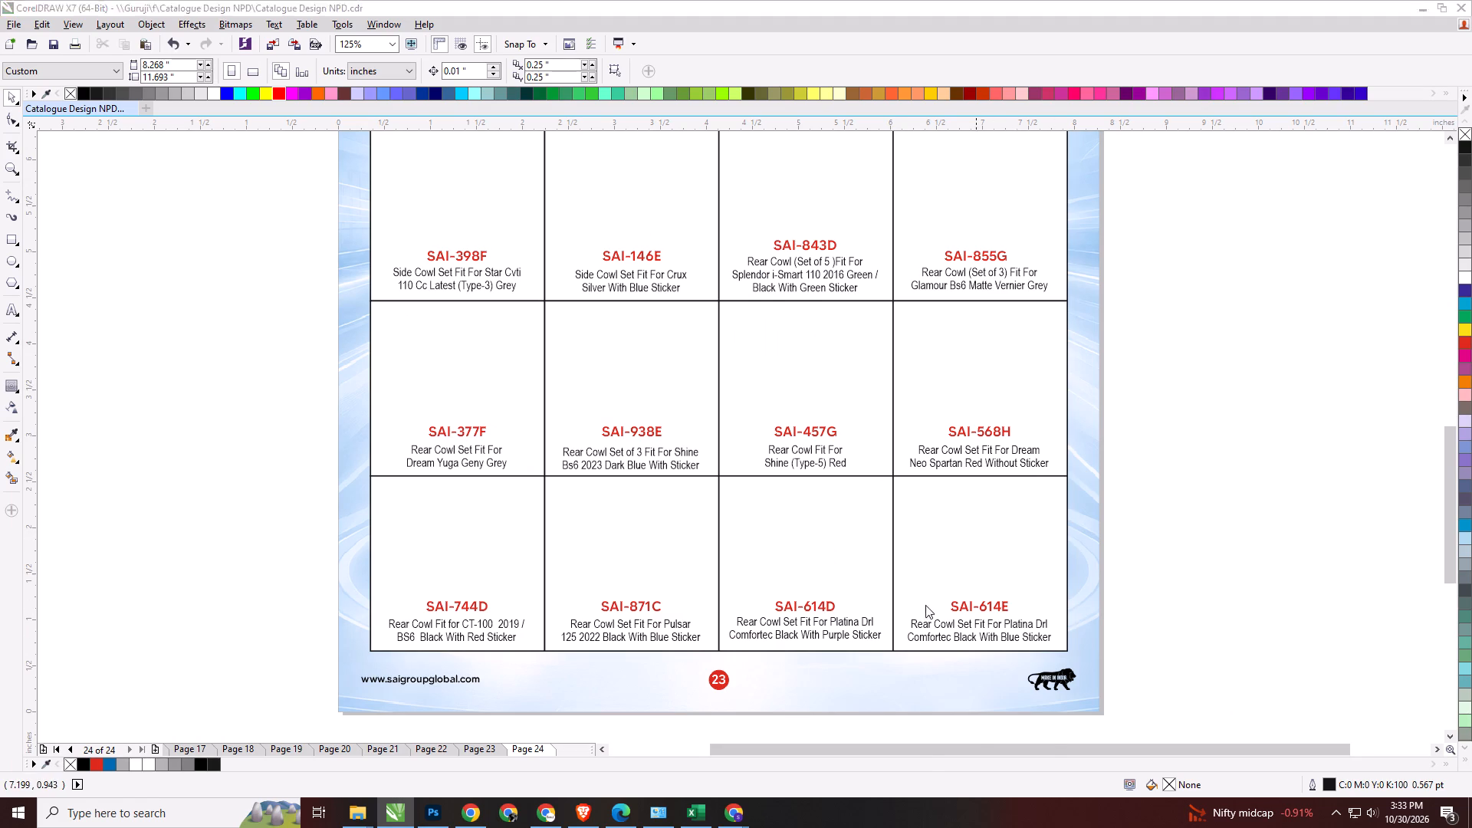
Replace the product code in the first cell of page 24's top row with SAI-518D copied from Excel.
double_click(123, 583)
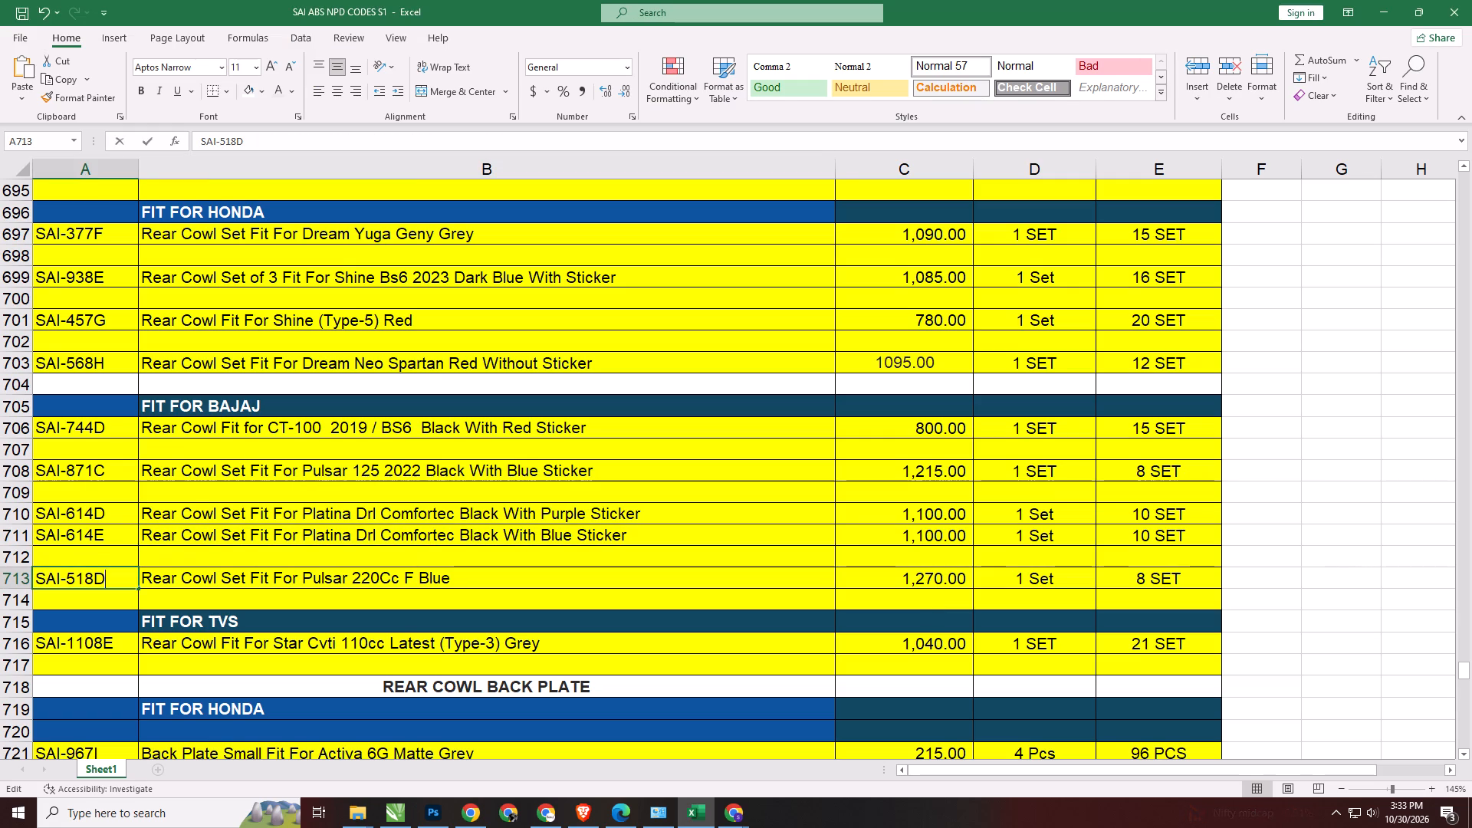
key("ctrl+a")
key("alt+Tab")
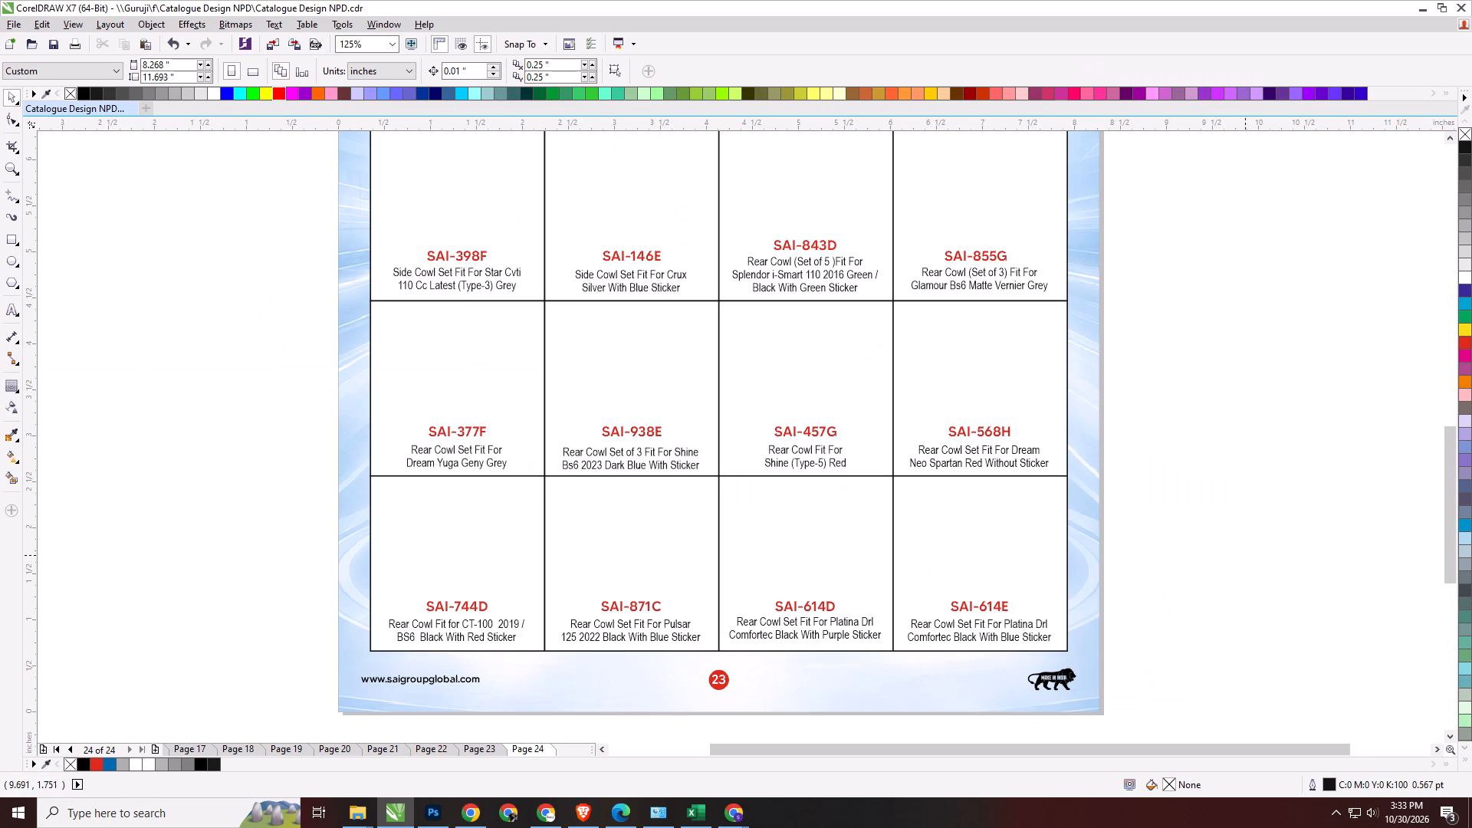
left_click_drag(1450, 544, 1437, 419)
key("z")
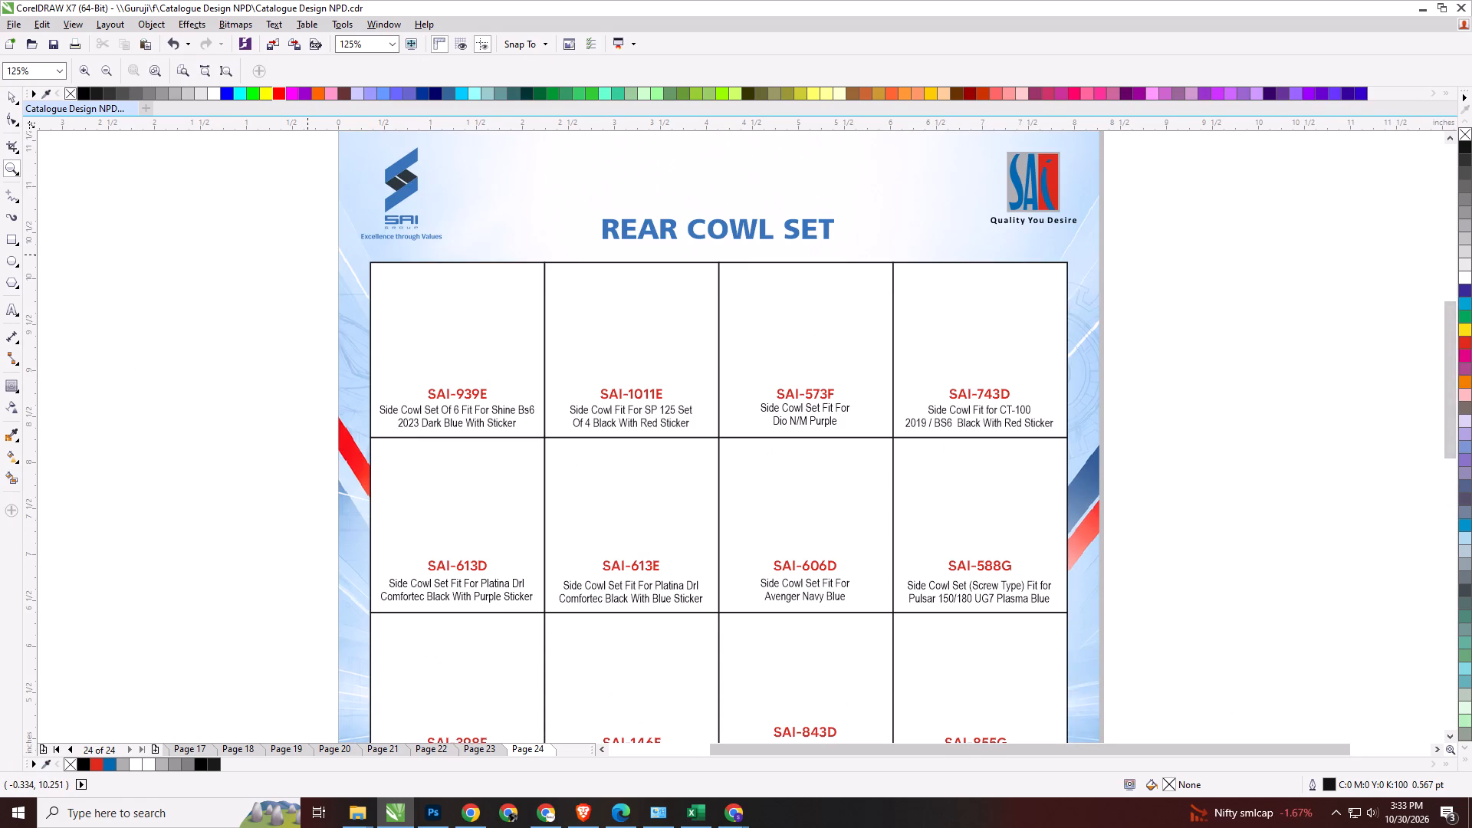
left_click_drag(307, 249, 1158, 472)
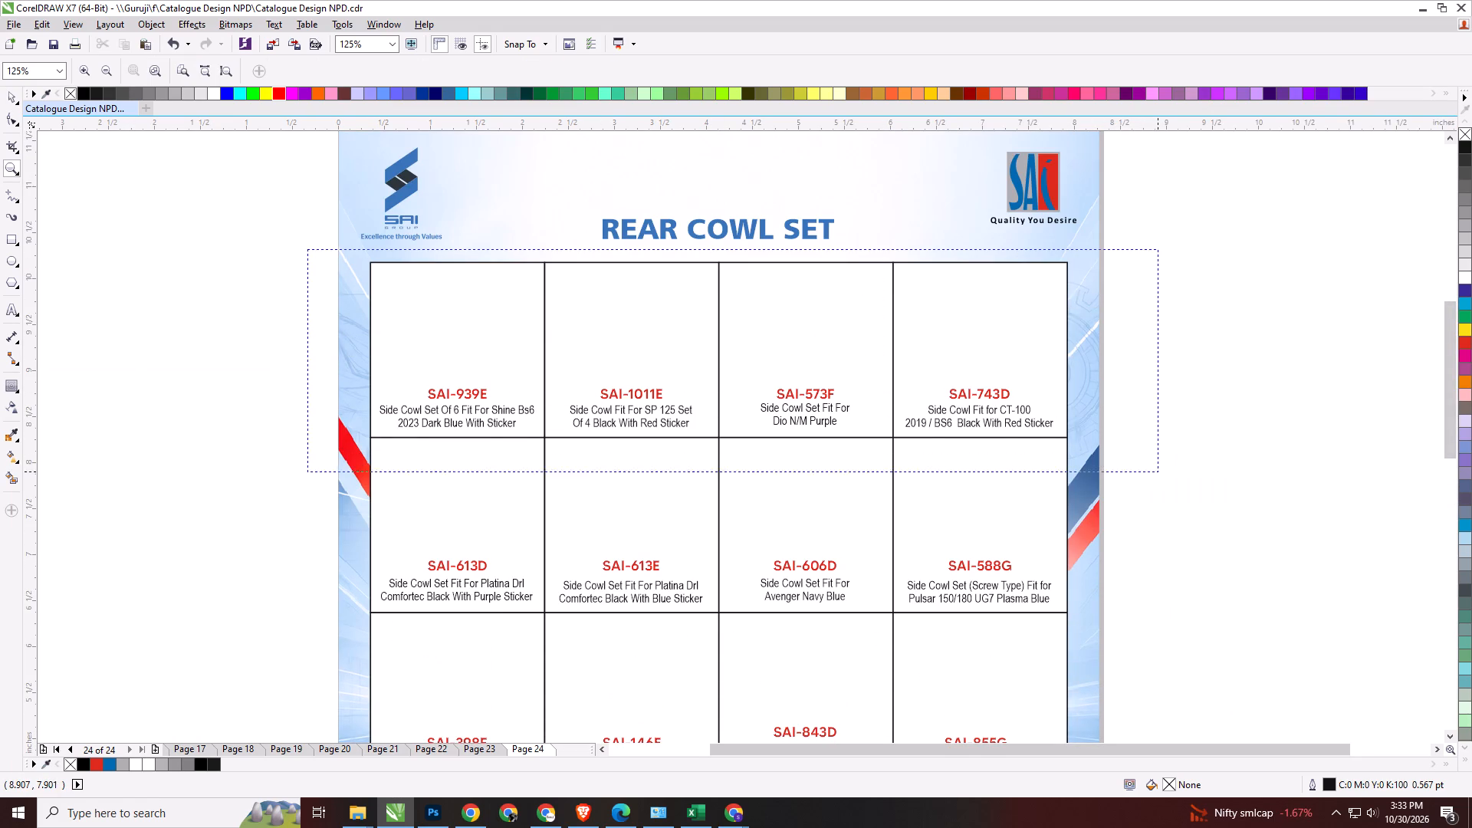
left_click_drag(1158, 472, 1137, 484)
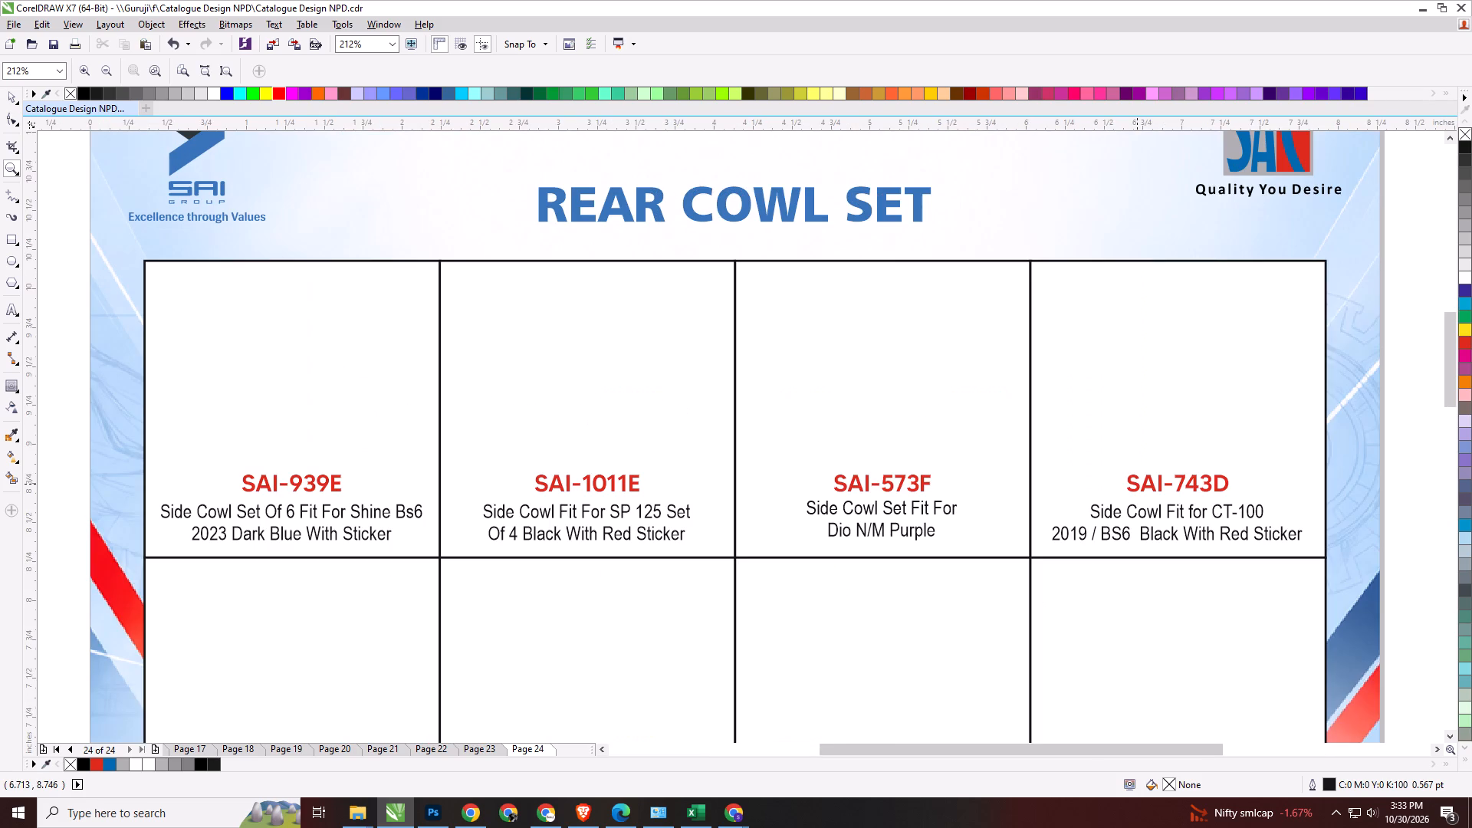
key("space")
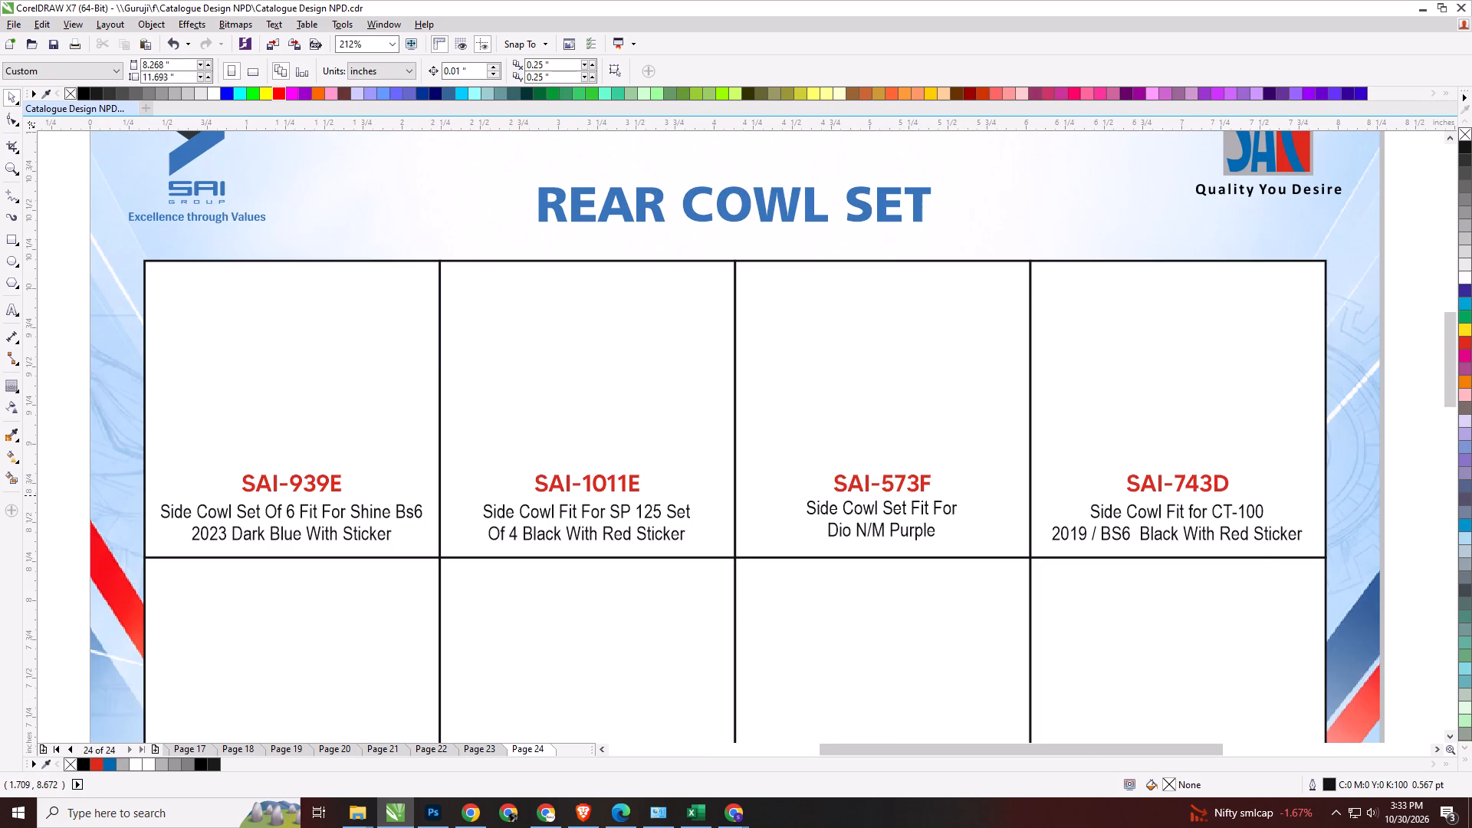
key("alt+Tab")
key("ctrl+c")
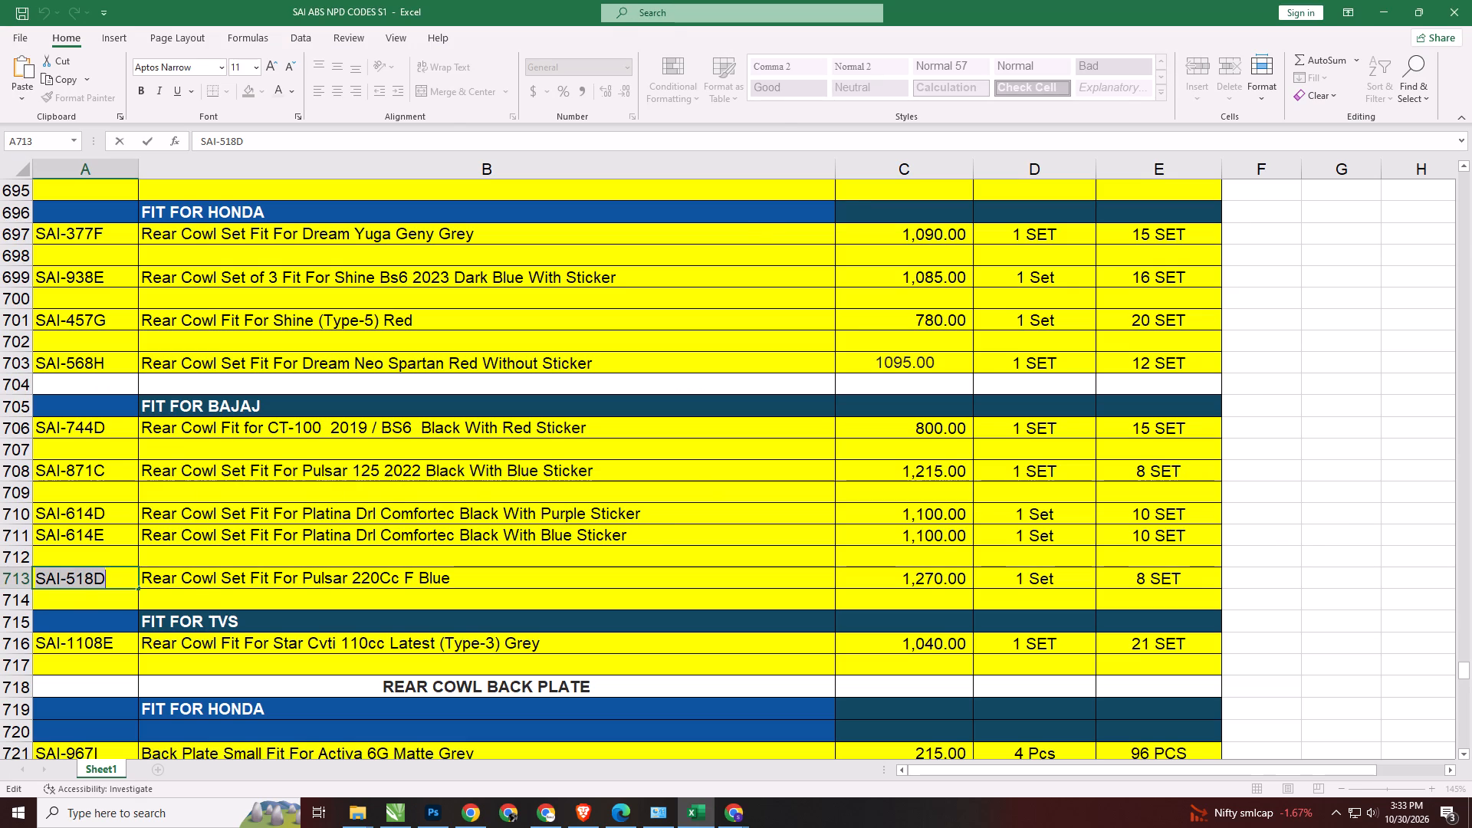
key("alt+Tab")
double_click(301, 485)
key("ctrl+a")
key("ctrl+v")
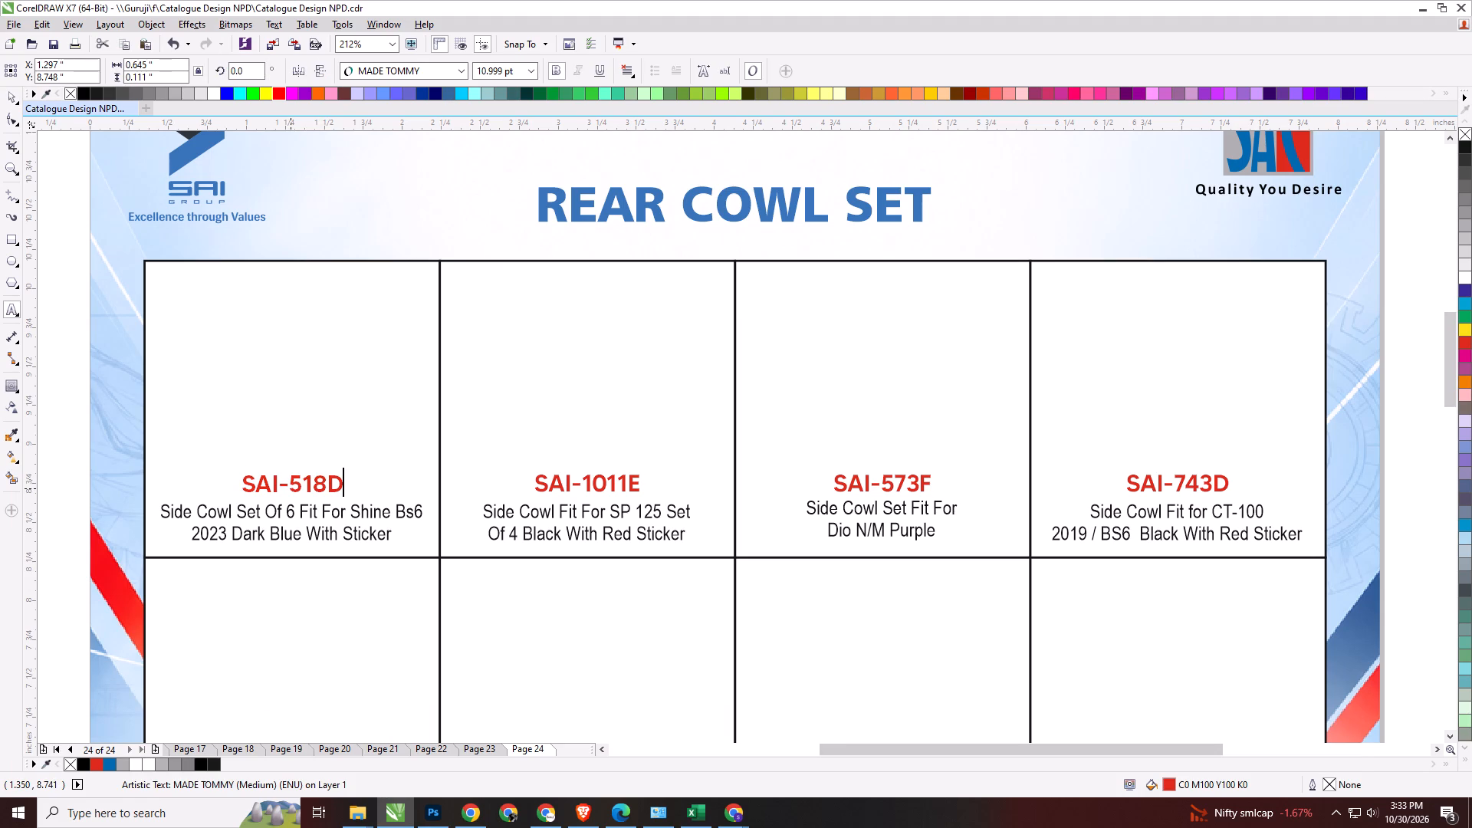
Replace the product code in the second cell of the top row with SAI-1108E copied from Excel.
left_click(606, 485)
key("ctrl+a")
key("alt+Tab")
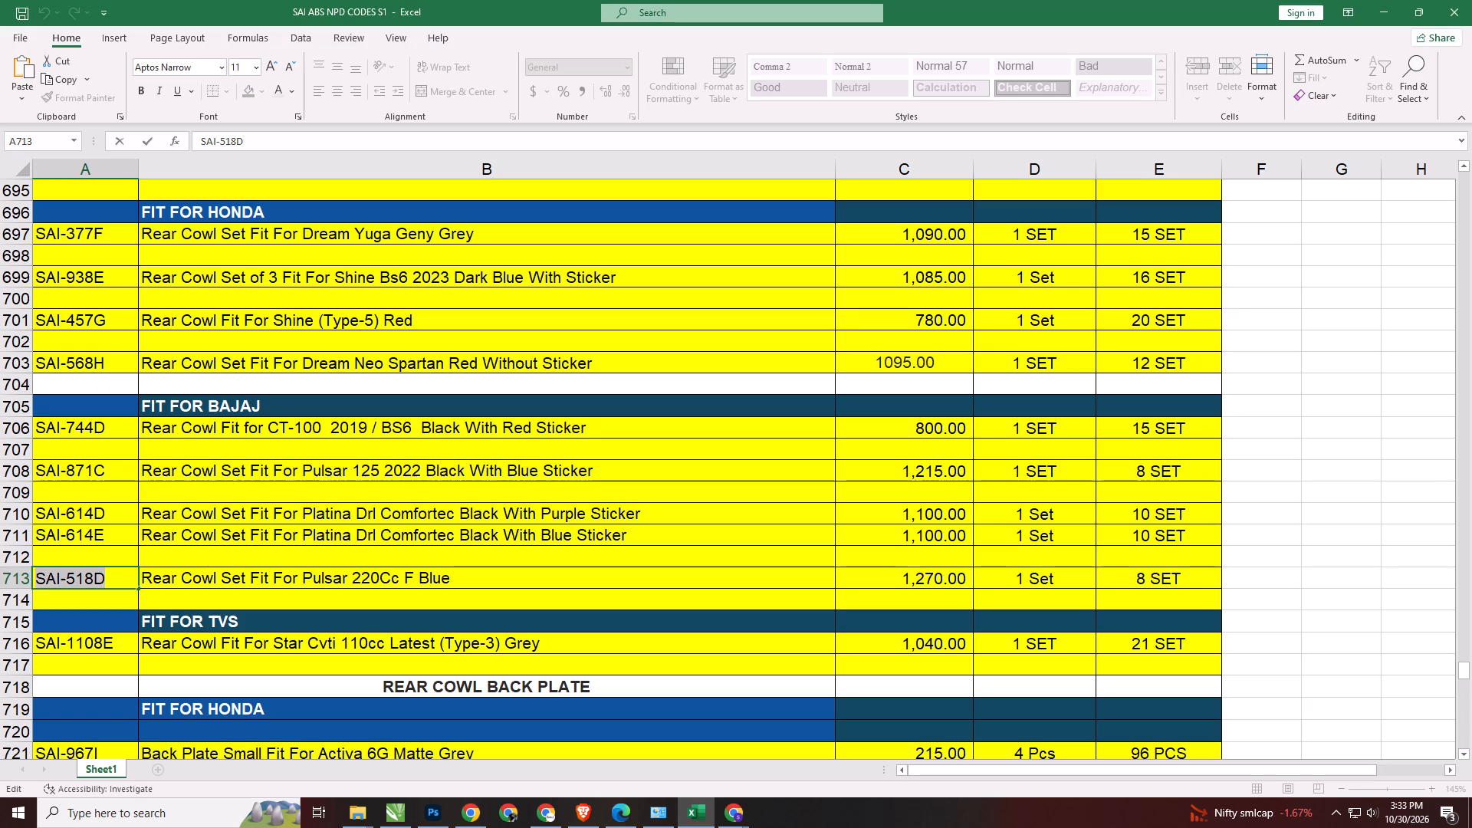
double_click(120, 648)
key("ctrl+a")
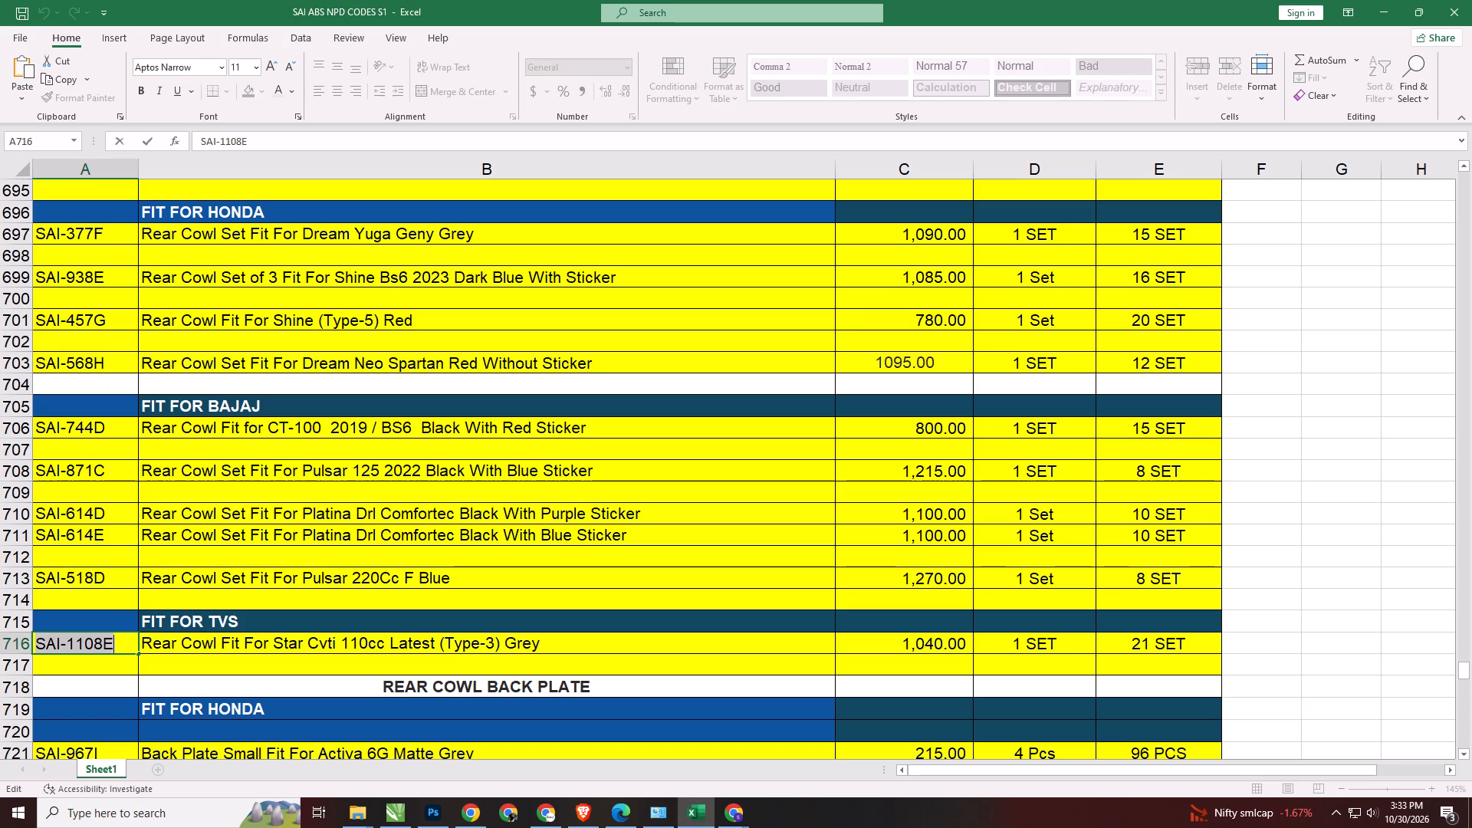
key("ctrl+c")
key("alt+Tab")
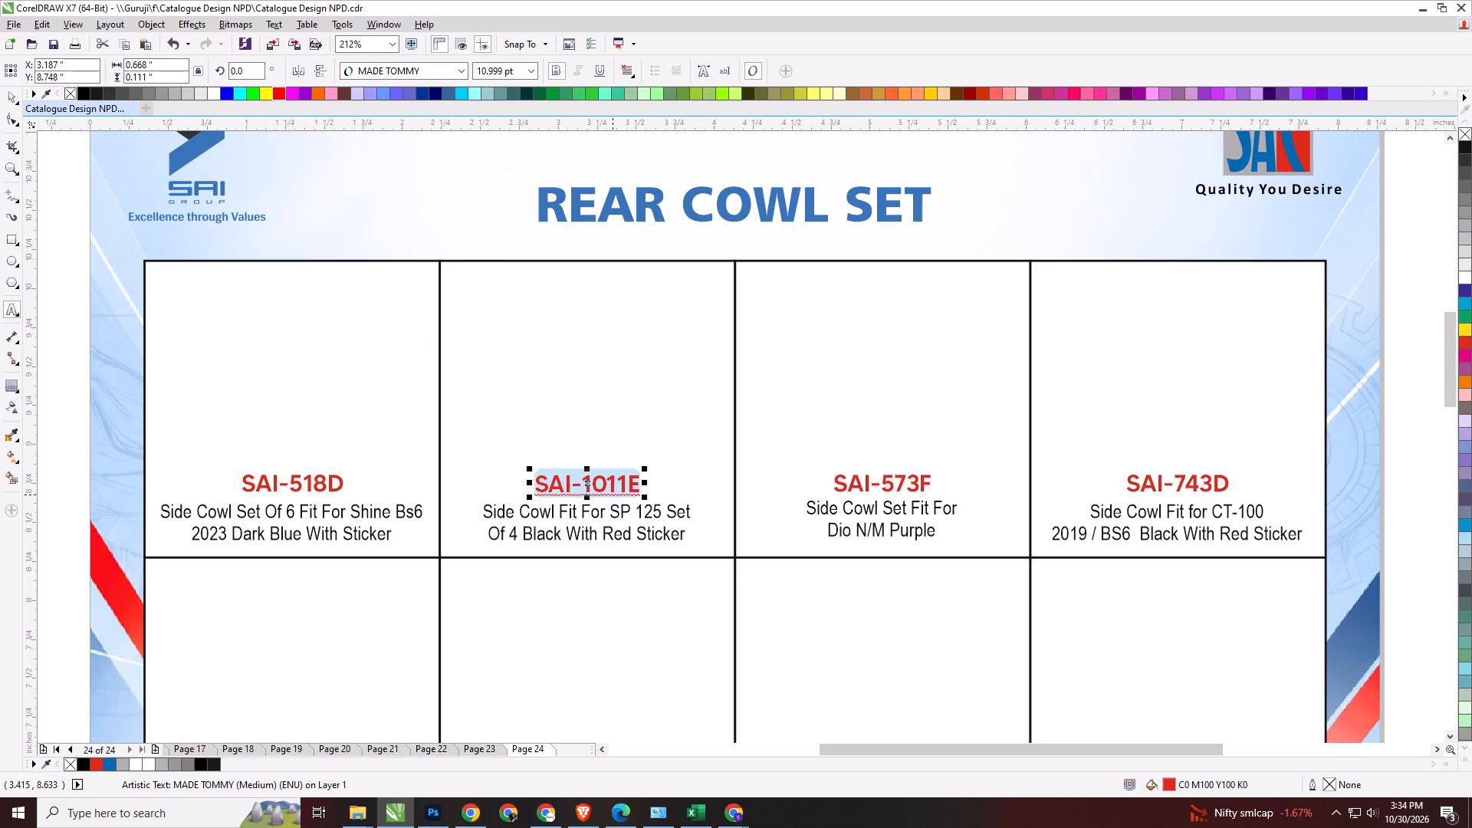
key("ctrl+v")
Replace the SAI-1108E description with "Rear Cowl Fit For Star Cvti 110cc Latest (Type-3) Grey" from Excel, breaking the line after "Star".
left_click(659, 517)
key("ctrl+a")
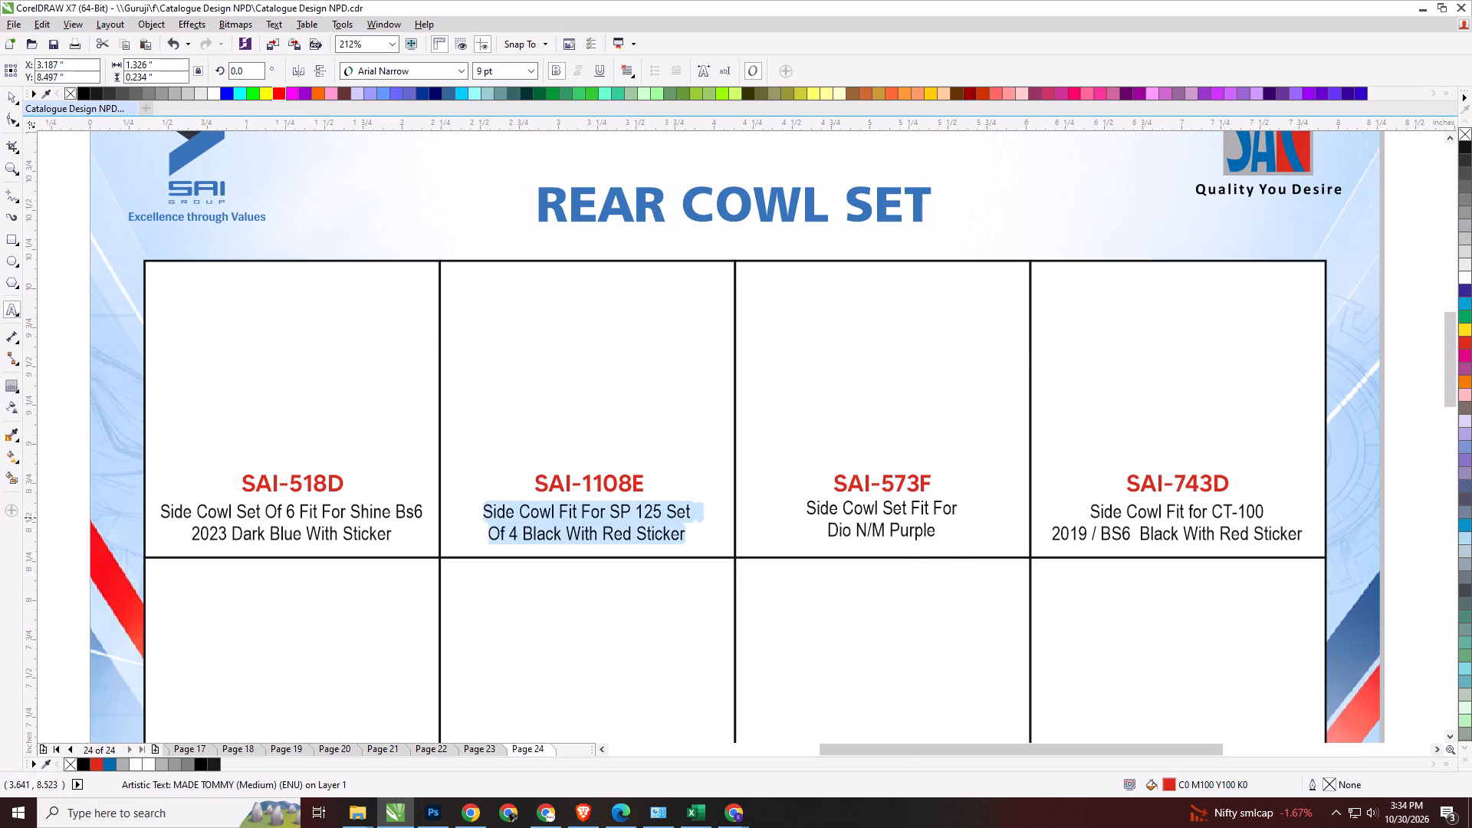
key("alt+Tab")
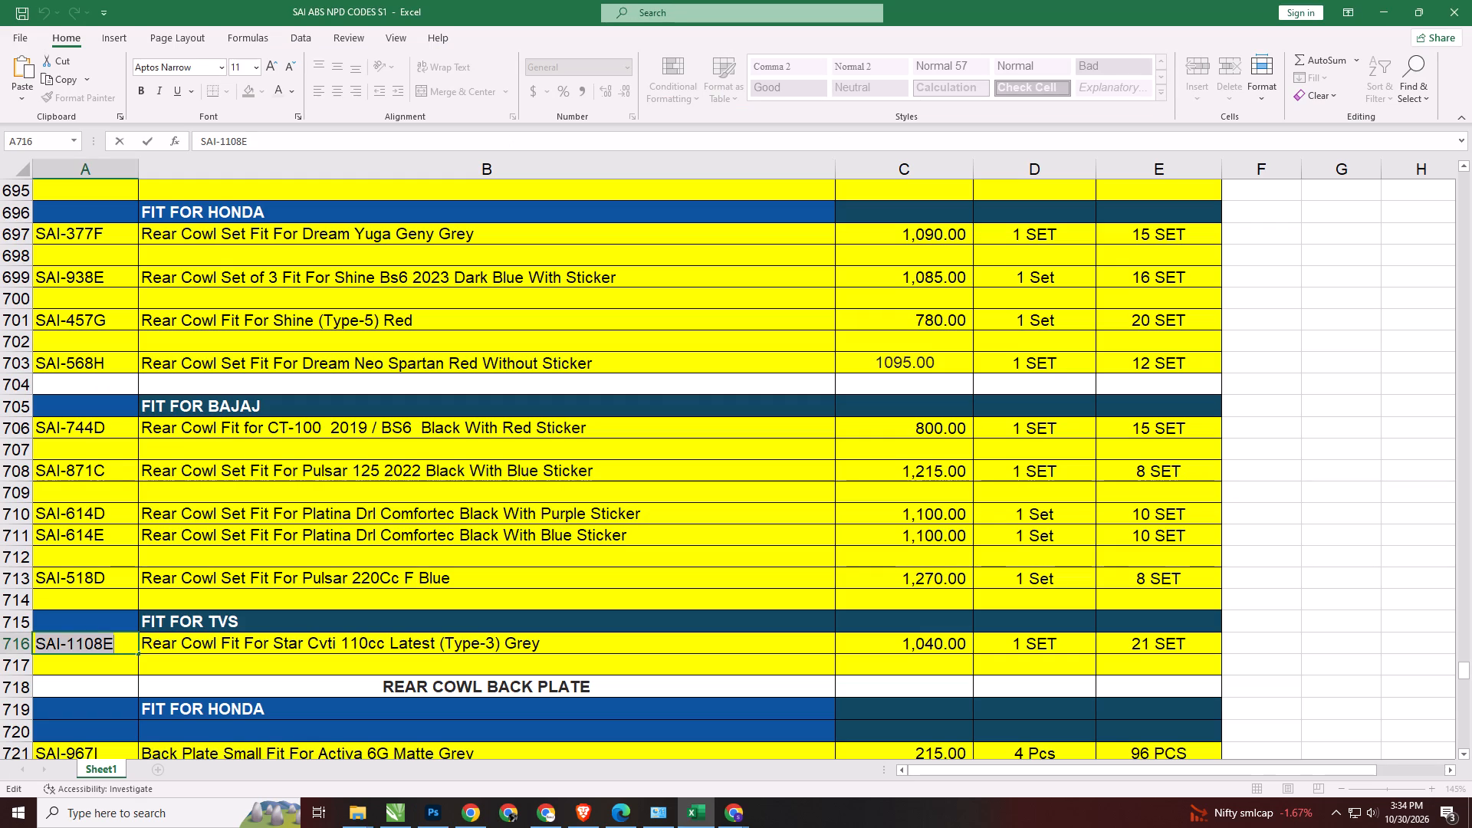
double_click(238, 644)
key("ctrl+a")
key("ctrl+c")
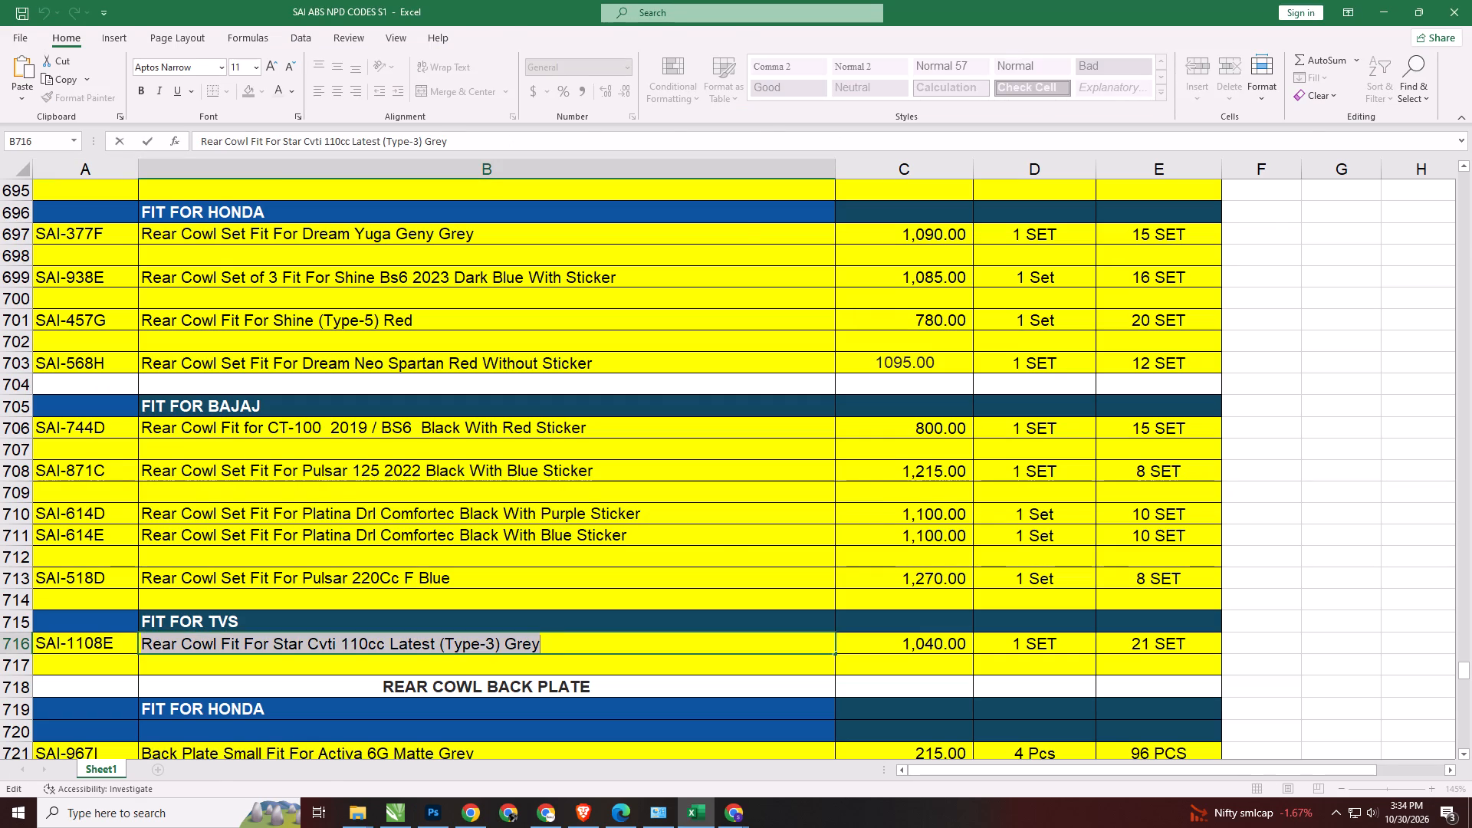
key("alt+Tab")
key("ctrl+v")
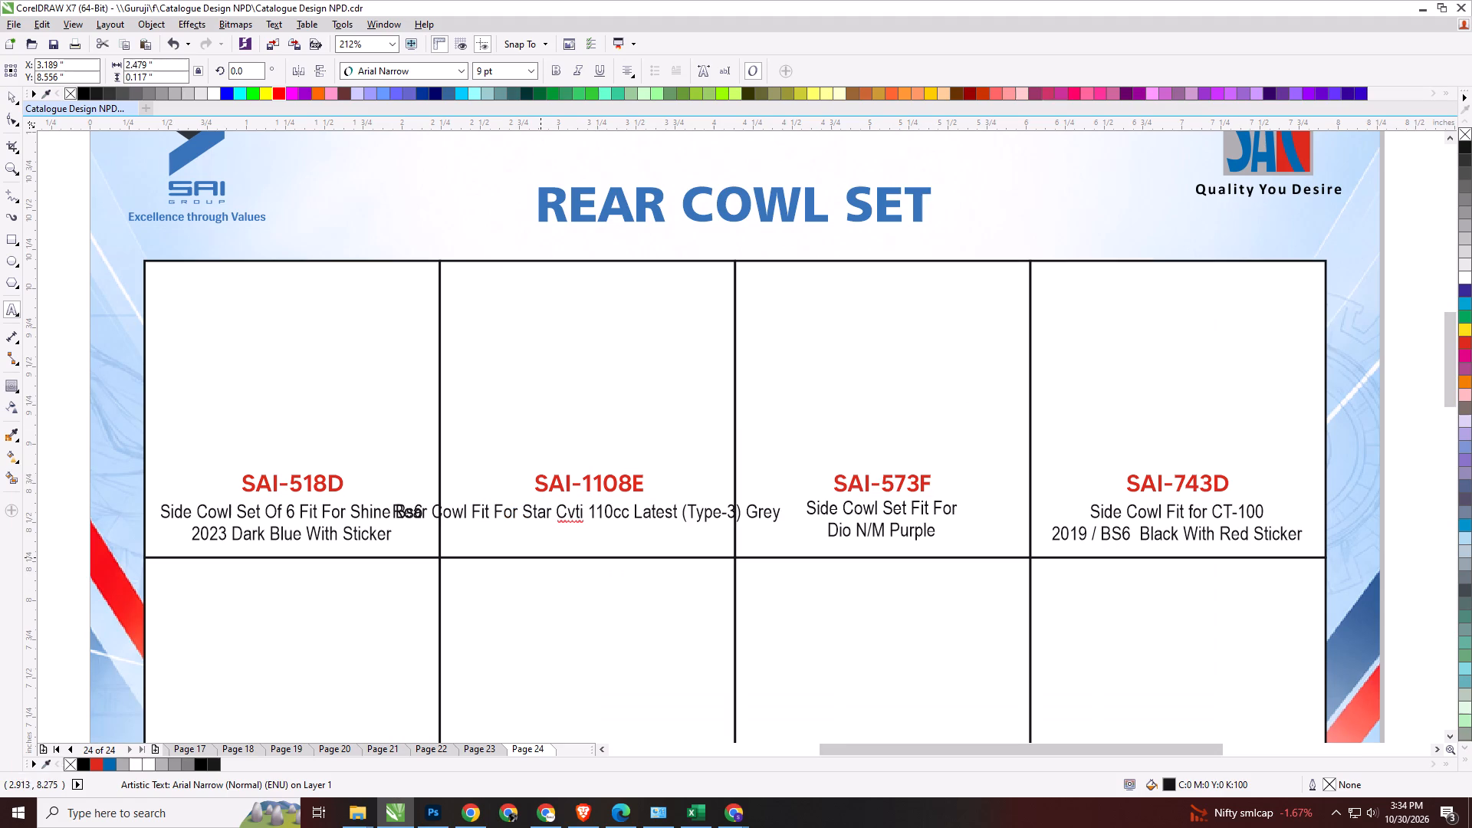
left_click(557, 512)
key("Return")
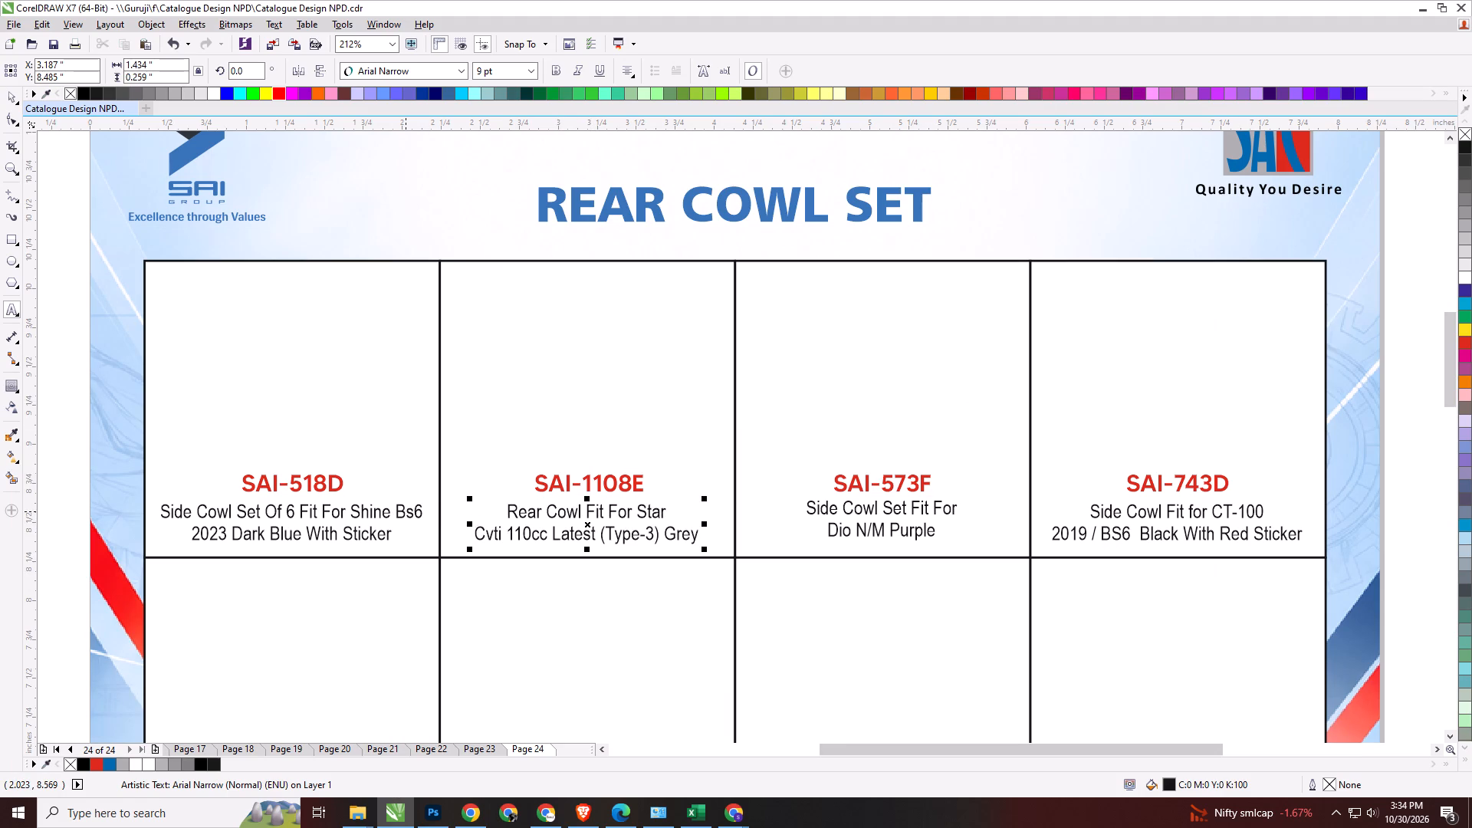
Replace the SAI-518D description with "Rear Cowl Set Fit For Pulsar 220Cc F Blue" from Excel, breaking the line after "For".
left_click(406, 512)
key("ctrl+a")
key("alt+Tab")
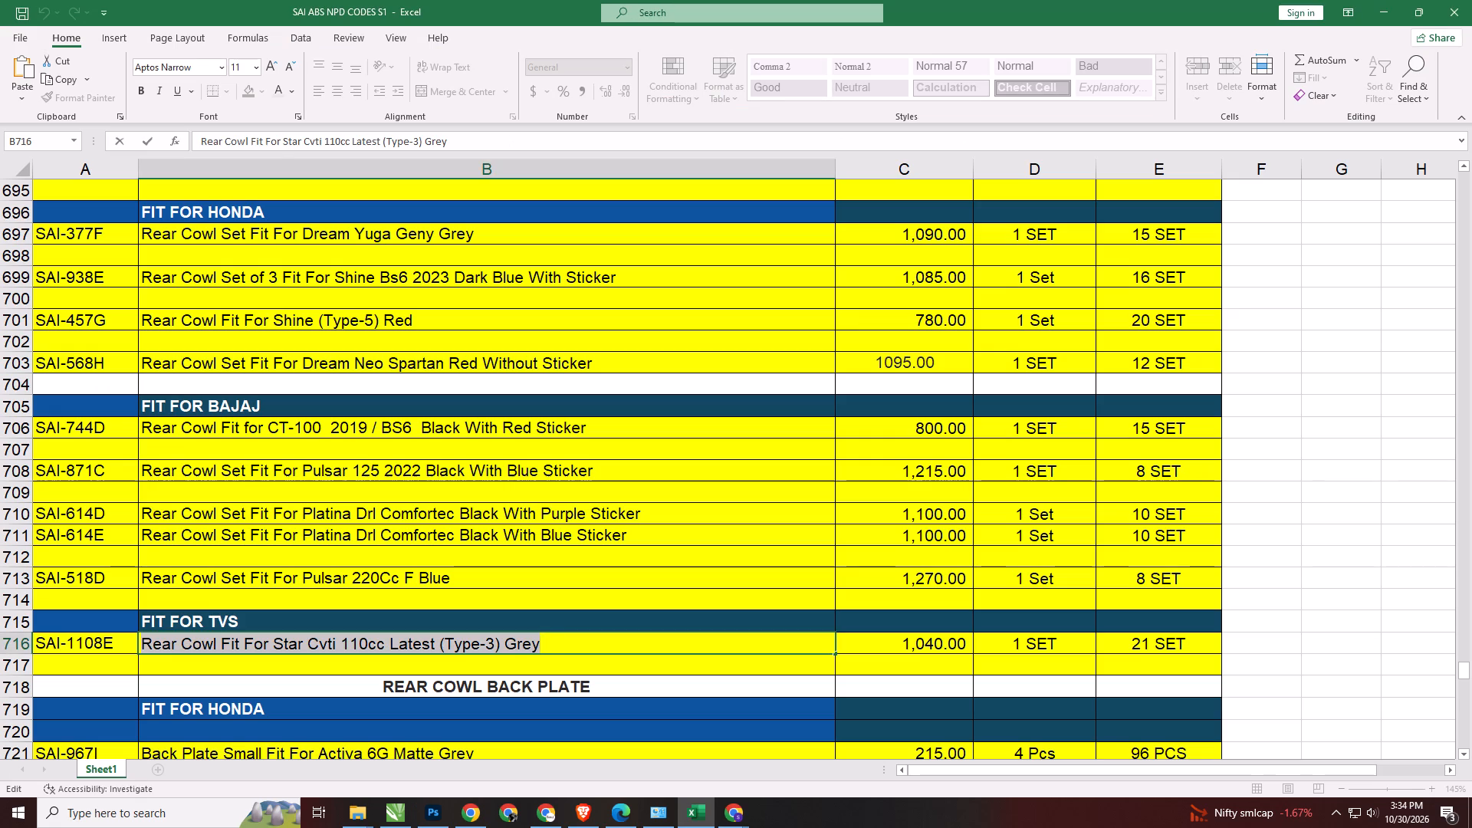
double_click(243, 577)
key("ctrl+a")
key("ctrl+c")
key("alt+Tab")
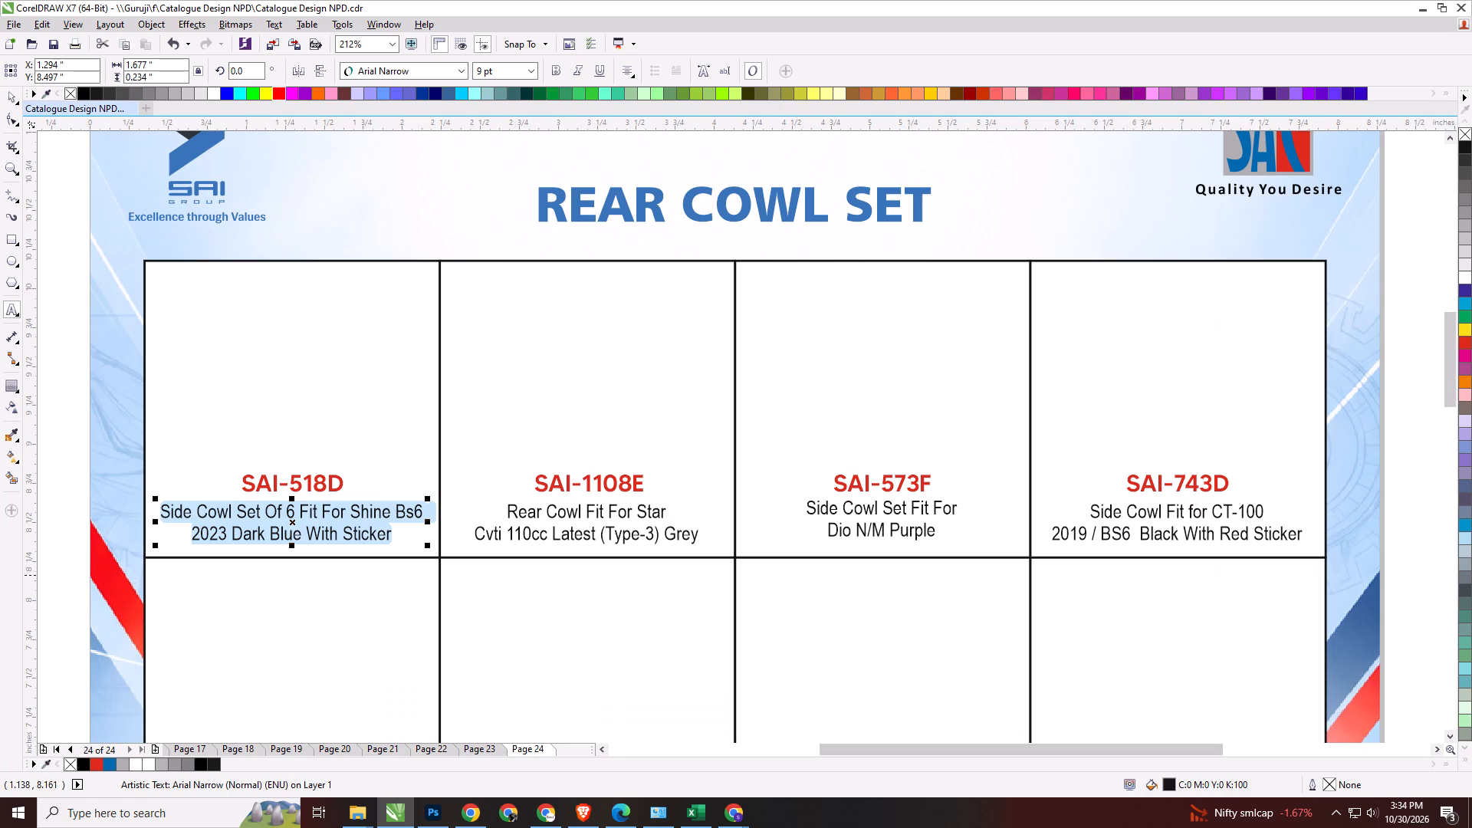
key("ctrl+v")
left_click(300, 517)
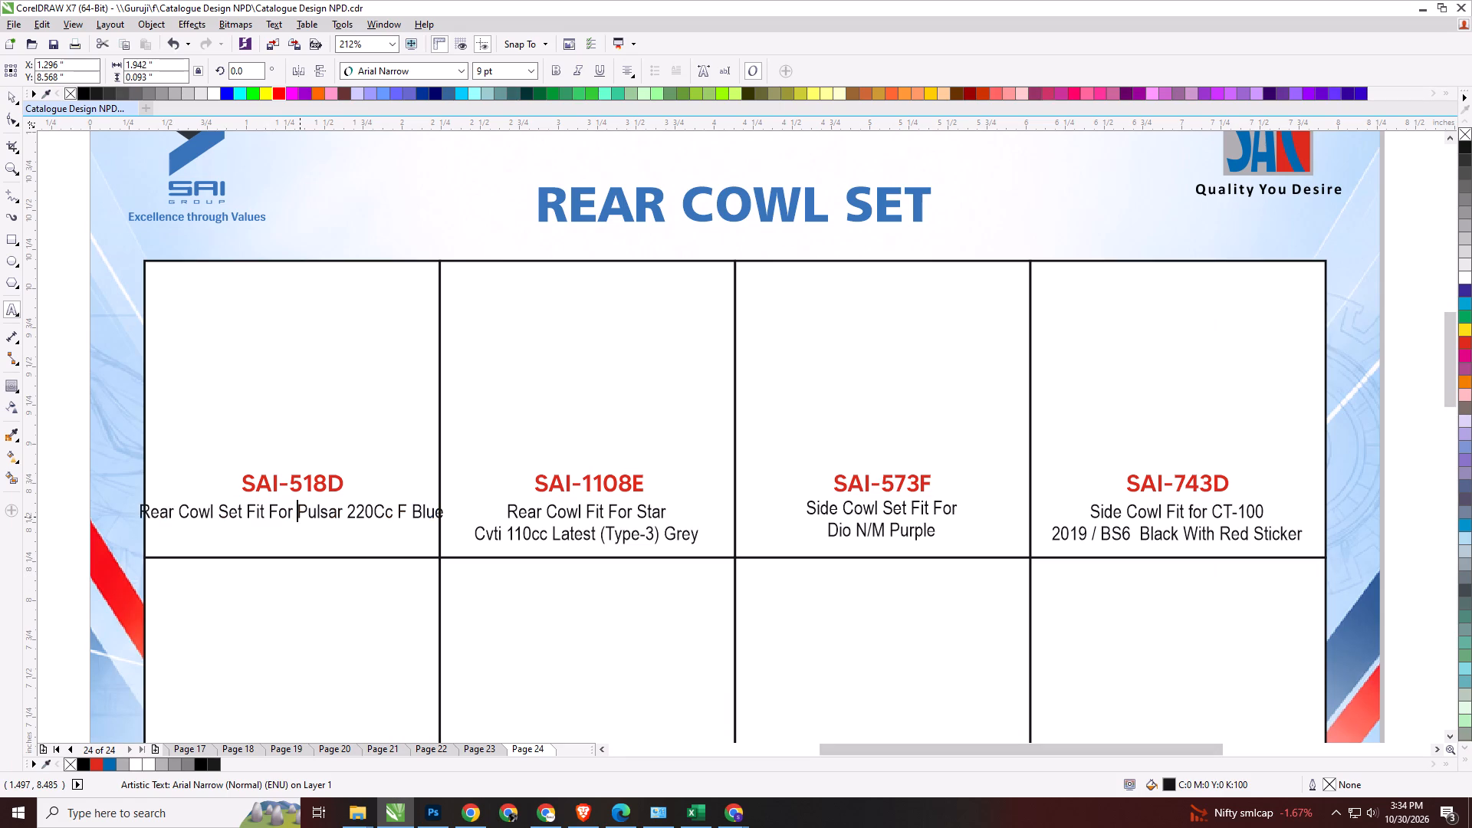
key("Return")
left_click(5, 93)
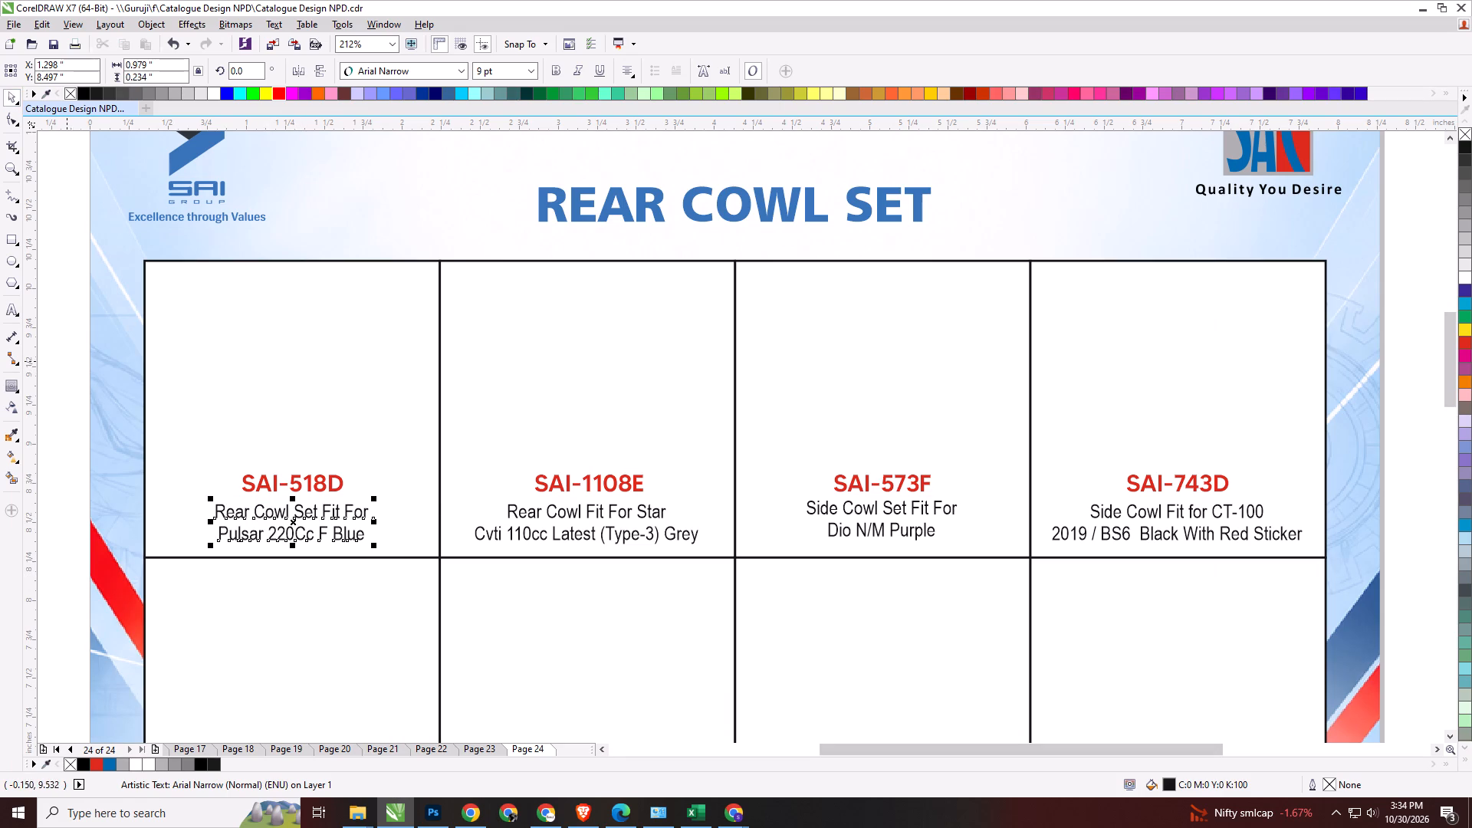
Centre the code and description horizontally within their cells for SAI-518D and SAI-1108E.
left_click_drag(67, 362, 386, 559)
left_click(361, 419, "shift")
key("c")
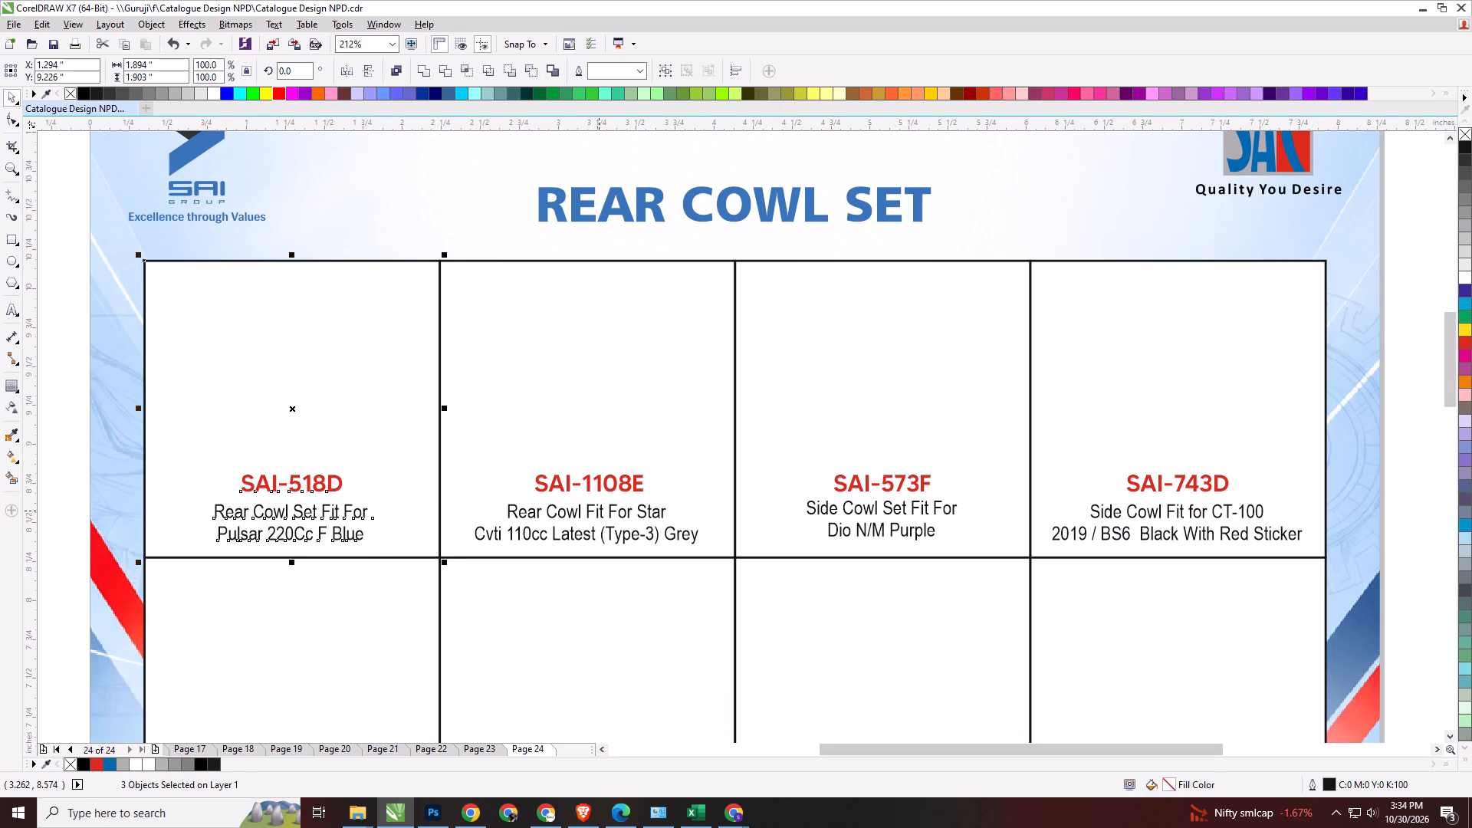
left_click(599, 511)
left_click(597, 486, "shift")
left_click(600, 443, "shift")
key("c")
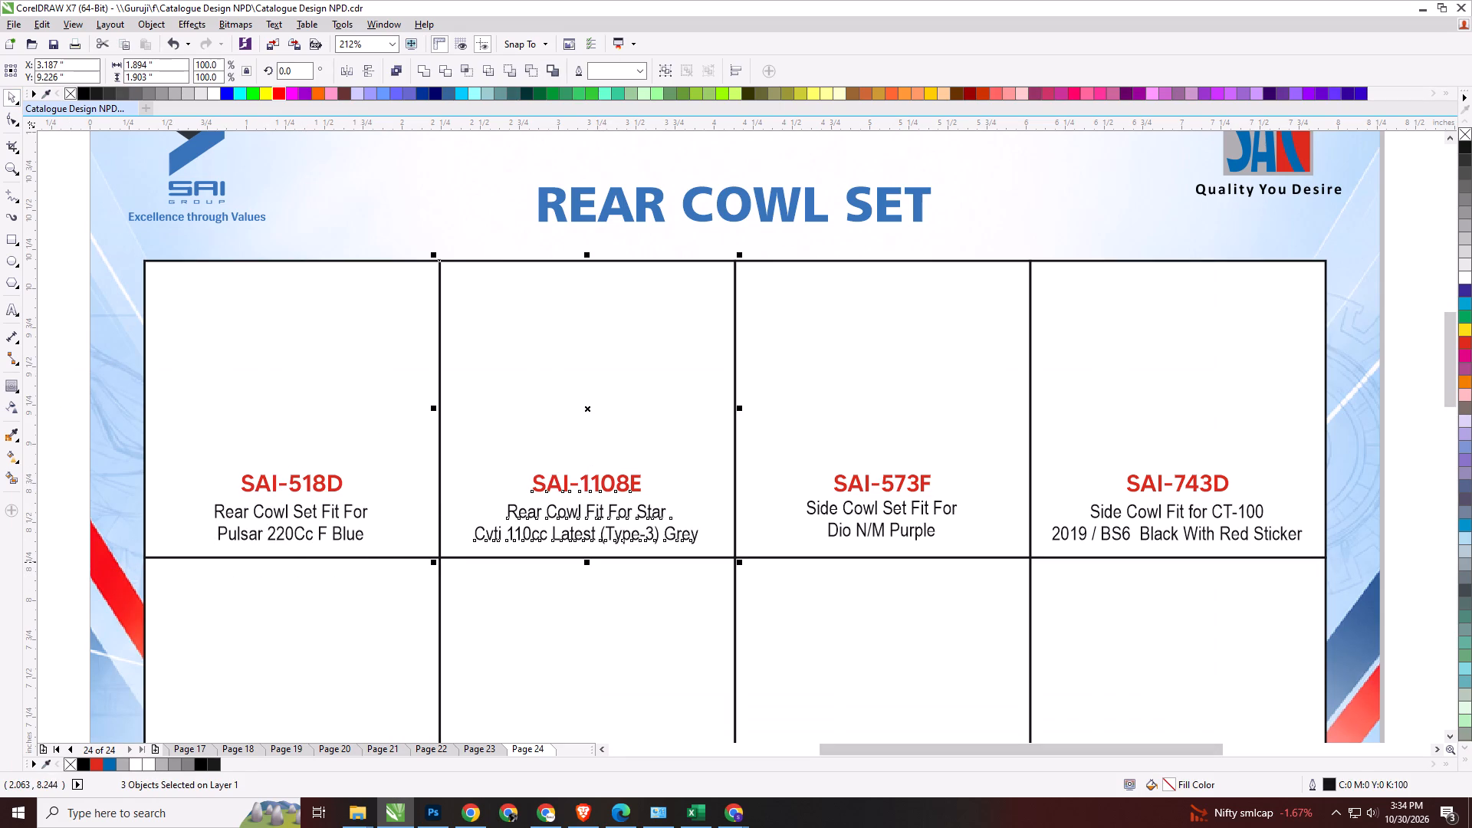
Bottom-align the SAI-518D and SAI-1108E descriptions with each other.
left_click_drag(70, 504, 731, 560)
key("b")
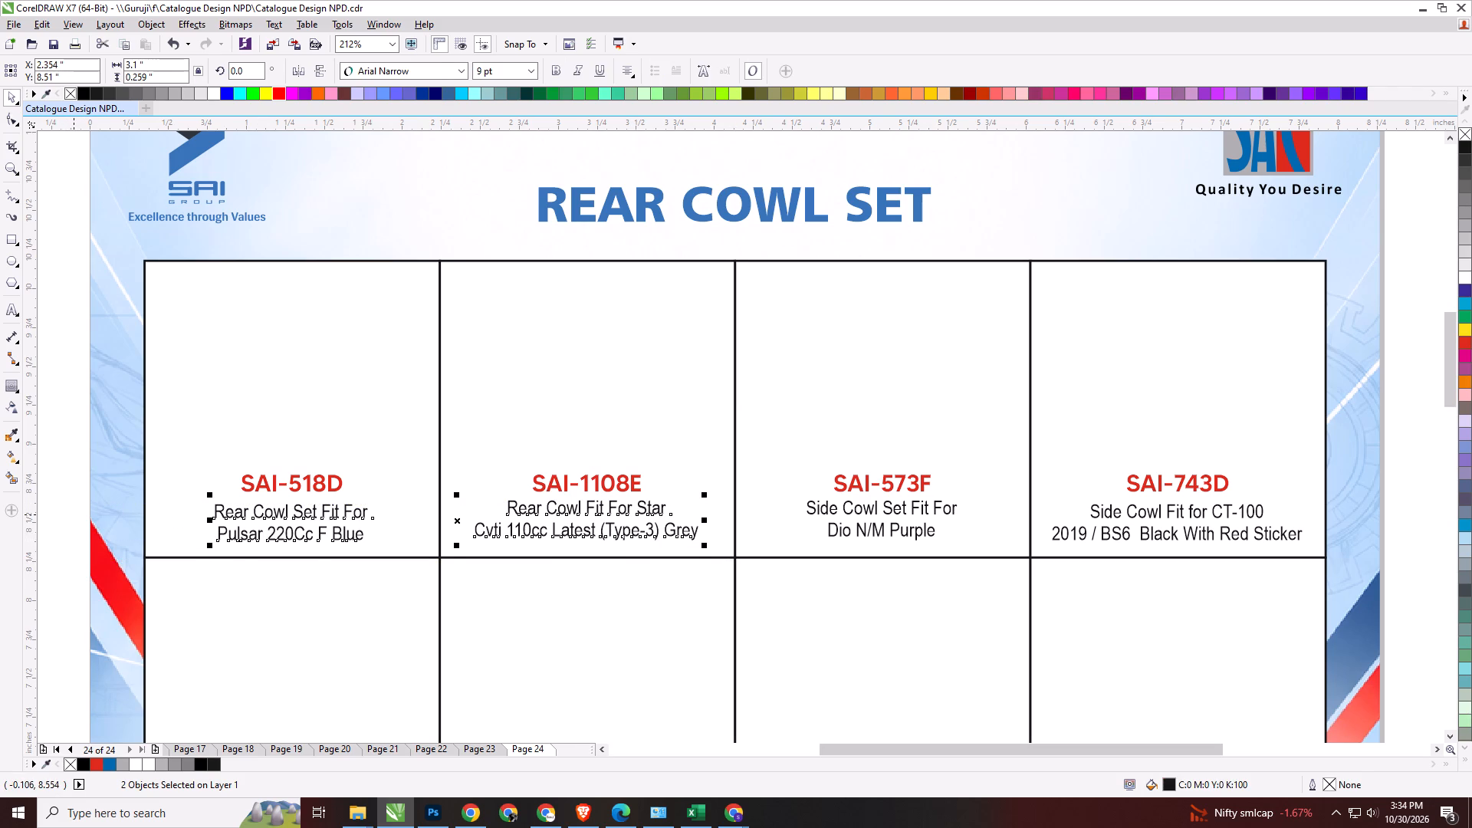
left_click(74, 514)
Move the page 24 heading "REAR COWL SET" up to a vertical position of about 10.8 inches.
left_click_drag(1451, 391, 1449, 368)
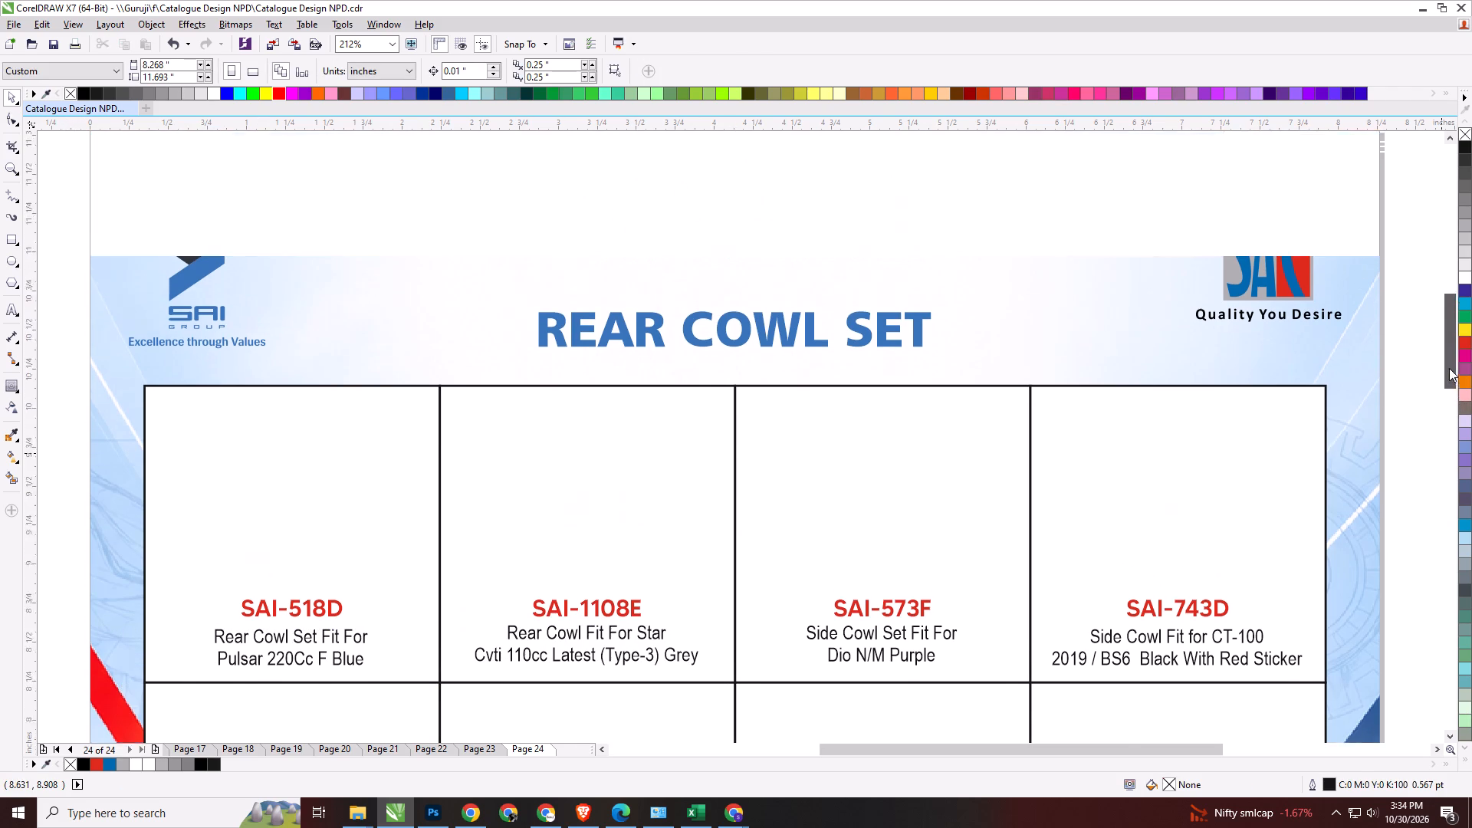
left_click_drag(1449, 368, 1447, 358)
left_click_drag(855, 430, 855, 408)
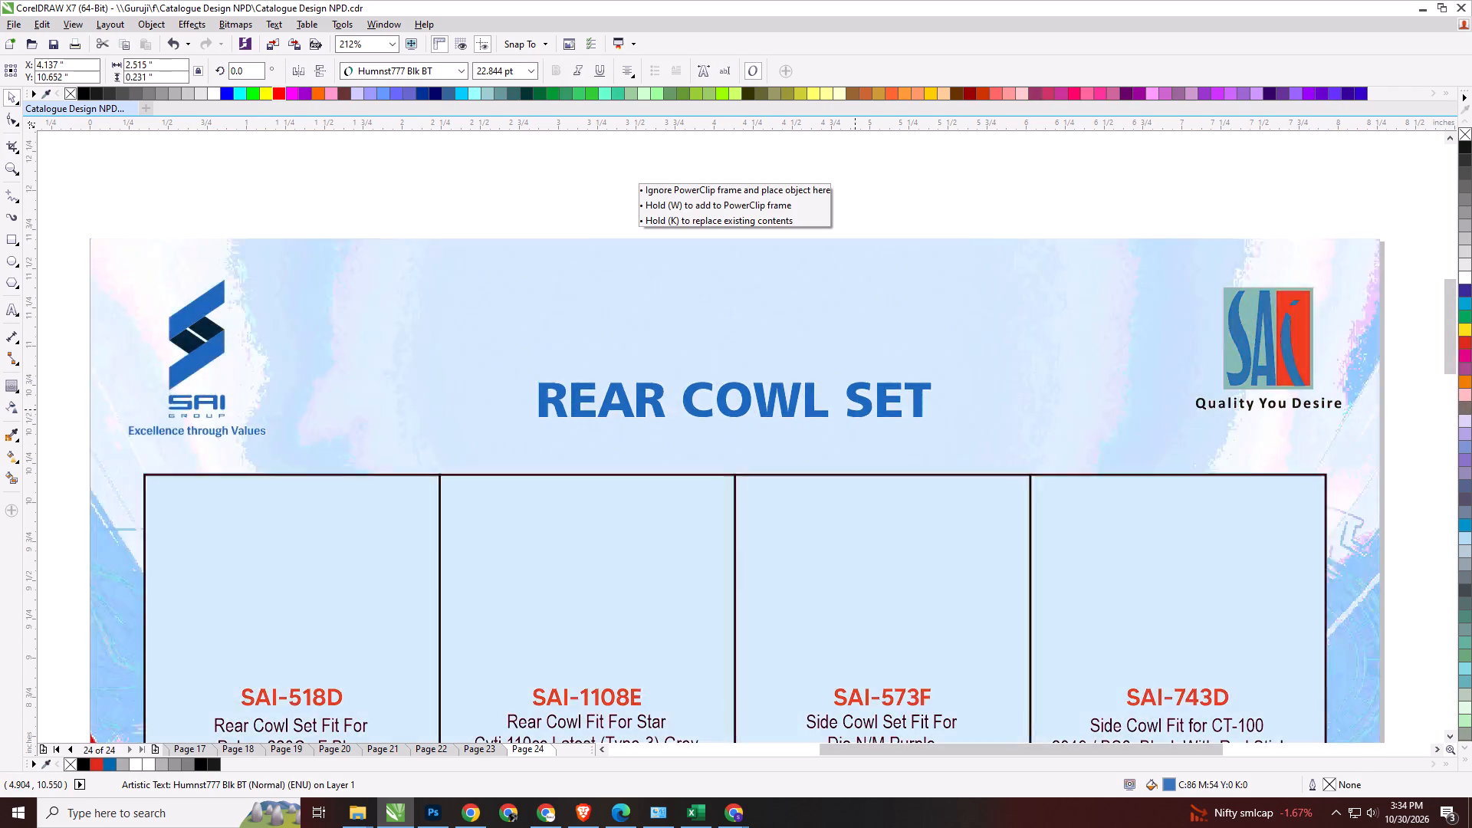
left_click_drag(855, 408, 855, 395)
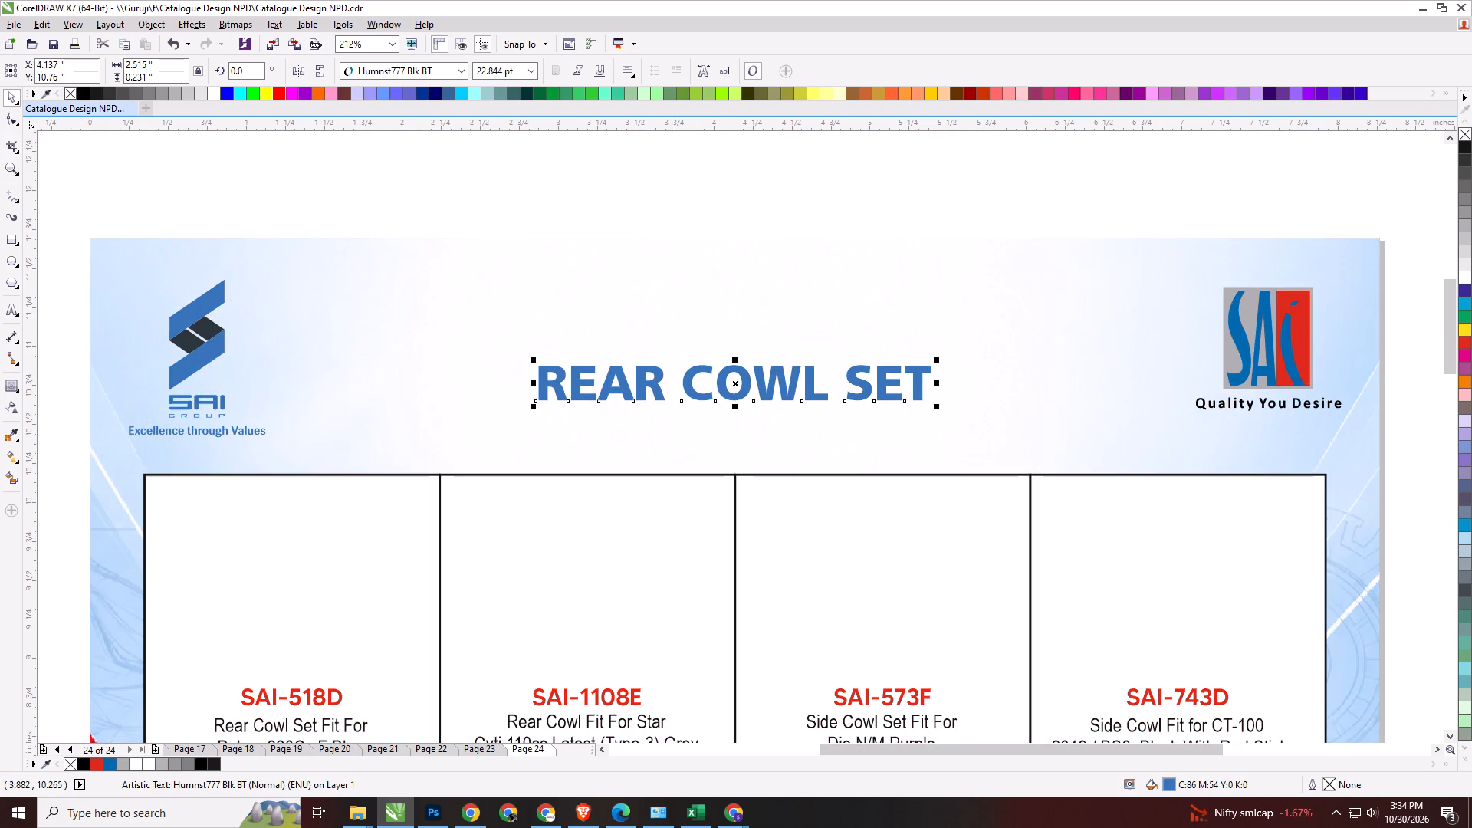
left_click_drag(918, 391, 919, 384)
Add a slash to the page 24 heading and a second line "REAR COWL BACK PLATE" copied from Excel.
double_click(919, 384)
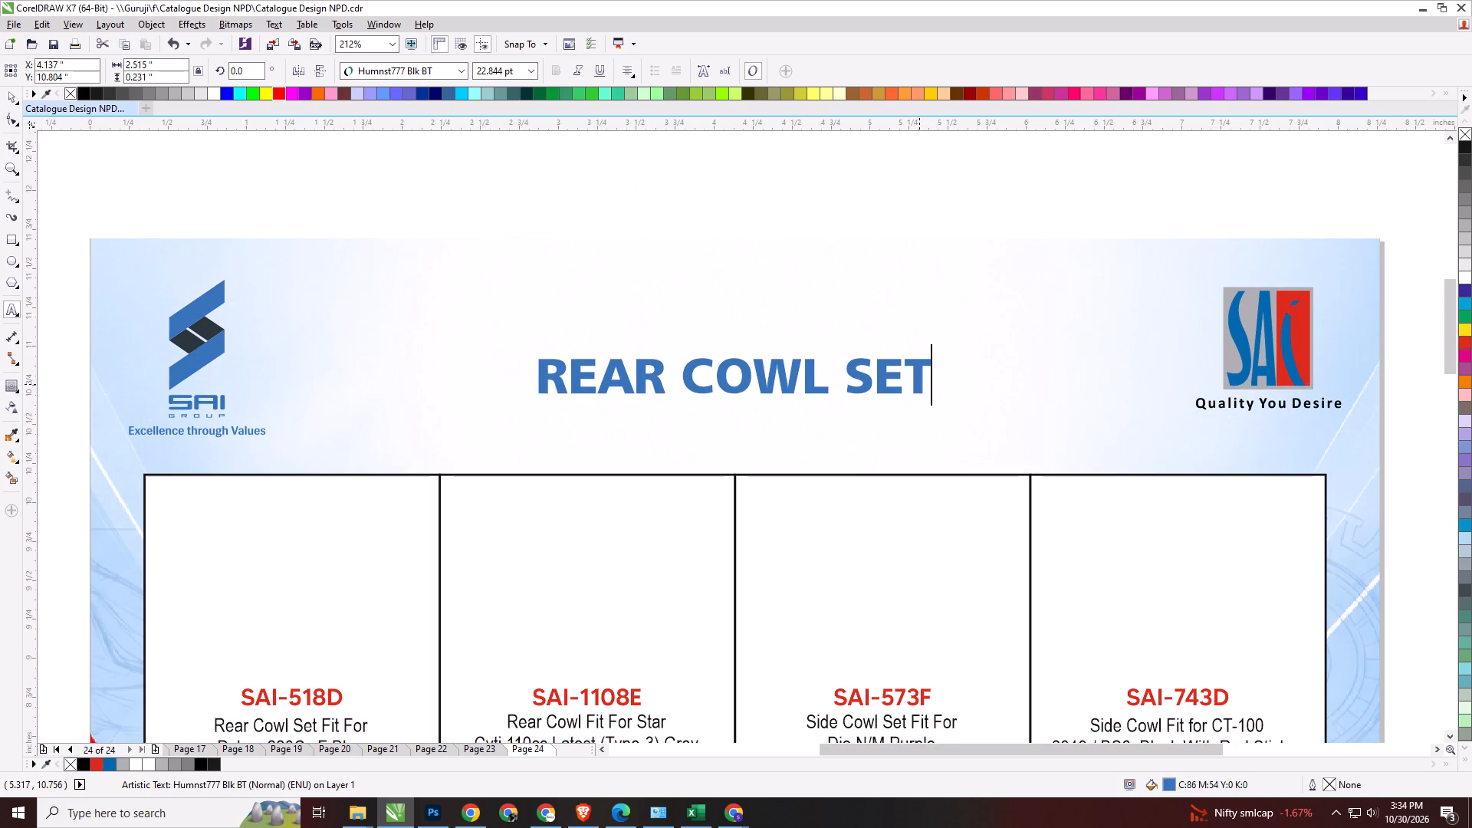
key("slash")
key("Return")
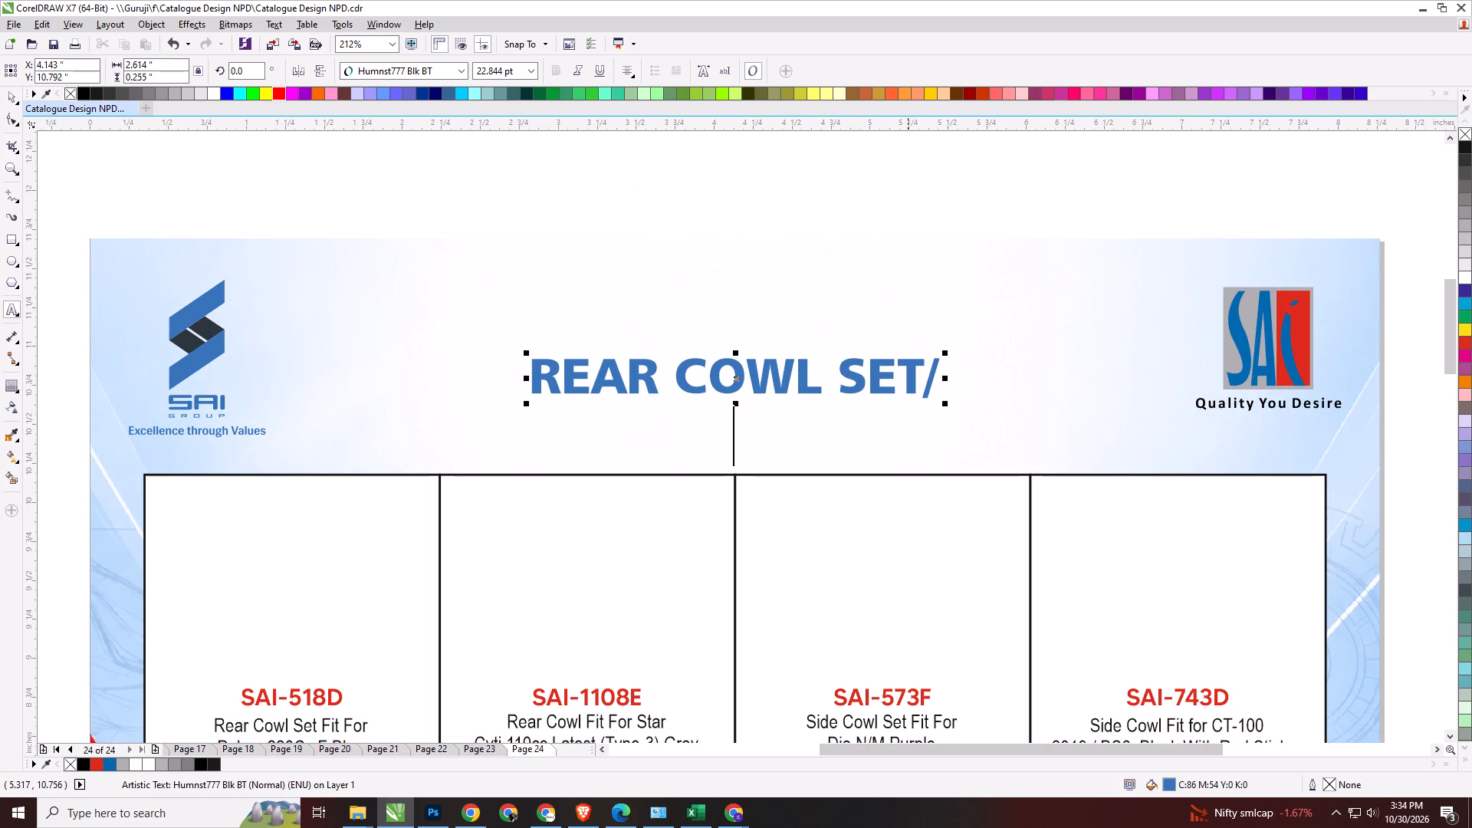
key("alt+Tab")
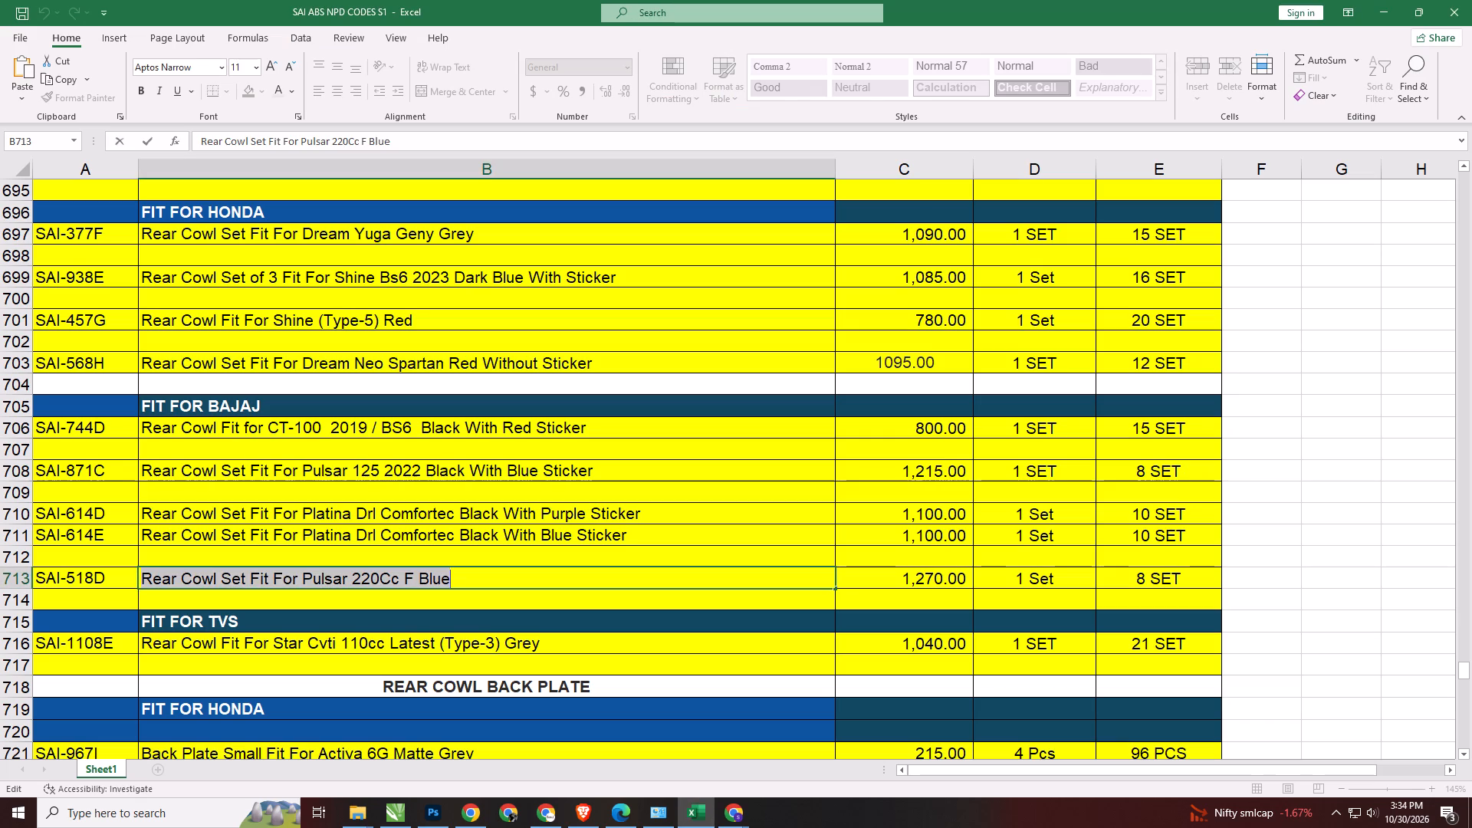
double_click(461, 688)
key("ctrl+a")
key("ctrl+c")
key("alt+Tab")
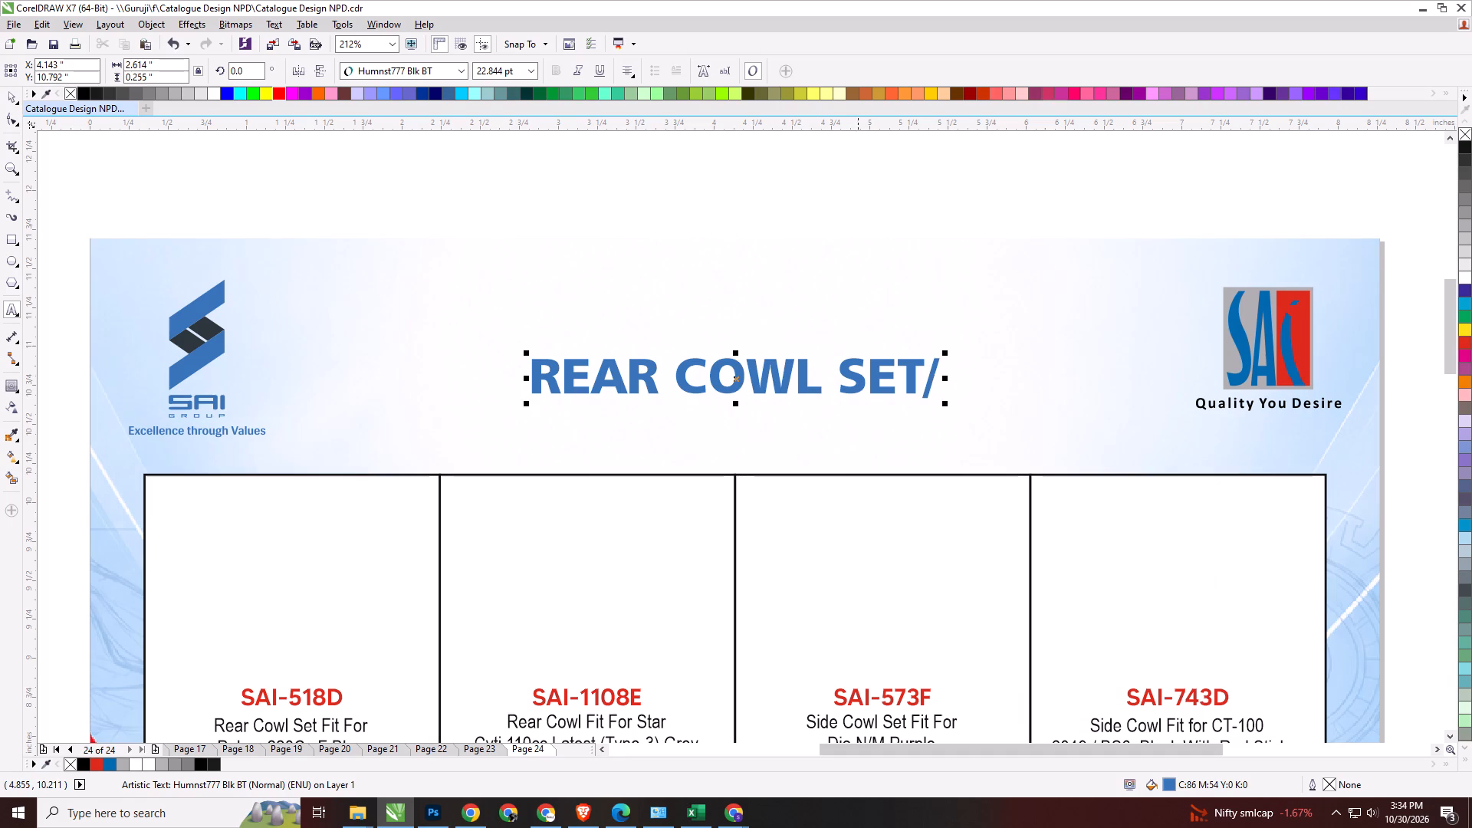
left_click(935, 385)
key("Down")
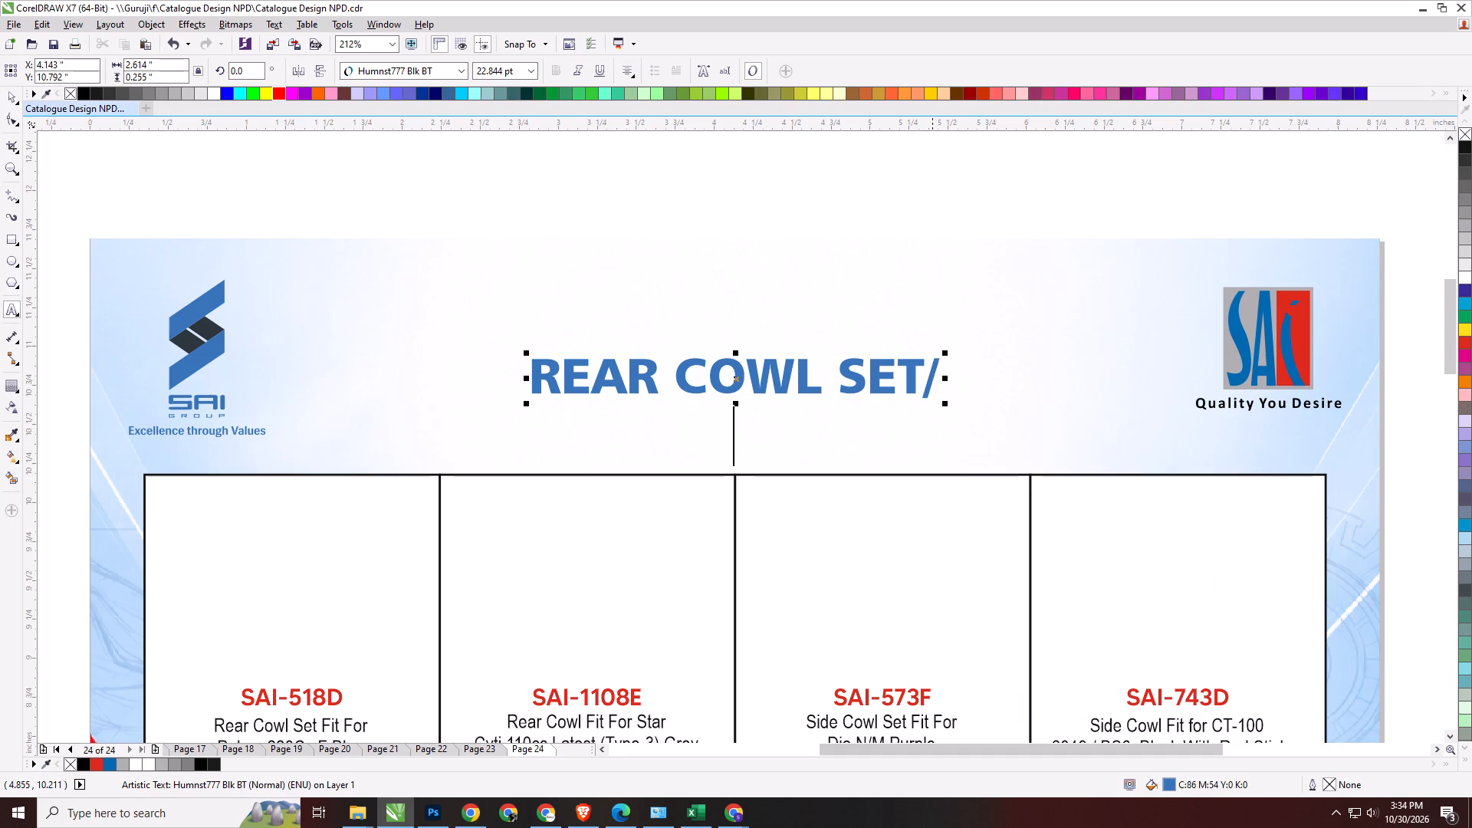
key("ctrl+v")
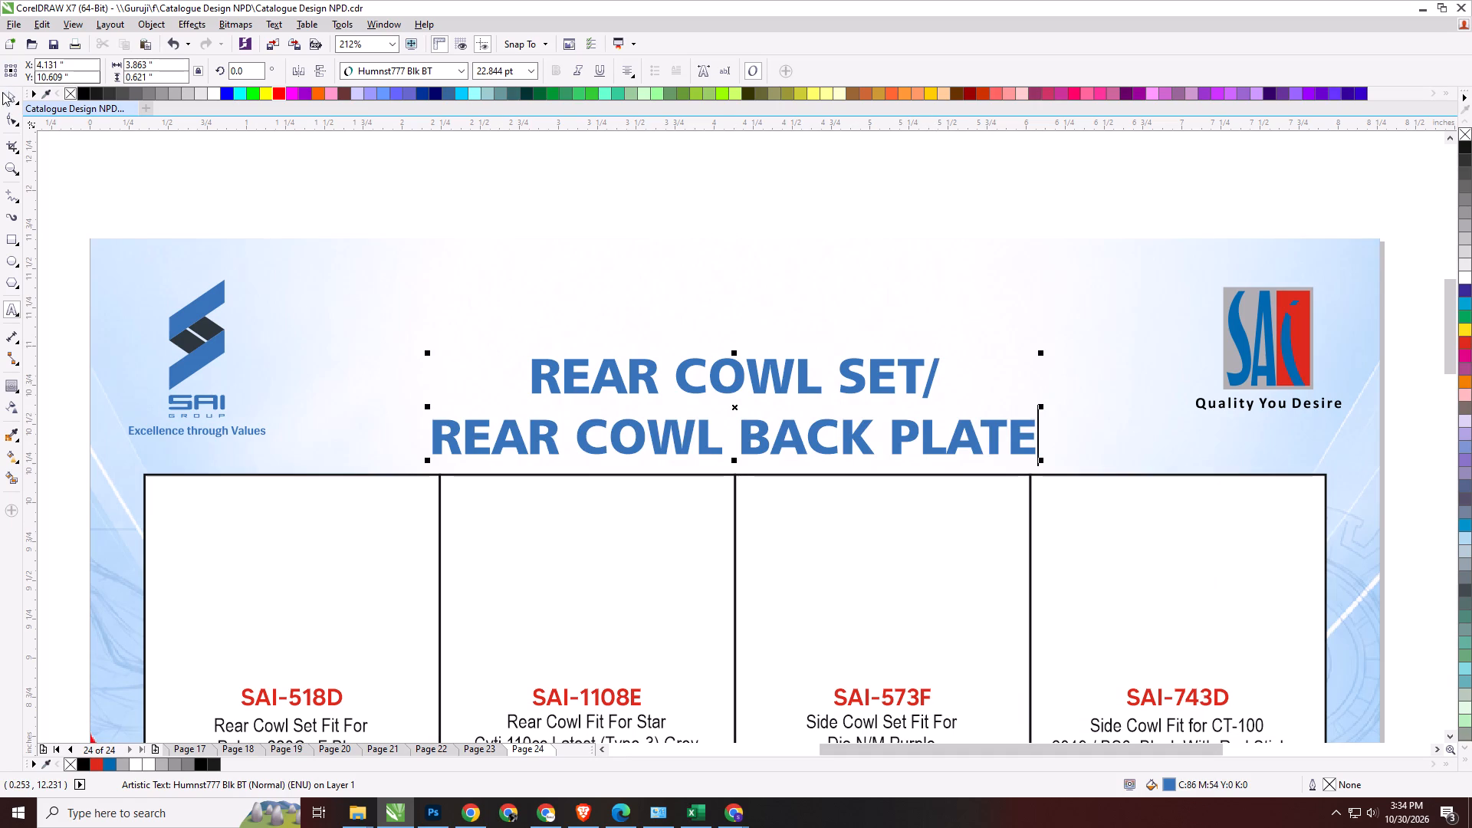
Centre the two-line heading horizontally on the page background and align its bottom with the header logo group.
left_click(8, 92)
left_click(324, 399, "shift")
key("c")
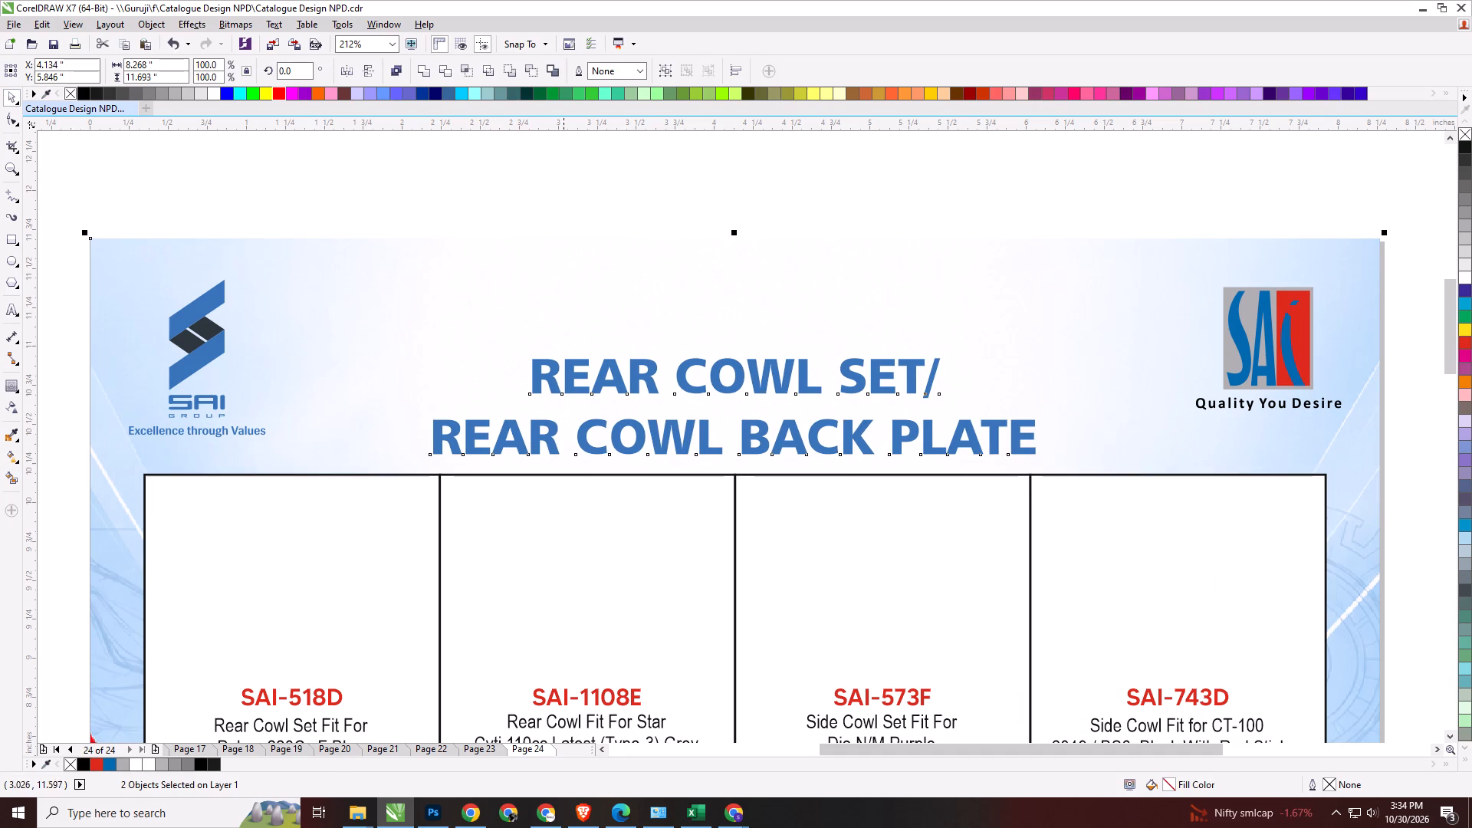
left_click(577, 196)
left_click(539, 441)
left_click(258, 432, "shift")
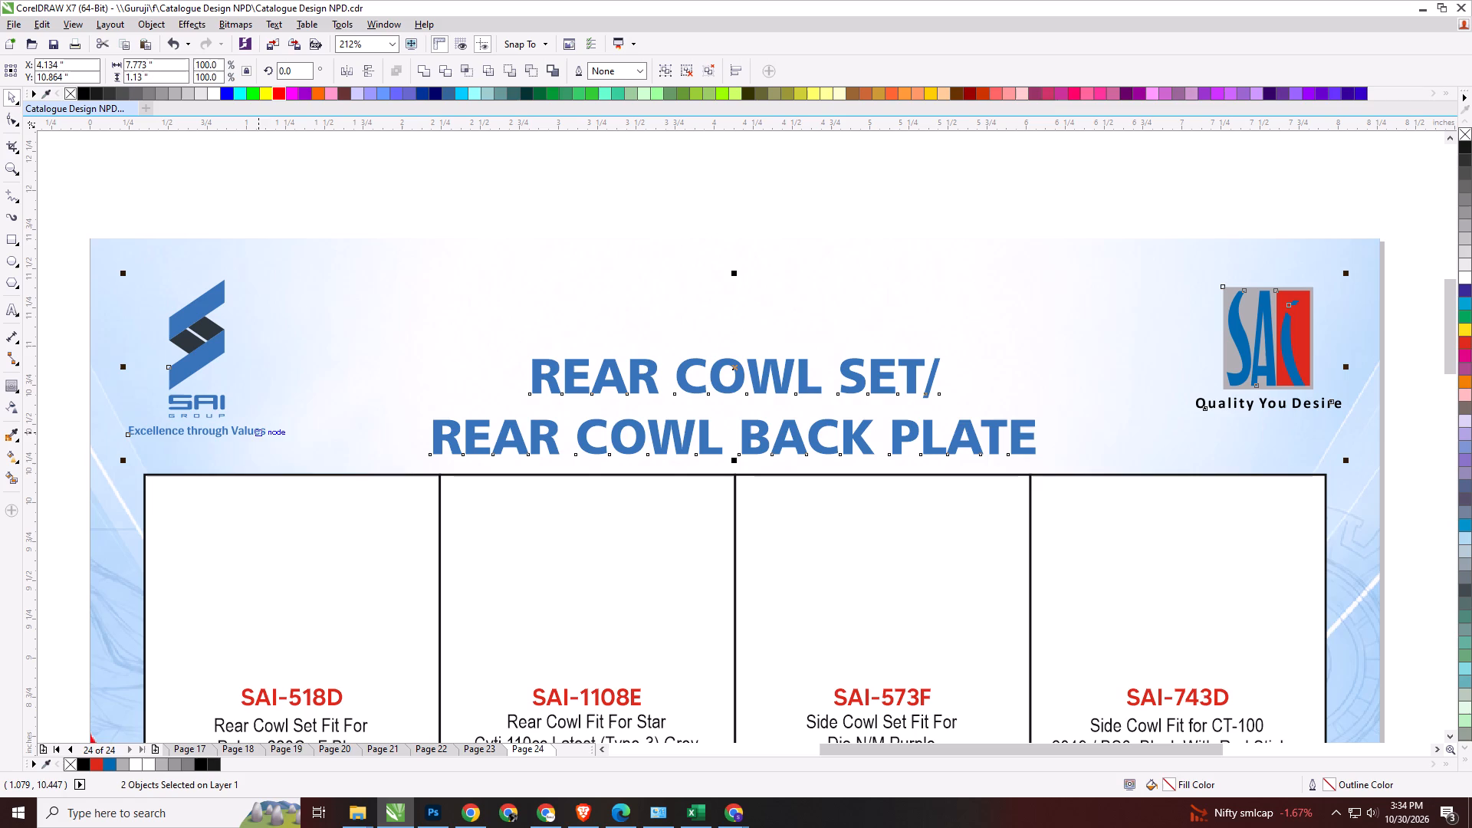
key("b")
left_click(1405, 395)
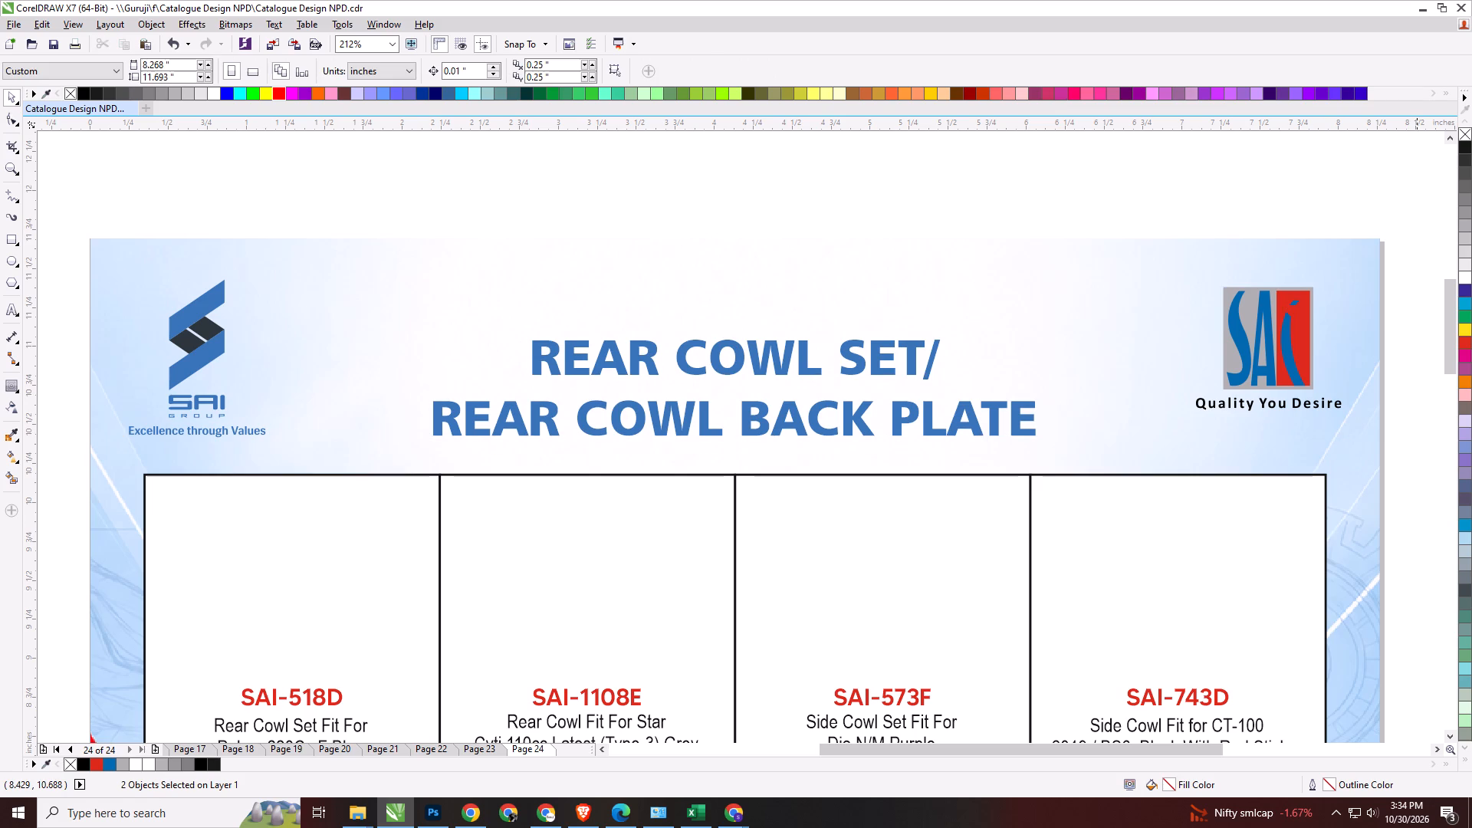
Replace the product code in the third cell of the top row with SAI-967I copied from Excel.
left_click_drag(1447, 349, 1445, 389)
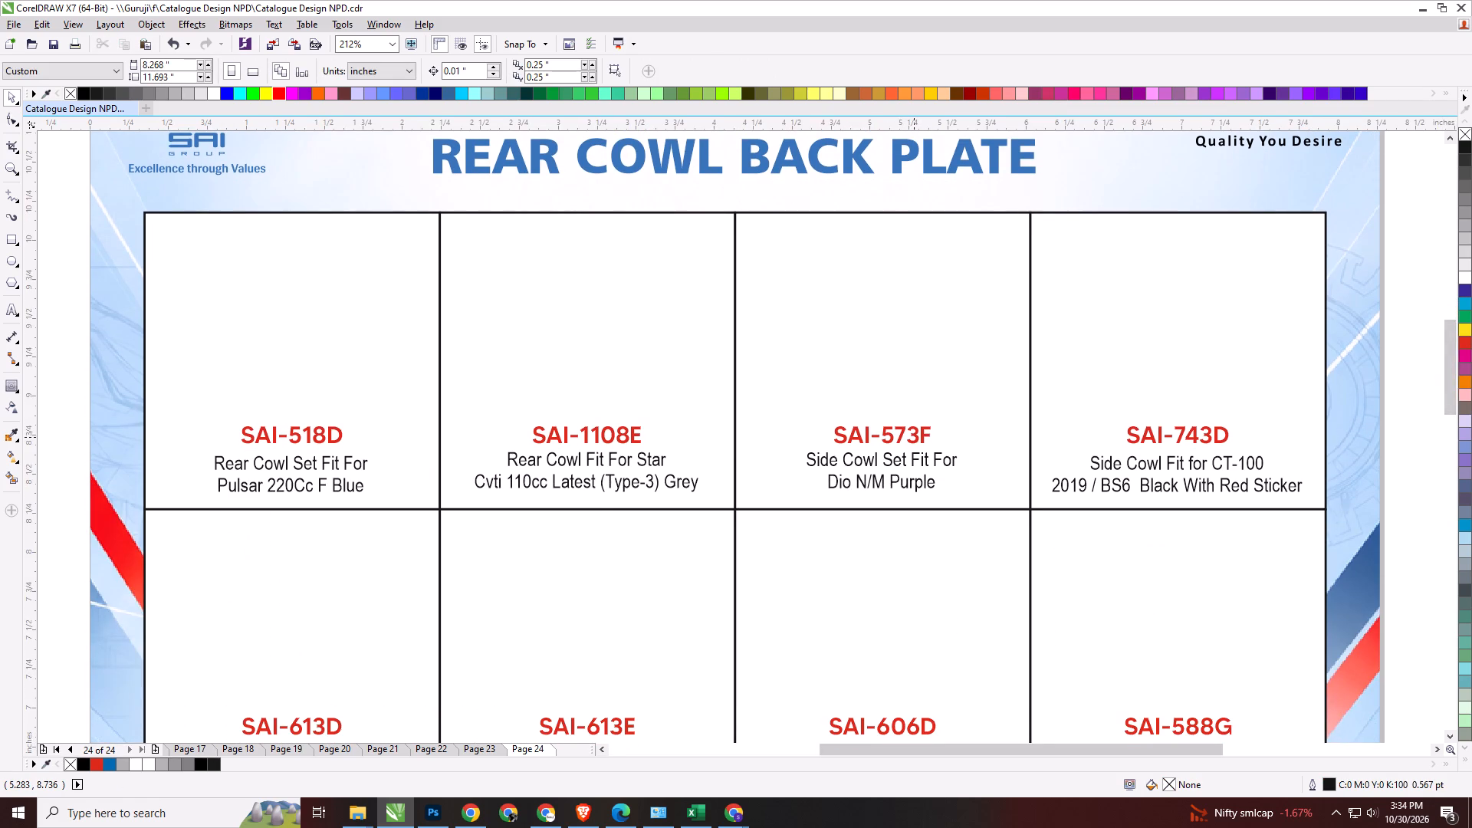
double_click(915, 439)
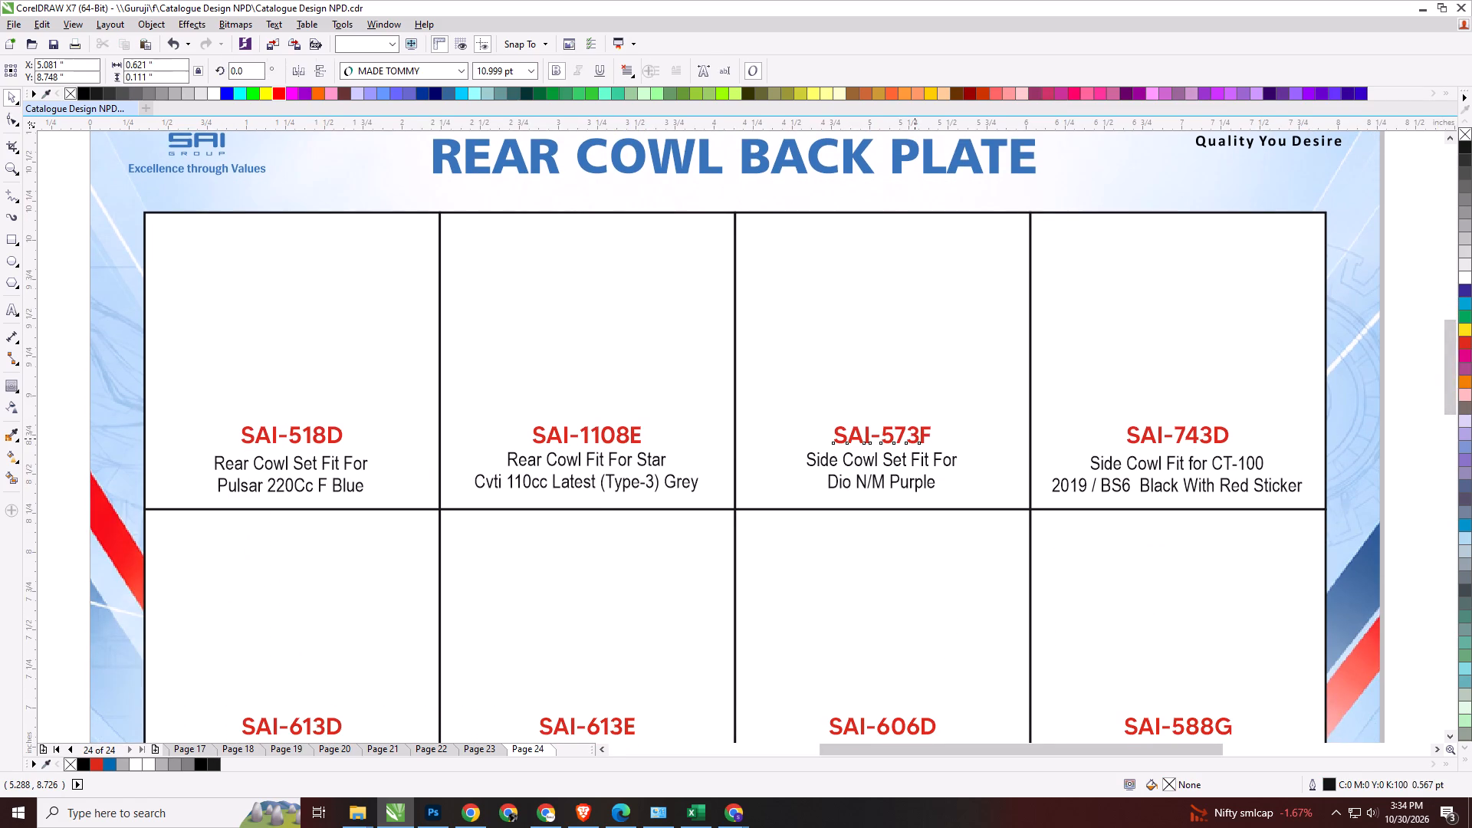
key("ctrl+a")
key("alt+Tab")
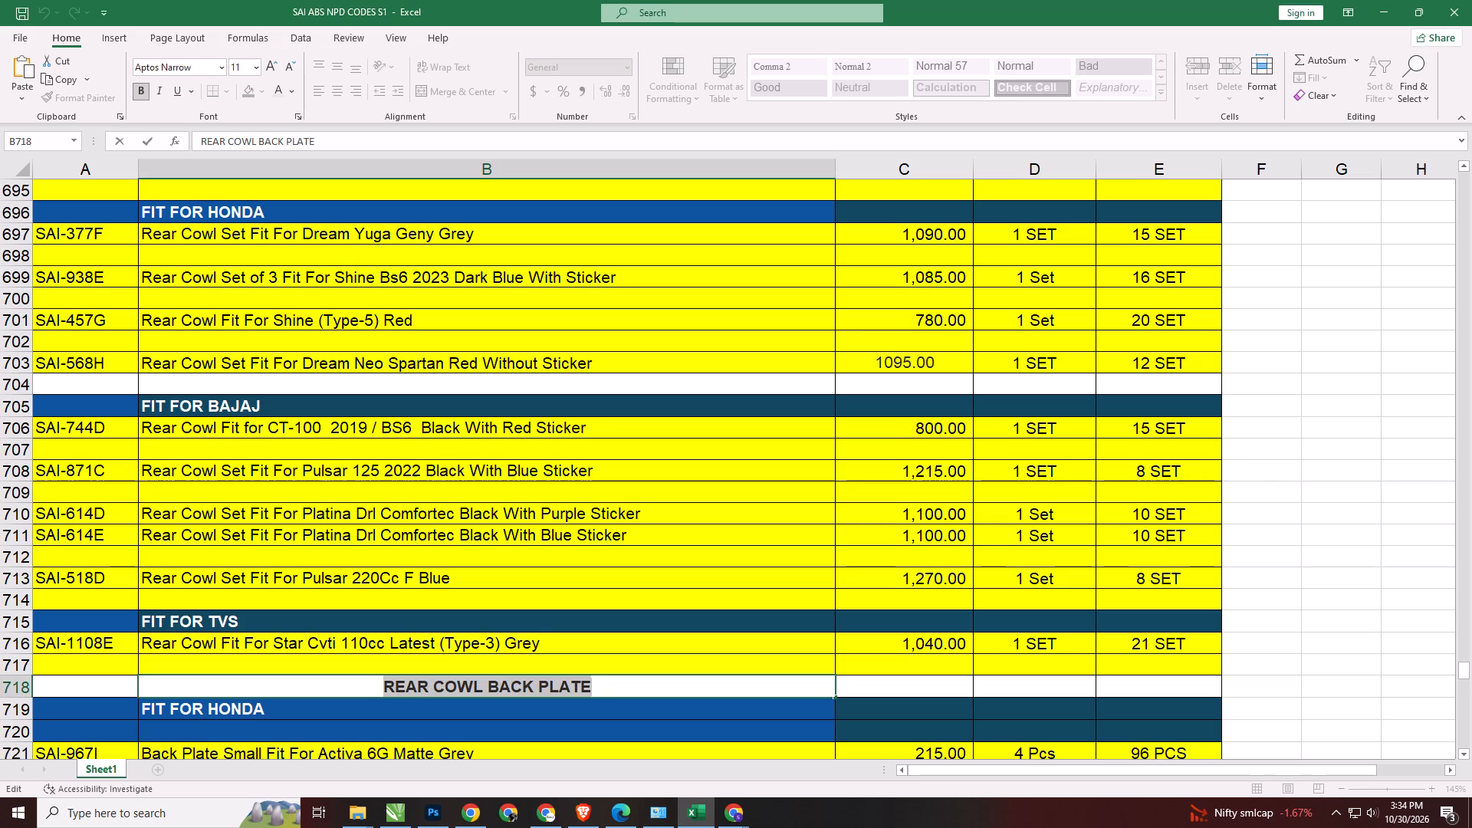
scroll(507, 603, "down", 3)
scroll(389, 560, "down", 1)
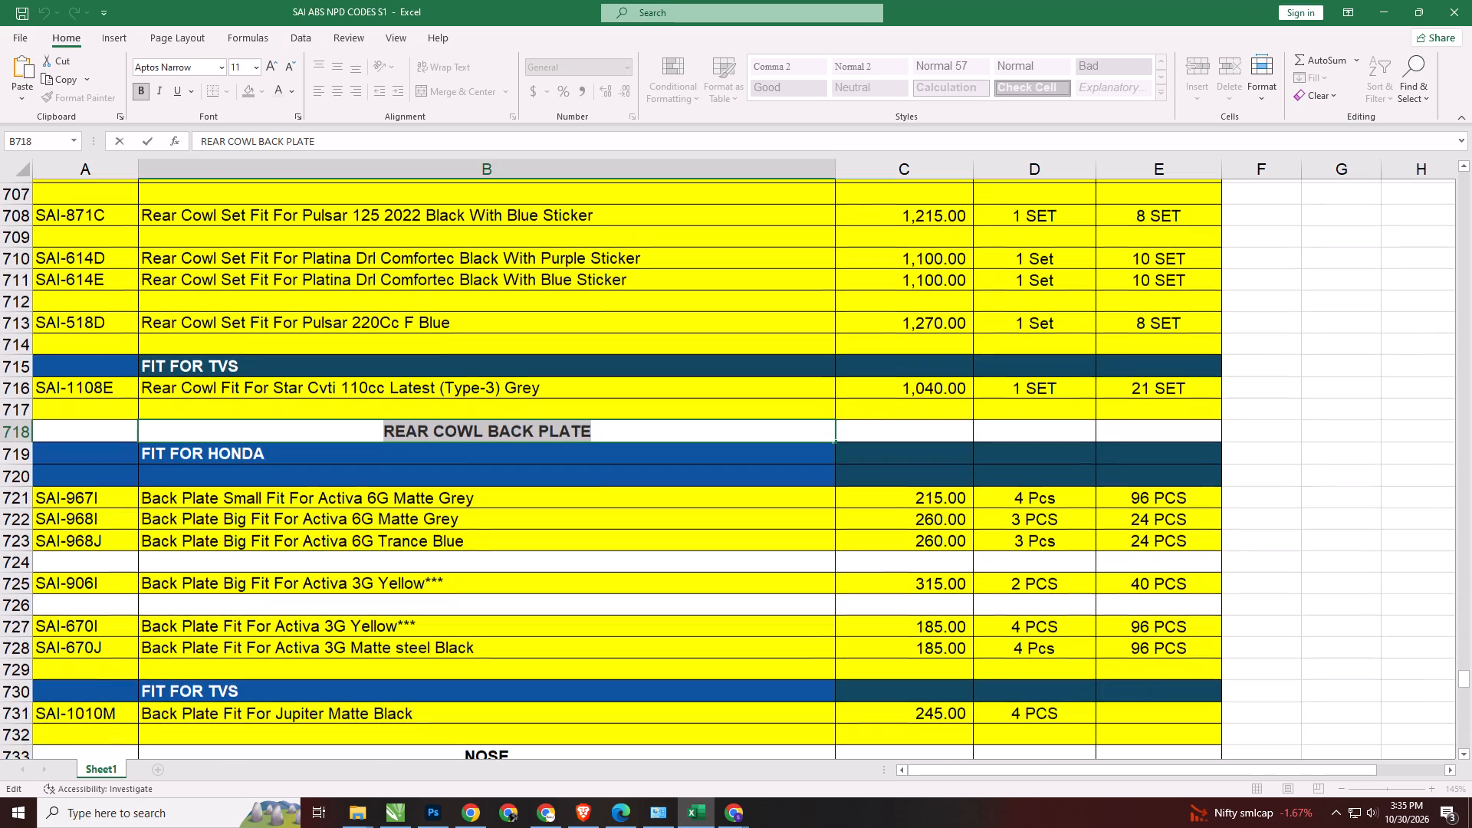
double_click(120, 496)
key("ctrl+a")
key("ctrl+c")
key("alt+Tab")
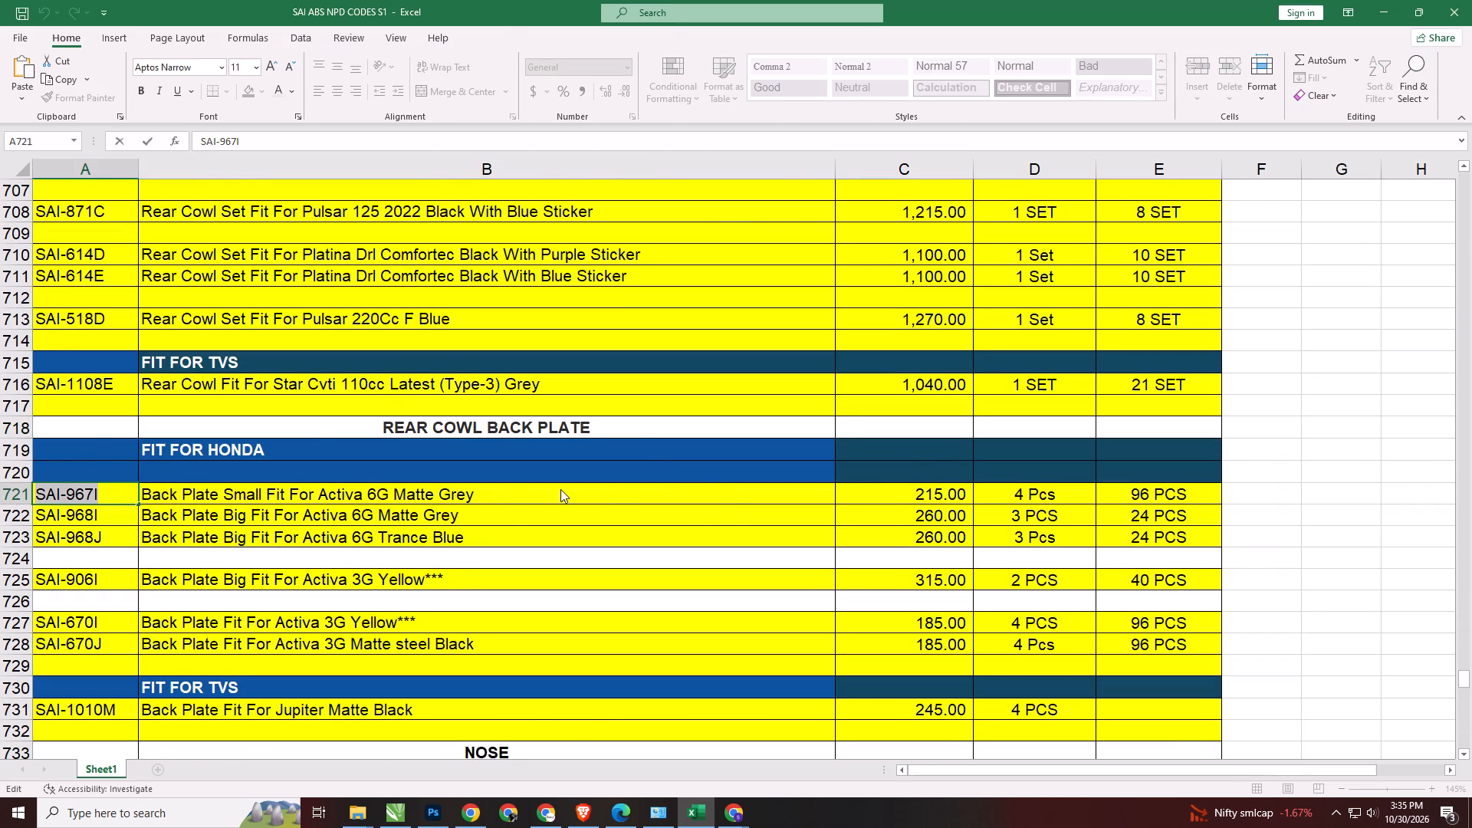
key("ctrl+v")
Replace the product code in the fourth cell of the top row with SAI-968I copied from Excel.
left_click(1143, 439)
key("ctrl+a")
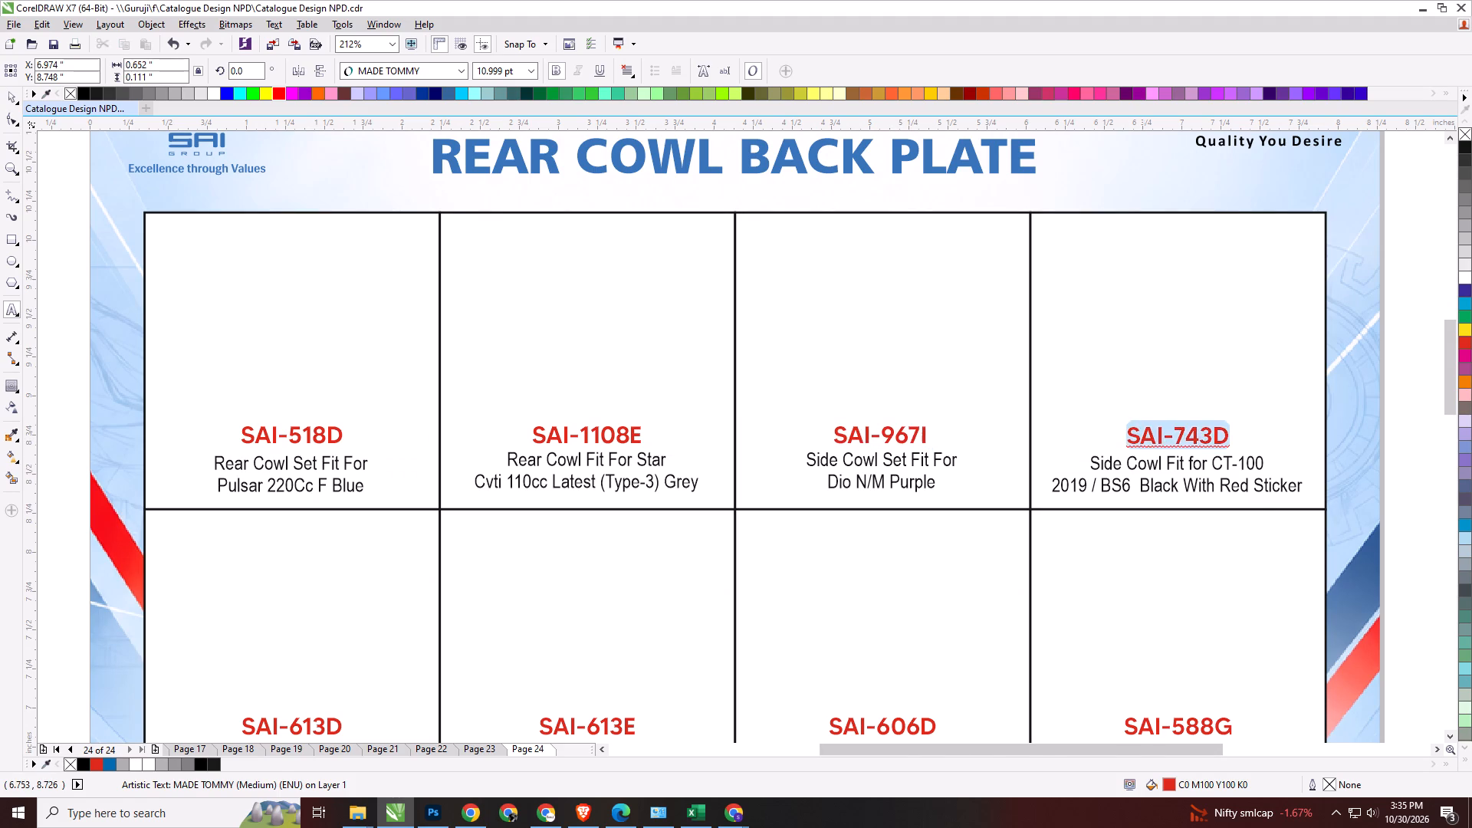
key("alt+Tab")
double_click(123, 516)
key("ctrl+a")
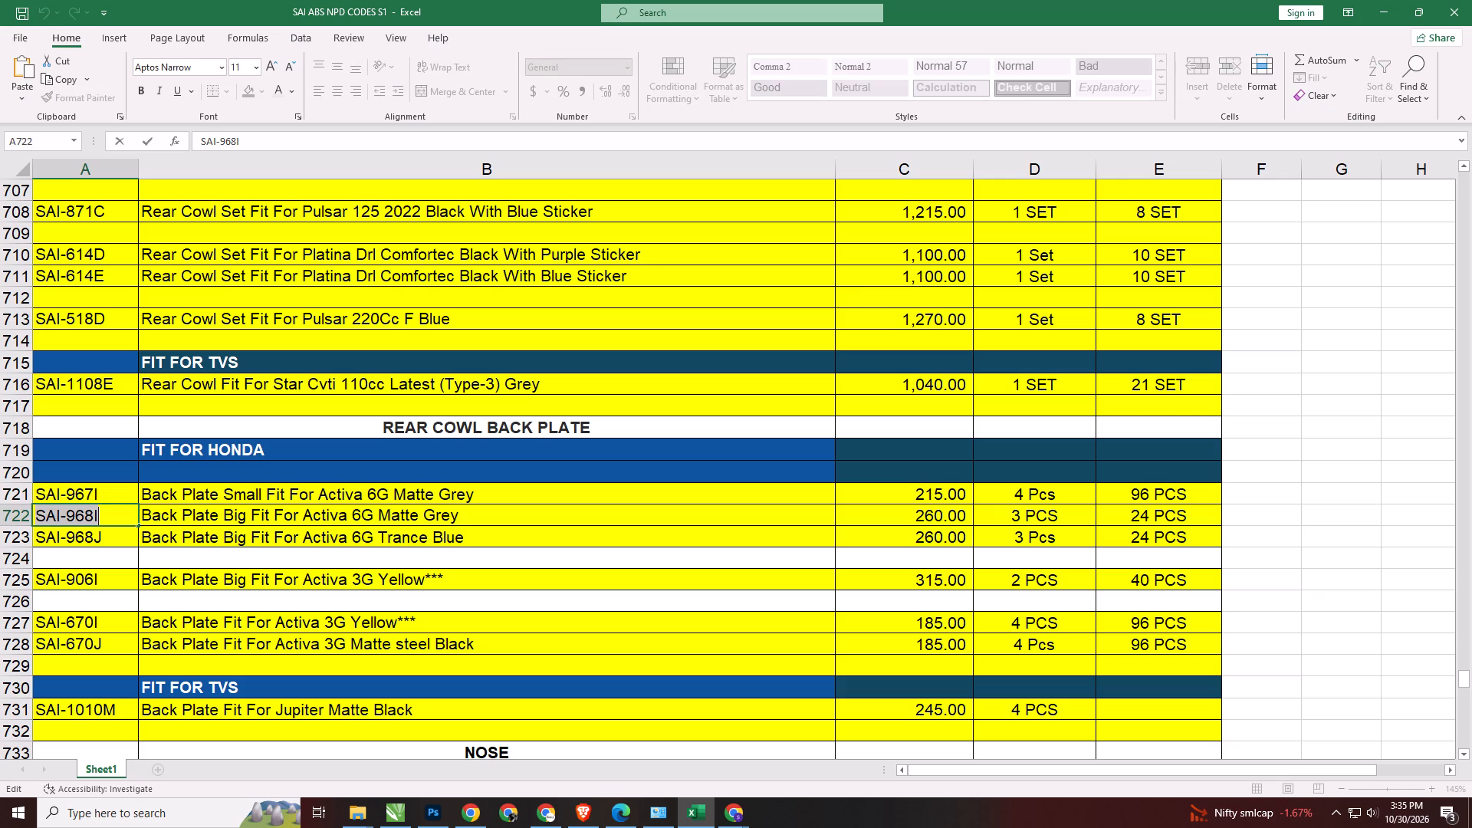
key("ctrl+c")
key("alt+Tab")
key("ctrl+v")
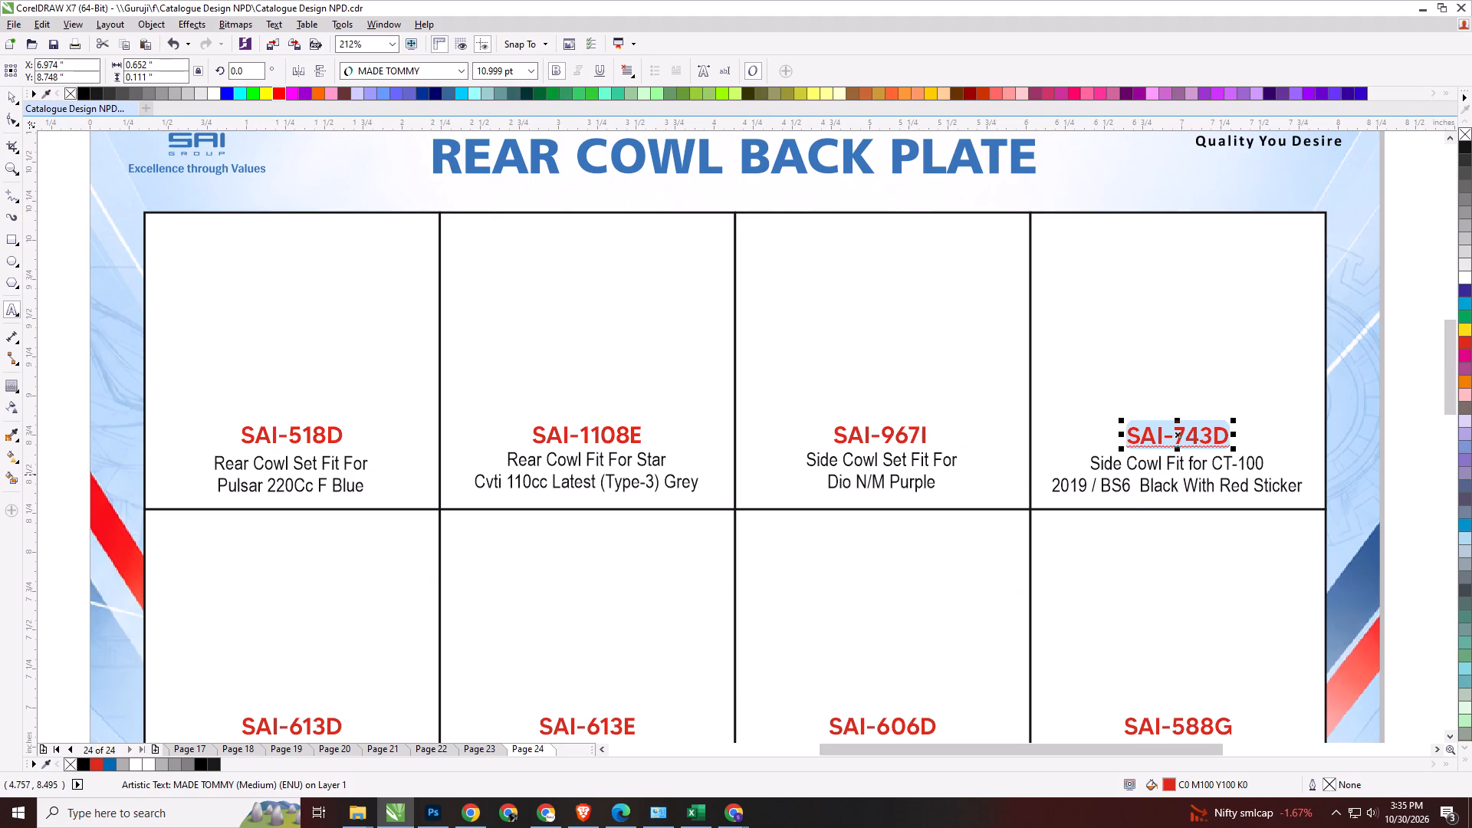
Replace the SAI-968I description with "Back Plate Big Fit For Activa 6G Matte Grey" from Excel, breaking the line after "For".
left_click(1147, 485)
key("ctrl+a")
key("alt+Tab")
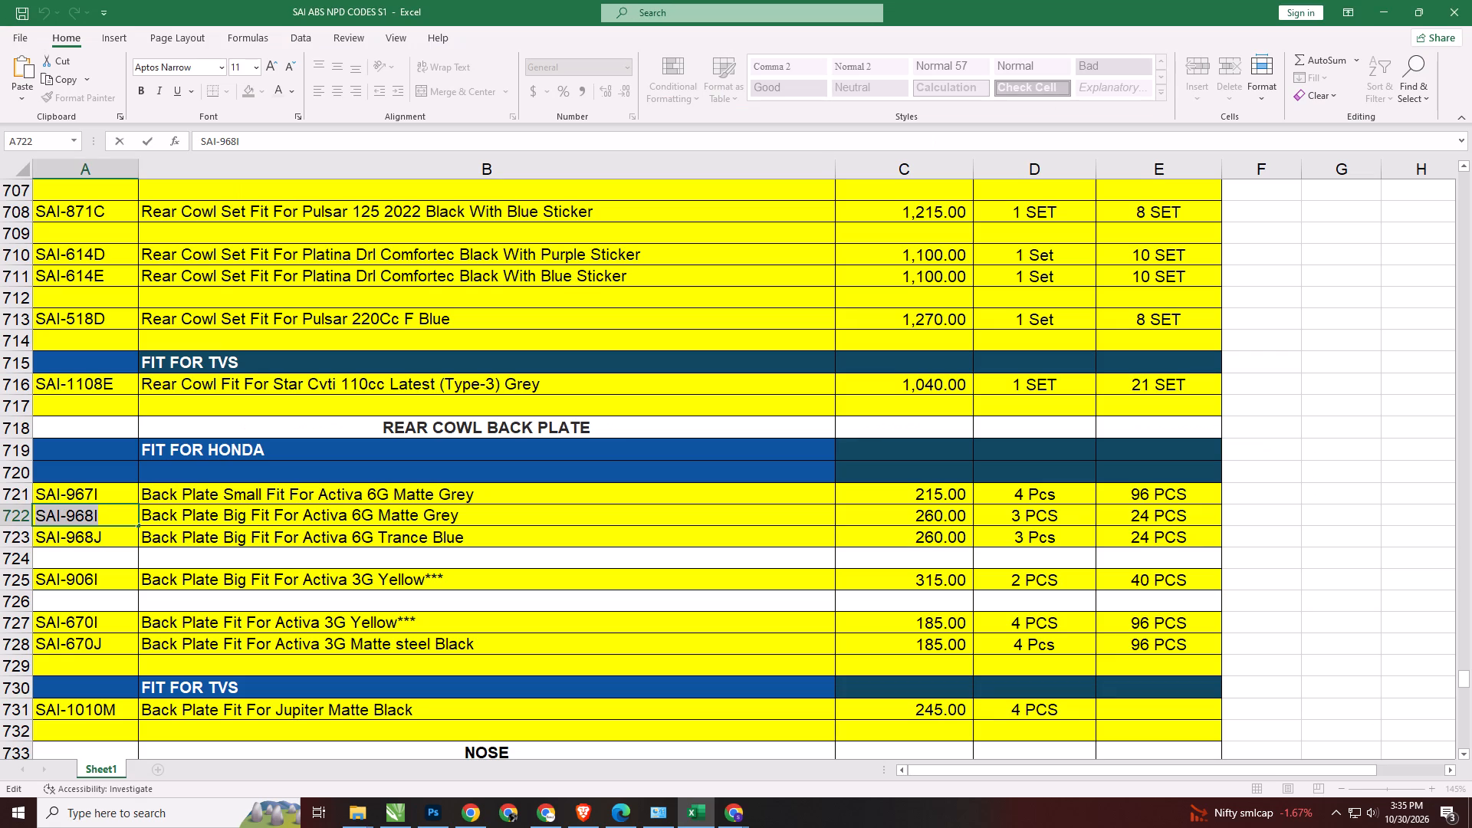
double_click(213, 516)
key("ctrl+a")
key("ctrl+c")
key("alt+Tab")
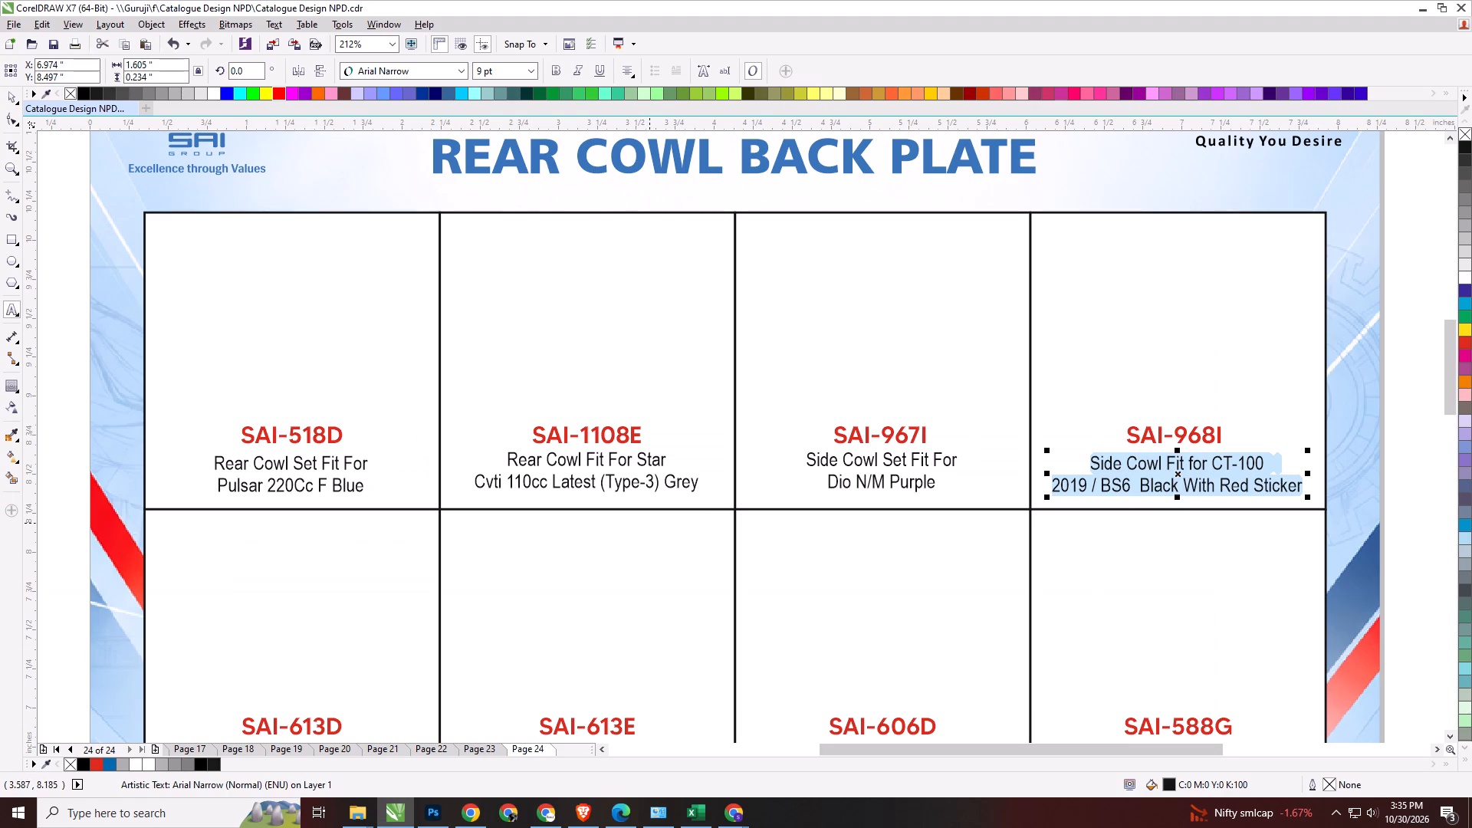
key("ctrl+v")
left_click(1181, 465)
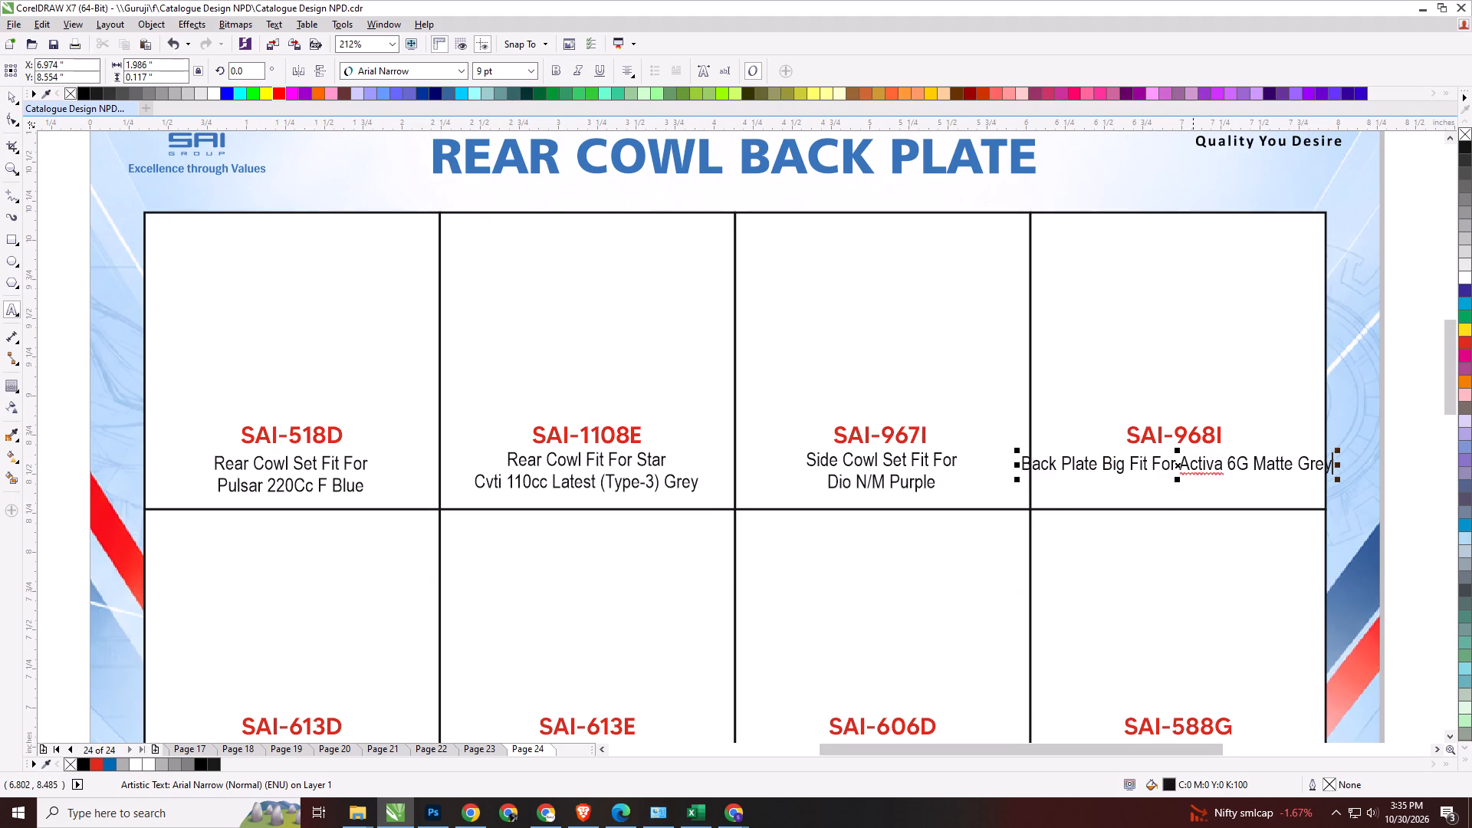
left_click(1193, 467)
key("Left")
key("Return")
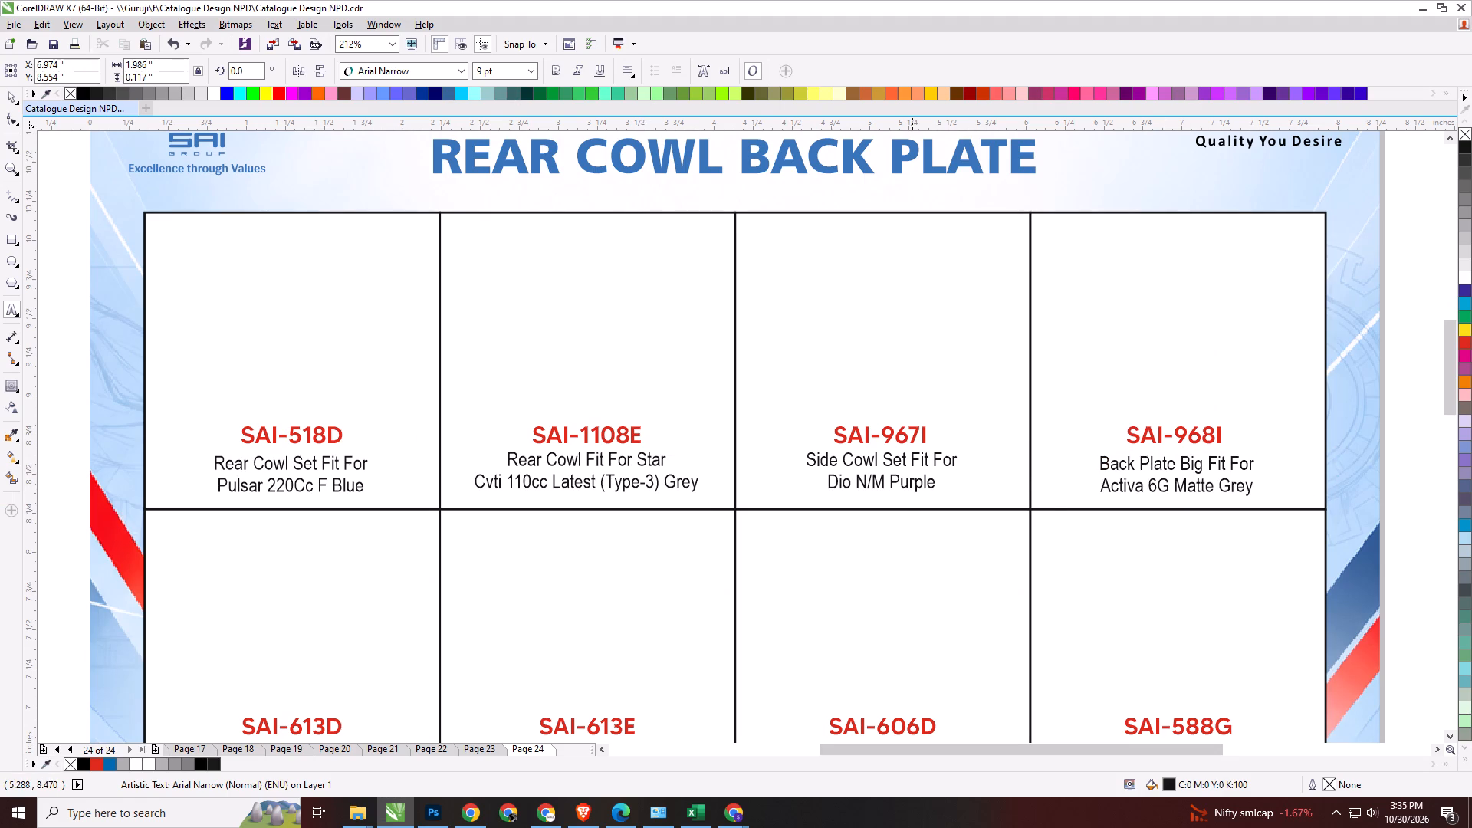
Replace the SAI-967I description with "Back Plate Small Fit For Activa 6G Matte Grey" from Excel, breaking the line after "For".
left_click(912, 487)
key("ctrl+a")
key("alt+Tab")
double_click(259, 496)
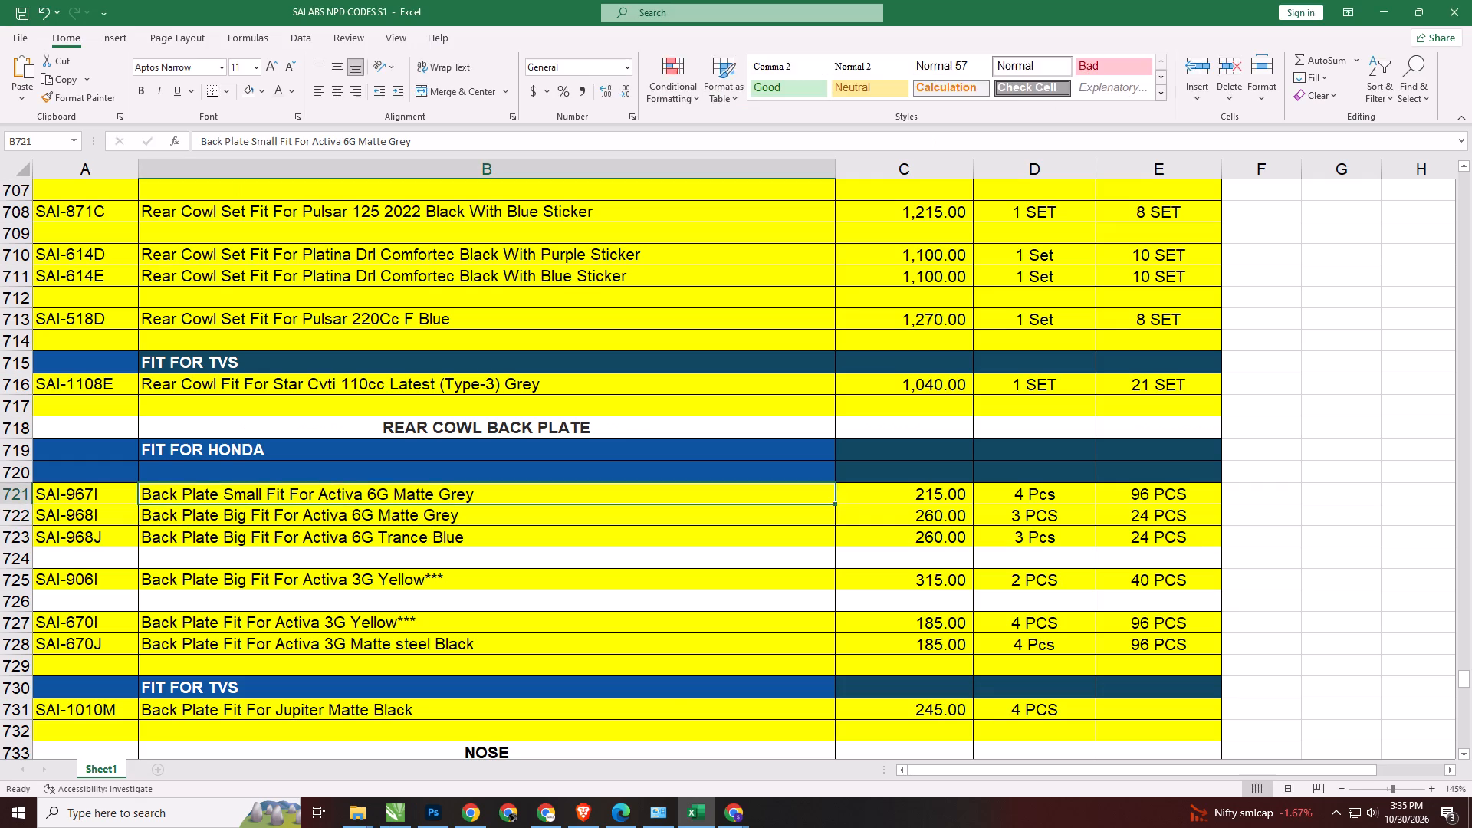
key("ctrl+a")
key("ctrl+c")
key("alt+Tab")
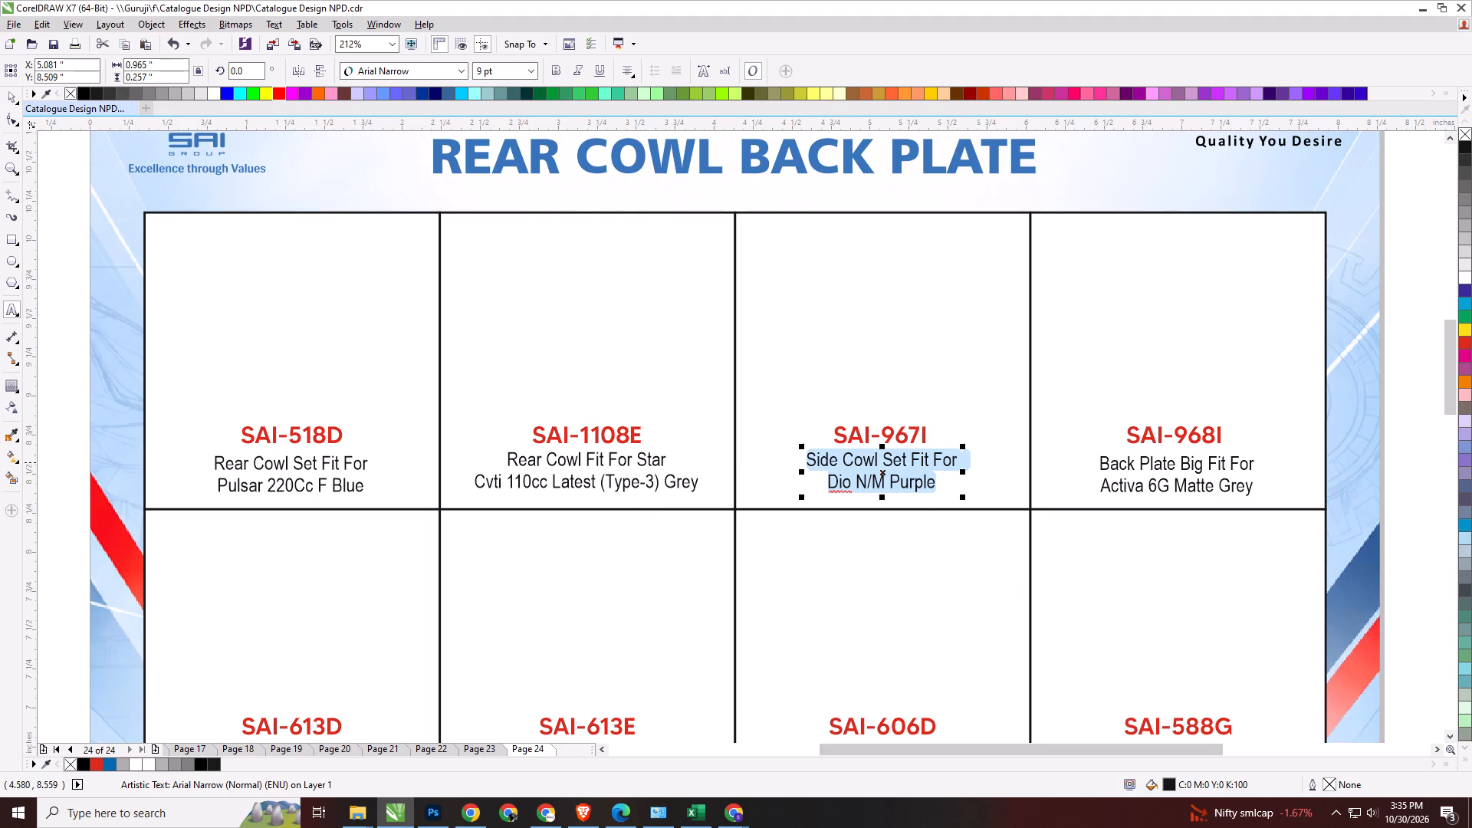
key("ctrl+v")
left_click(894, 465)
key("Return")
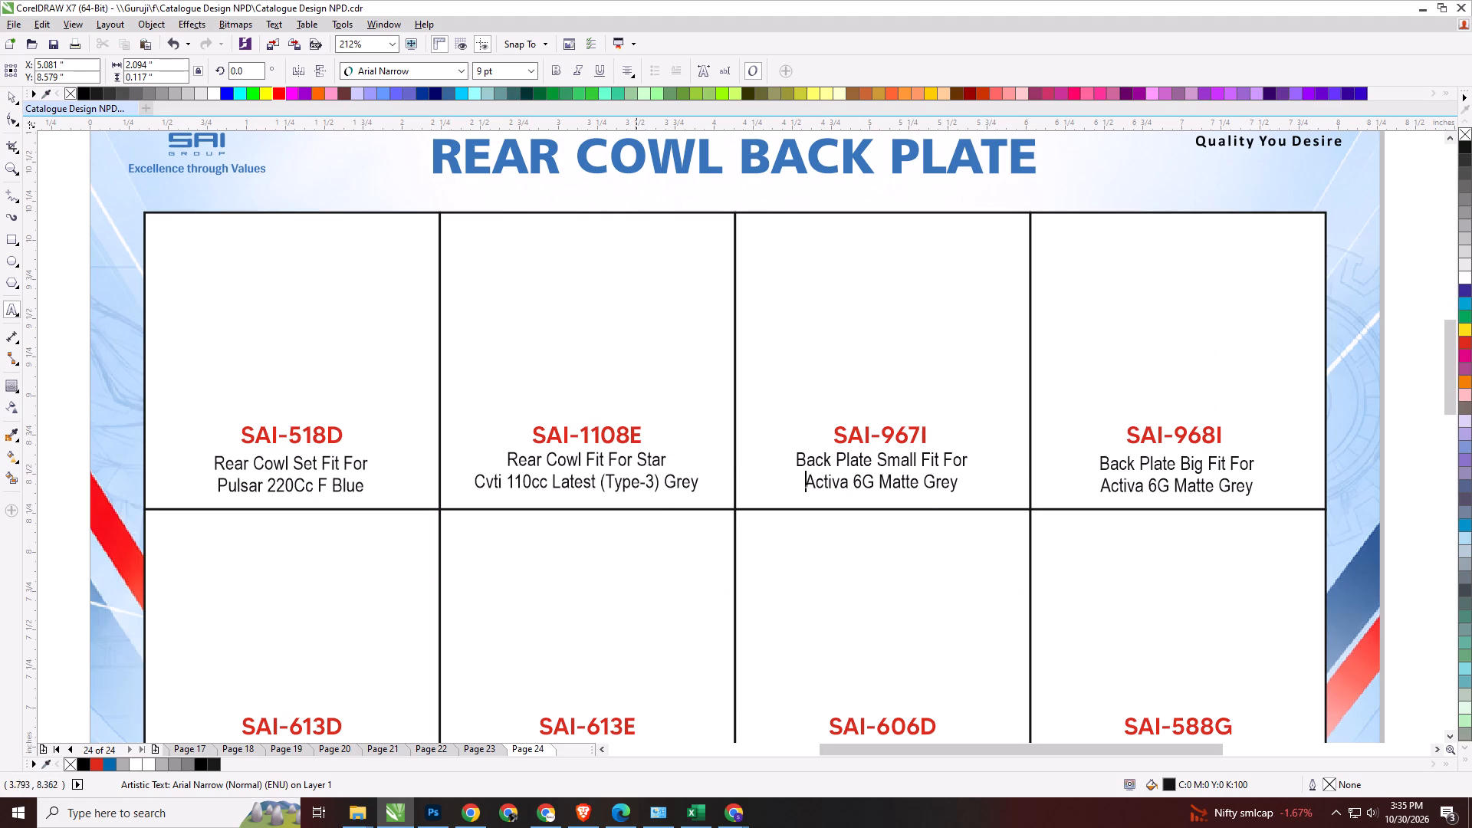
left_click(12, 100)
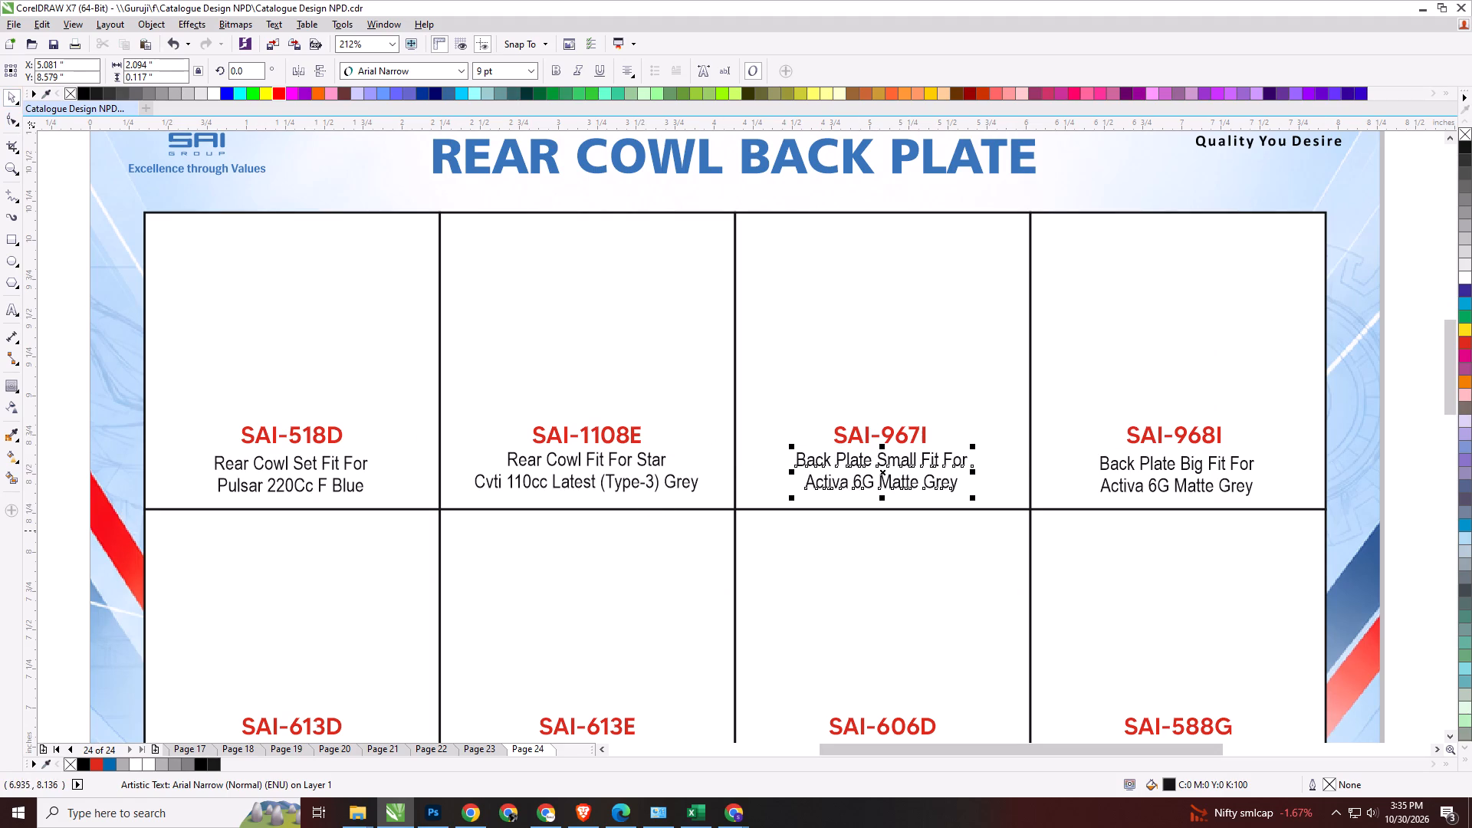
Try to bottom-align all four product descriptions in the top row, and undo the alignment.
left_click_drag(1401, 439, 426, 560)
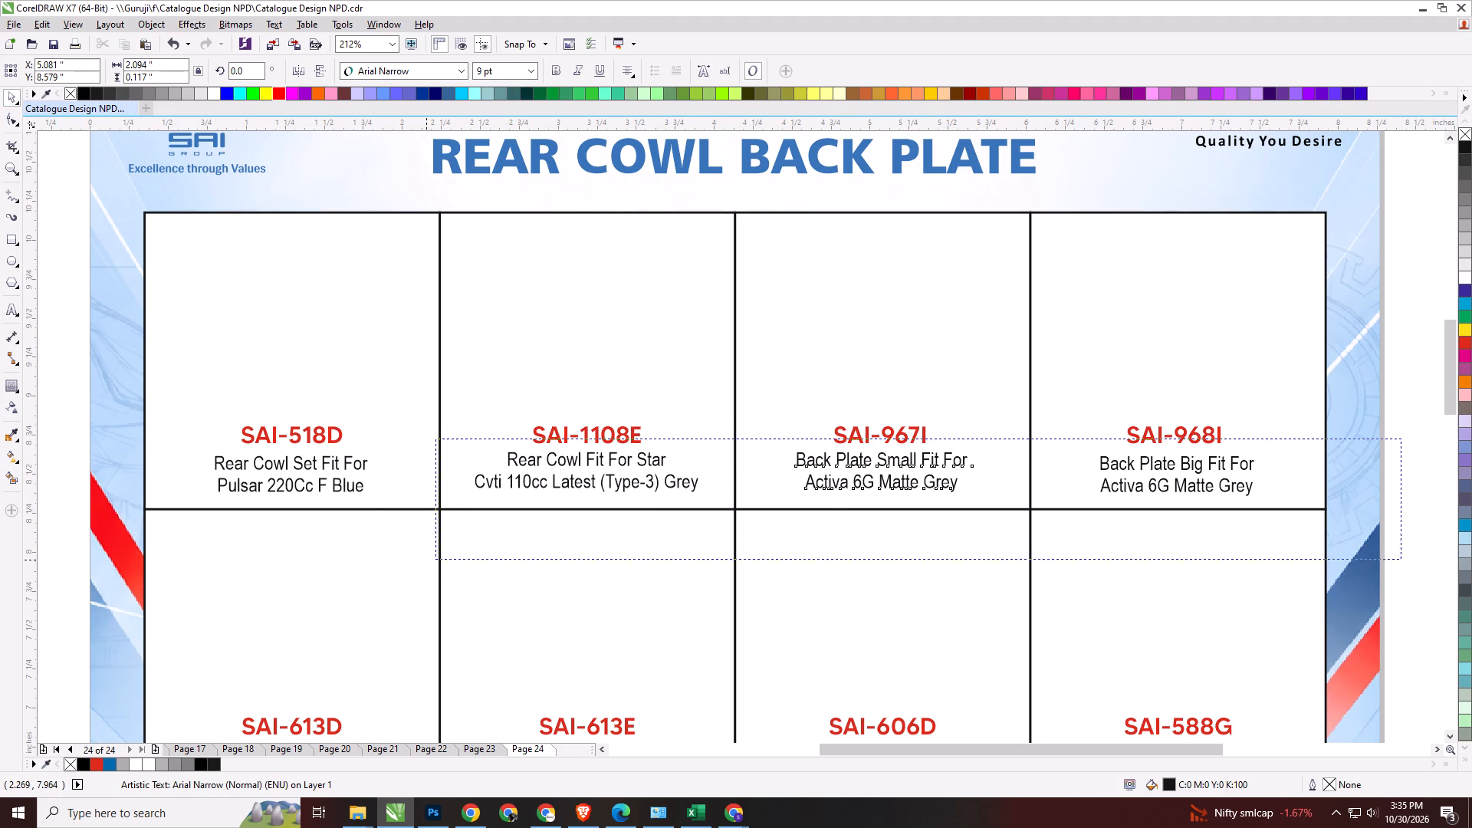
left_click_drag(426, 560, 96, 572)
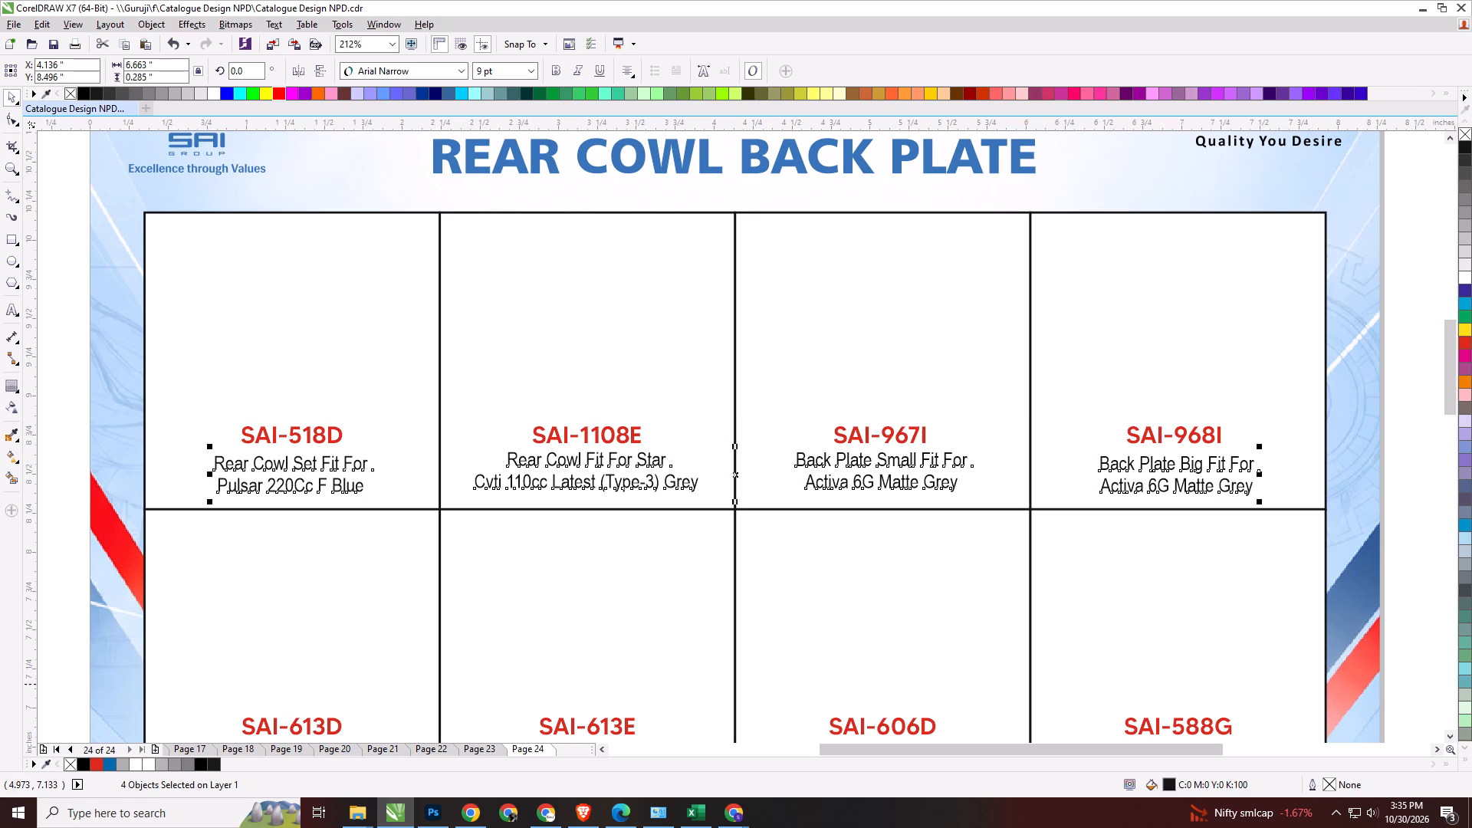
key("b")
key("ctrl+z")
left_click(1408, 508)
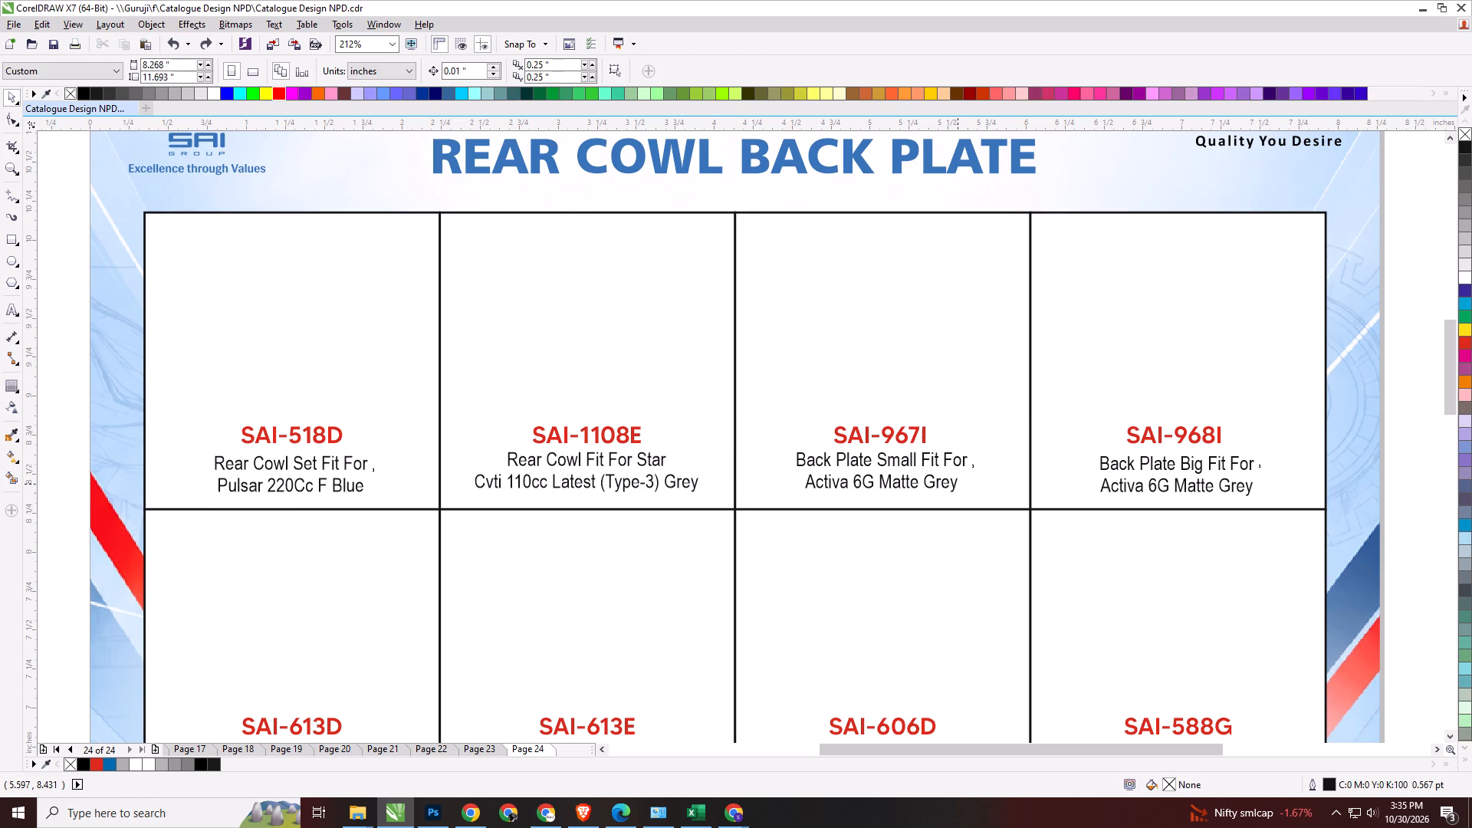
Bottom-align the SAI-967I description to the SAI-968I one, and the SAI-518D and SAI-1108E descriptions to the SAI-967I one.
left_click(955, 482)
left_click(1105, 488, "shift")
key("b")
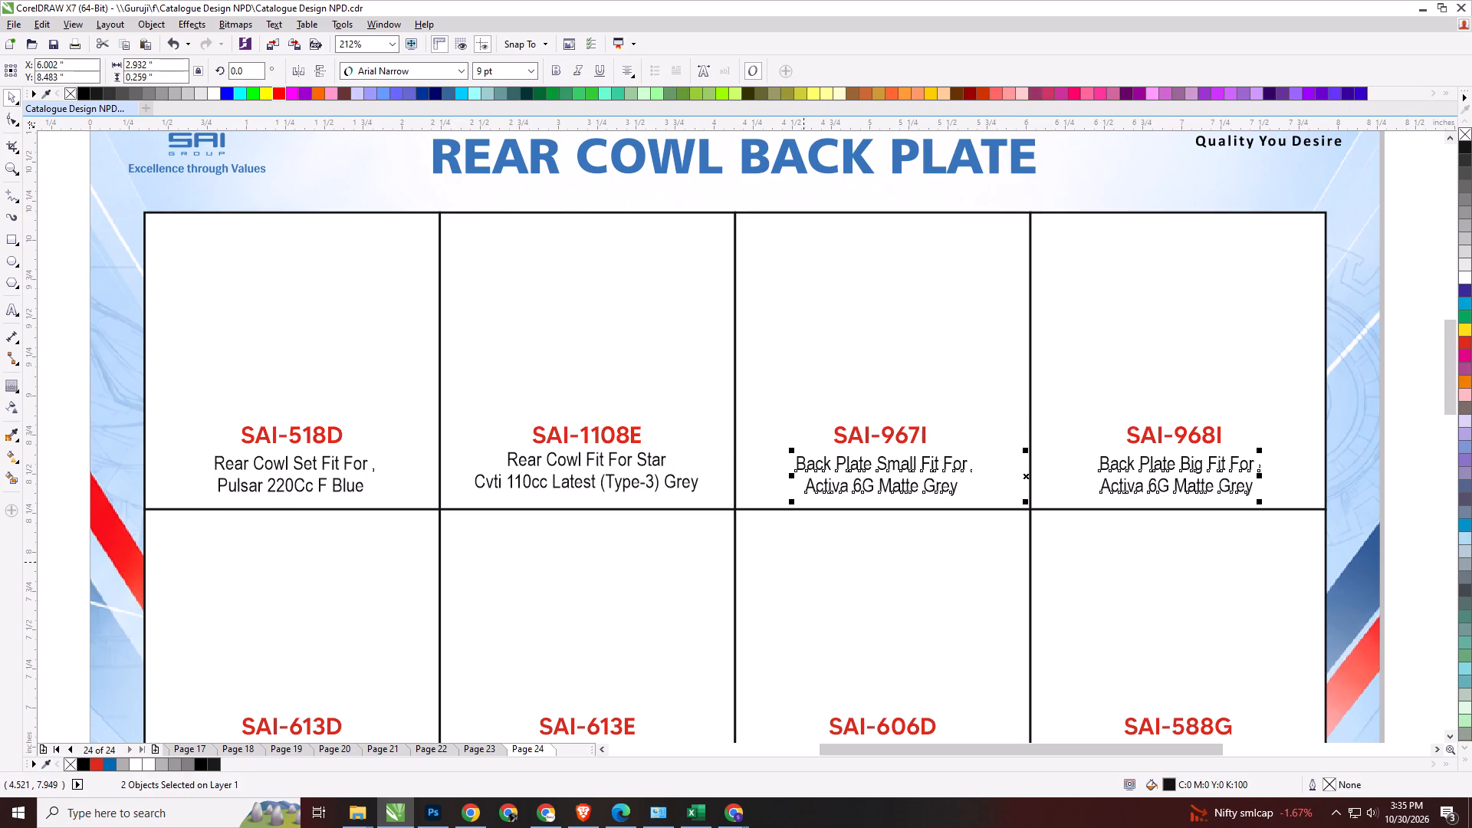
left_click_drag(60, 439, 732, 528)
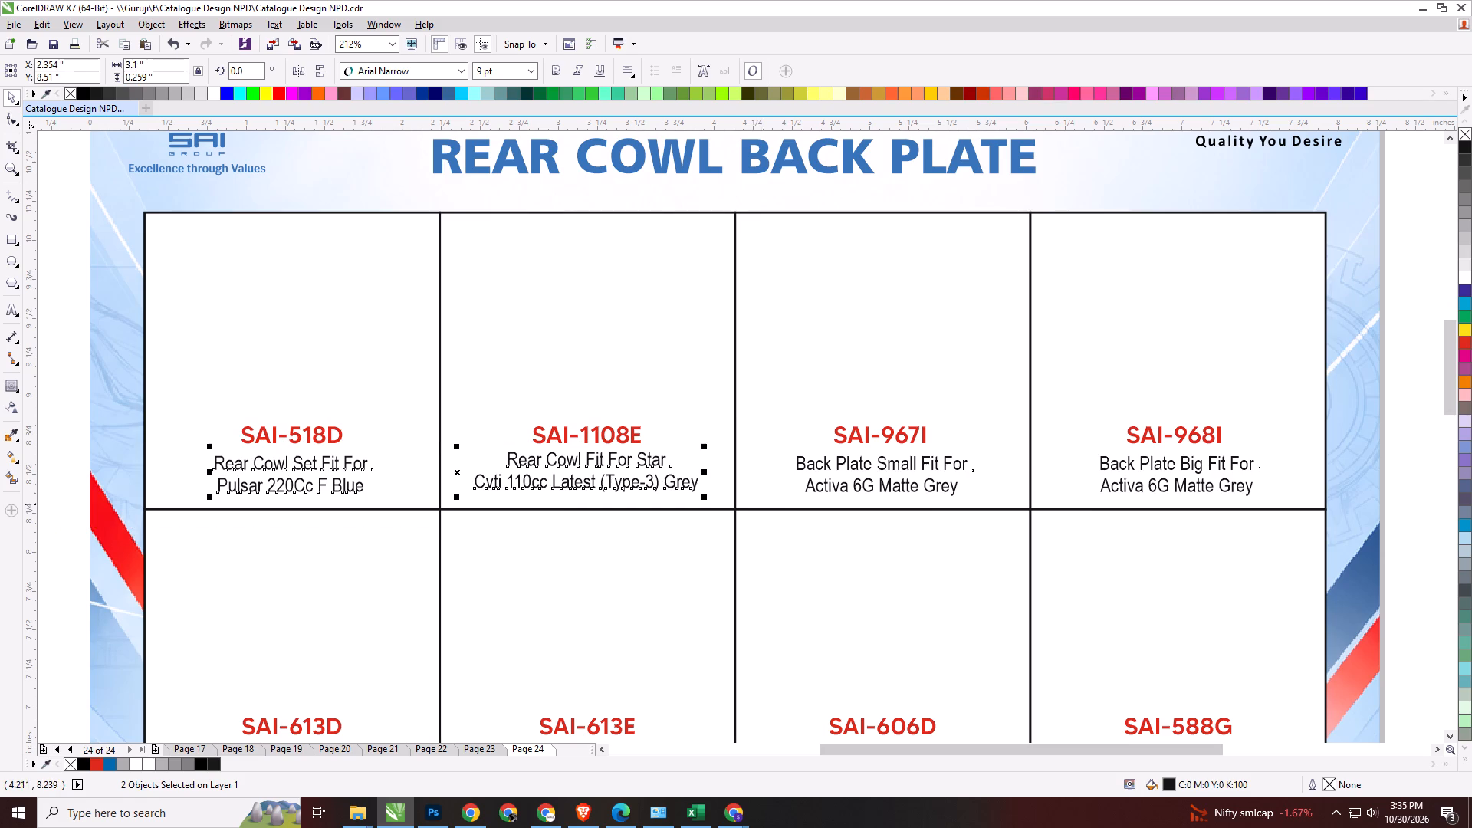
left_click(809, 487, "shift")
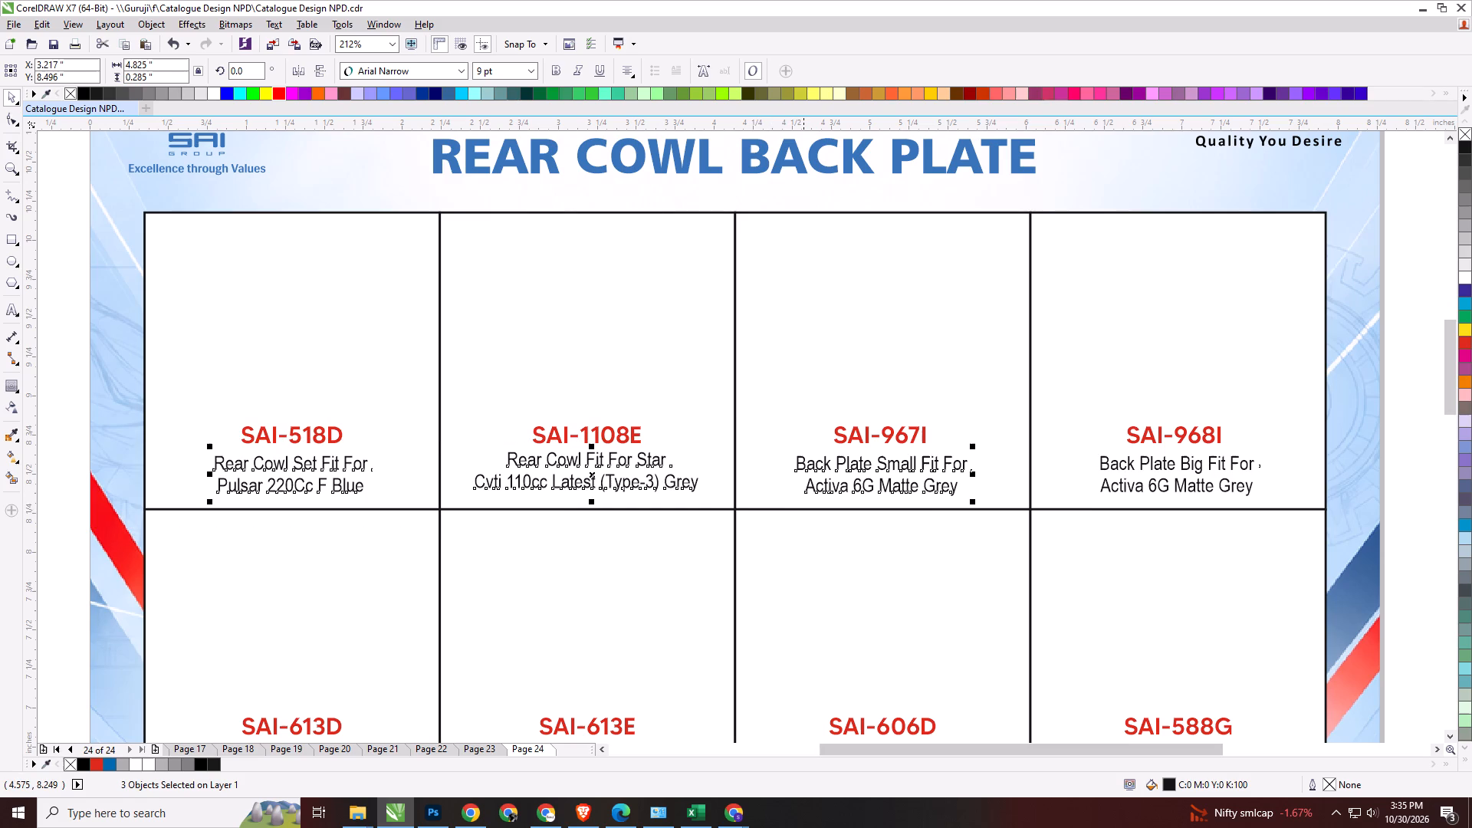
key("b")
left_click(1414, 394)
Bottom-align the four red product codes in the top row with each other.
left_click_drag(1410, 383, 192, 465)
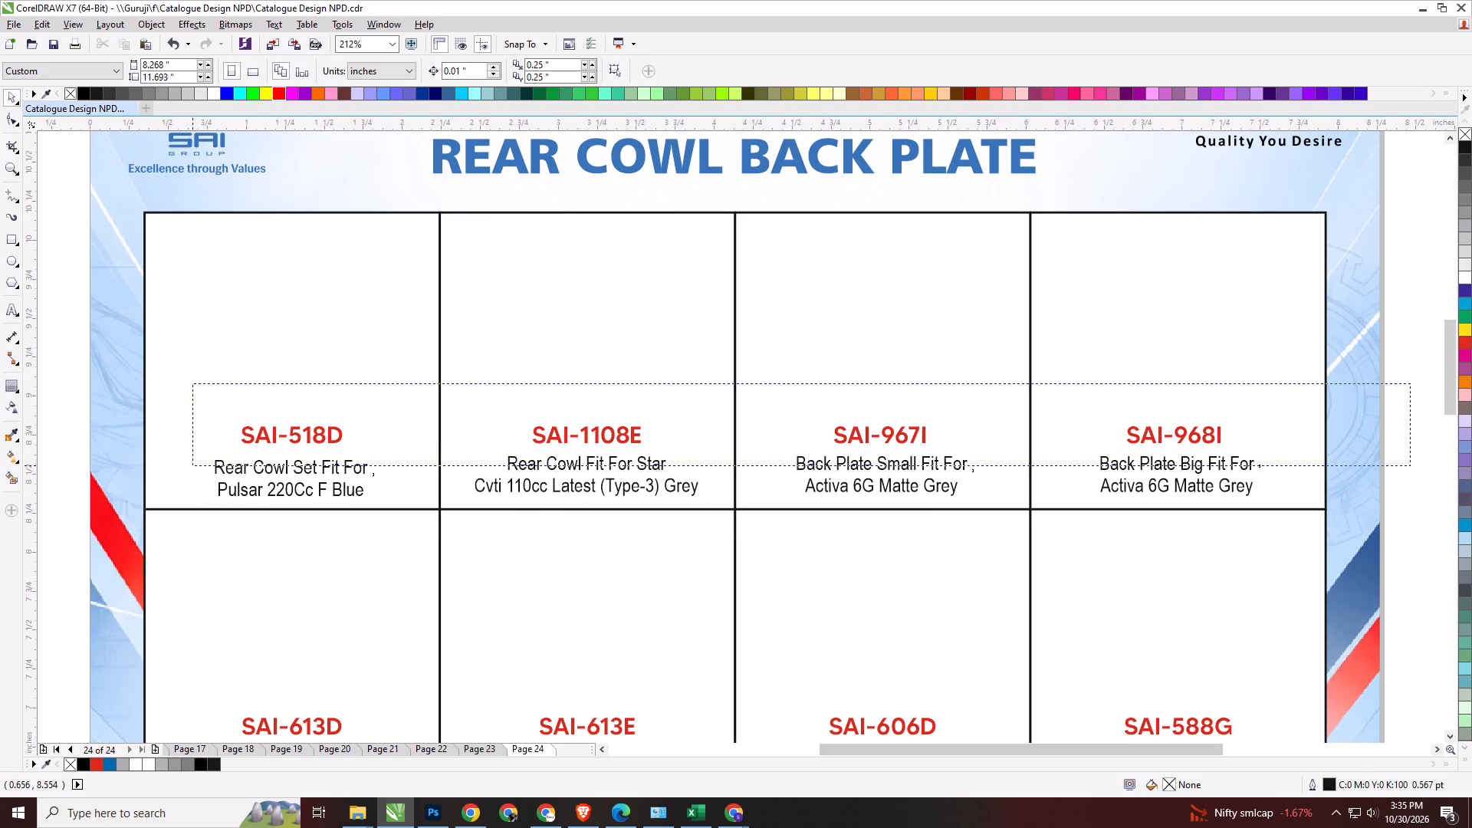
left_click_drag(192, 465, 191, 466)
key("b")
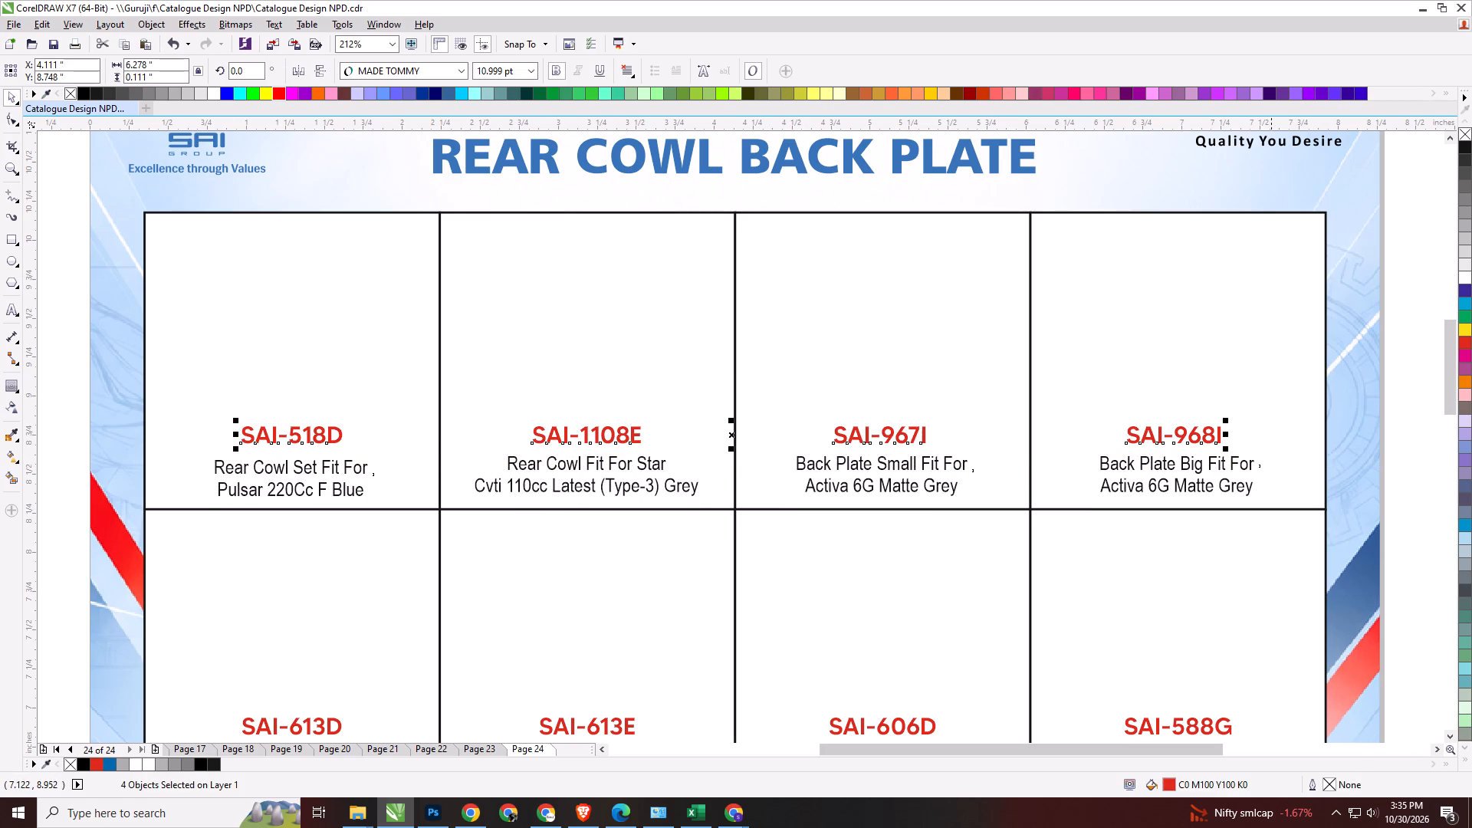
Centre the SAI-968I code and its description horizontally on their cell rectangle.
left_click_drag(1413, 373, 1079, 535)
left_click(1079, 535)
left_click(1096, 337, "shift")
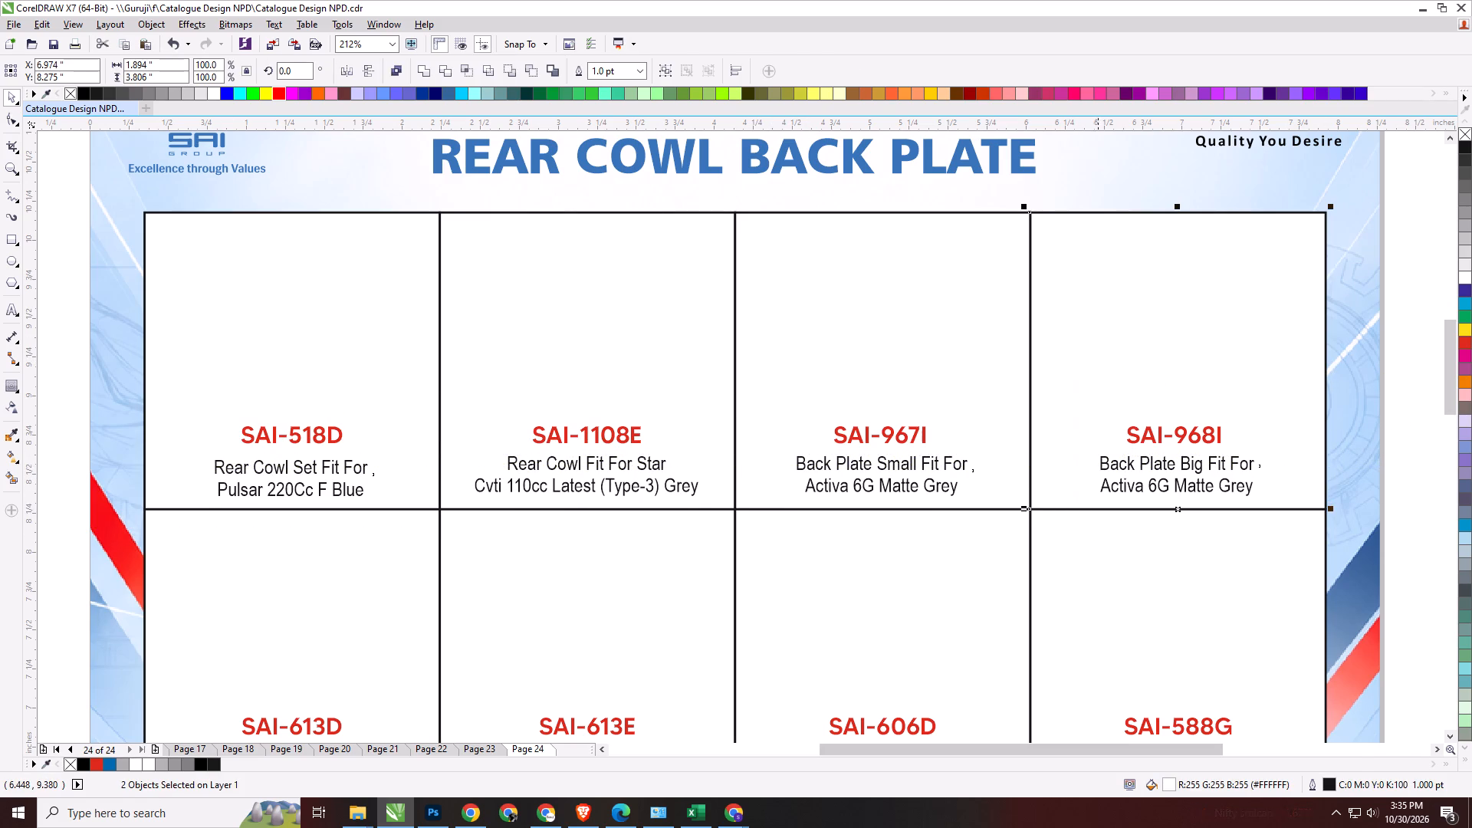
left_click(1428, 393)
left_click_drag(1406, 366, 1076, 537)
left_click(1099, 360, "shift")
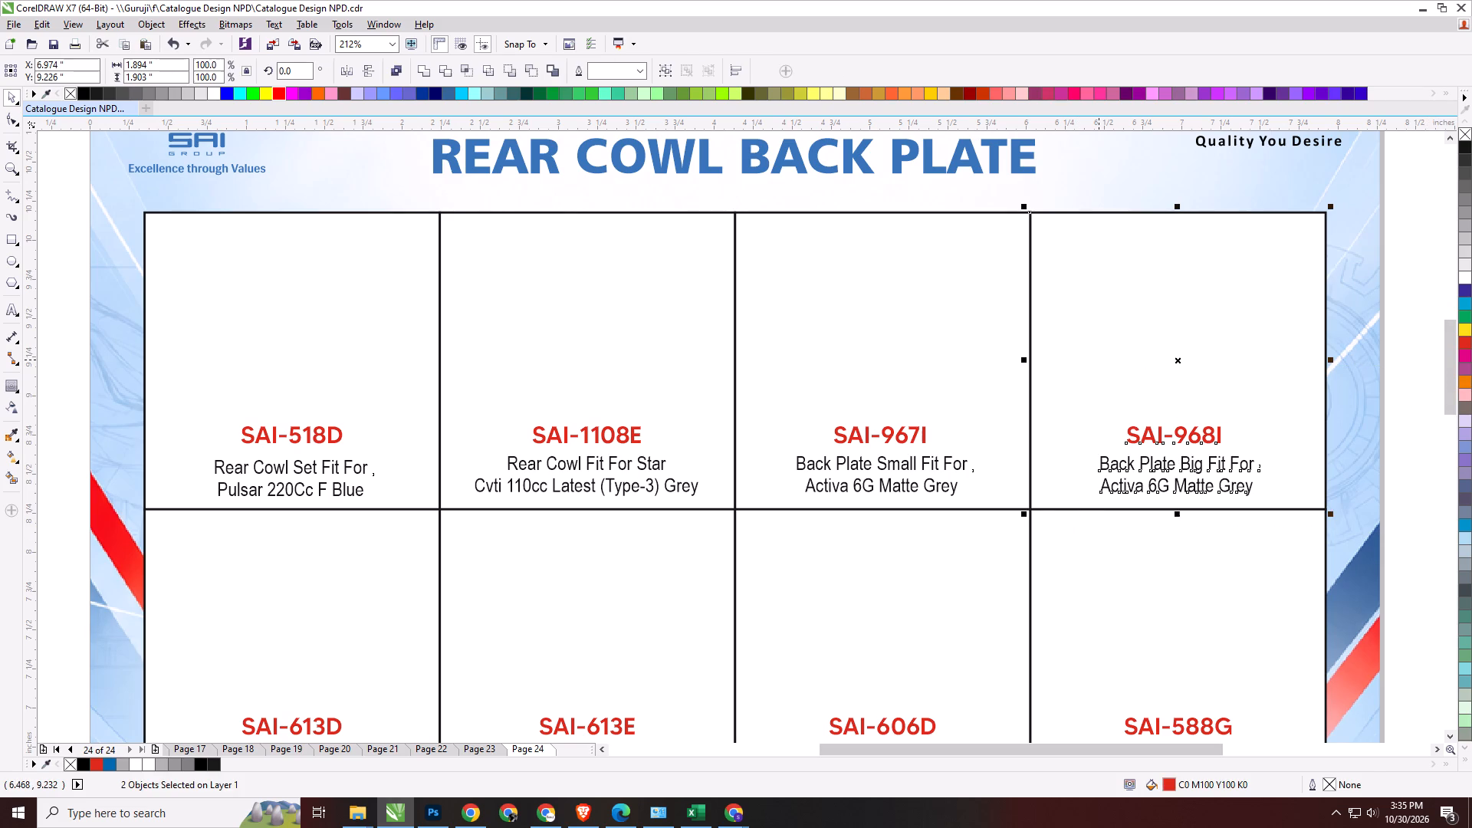
key("c")
Centre the SAI-967I code and its description horizontally on their cell rectangle.
left_click(937, 484)
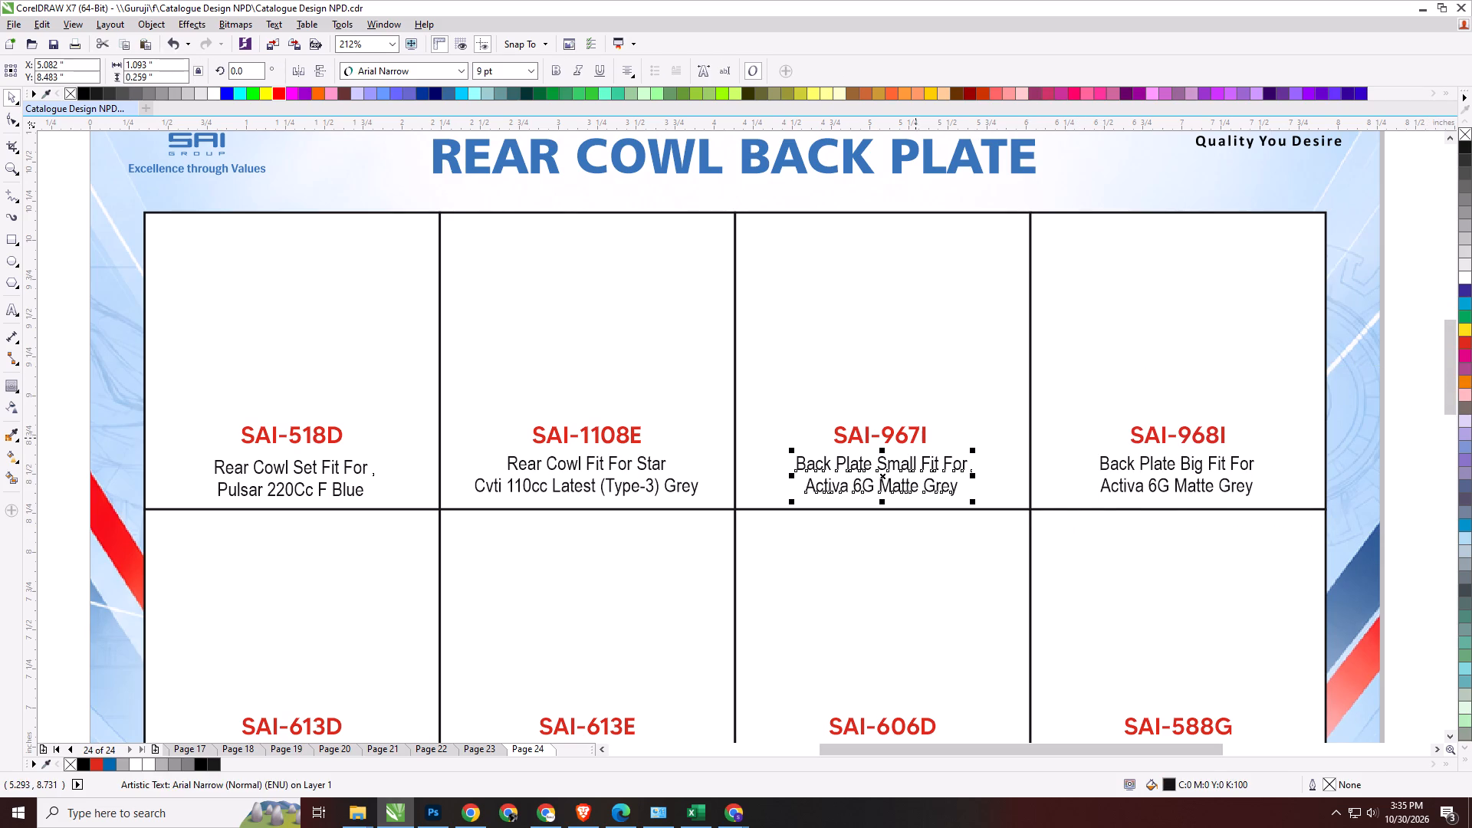
left_click(915, 437, "shift")
left_click(920, 379, "shift")
key("c")
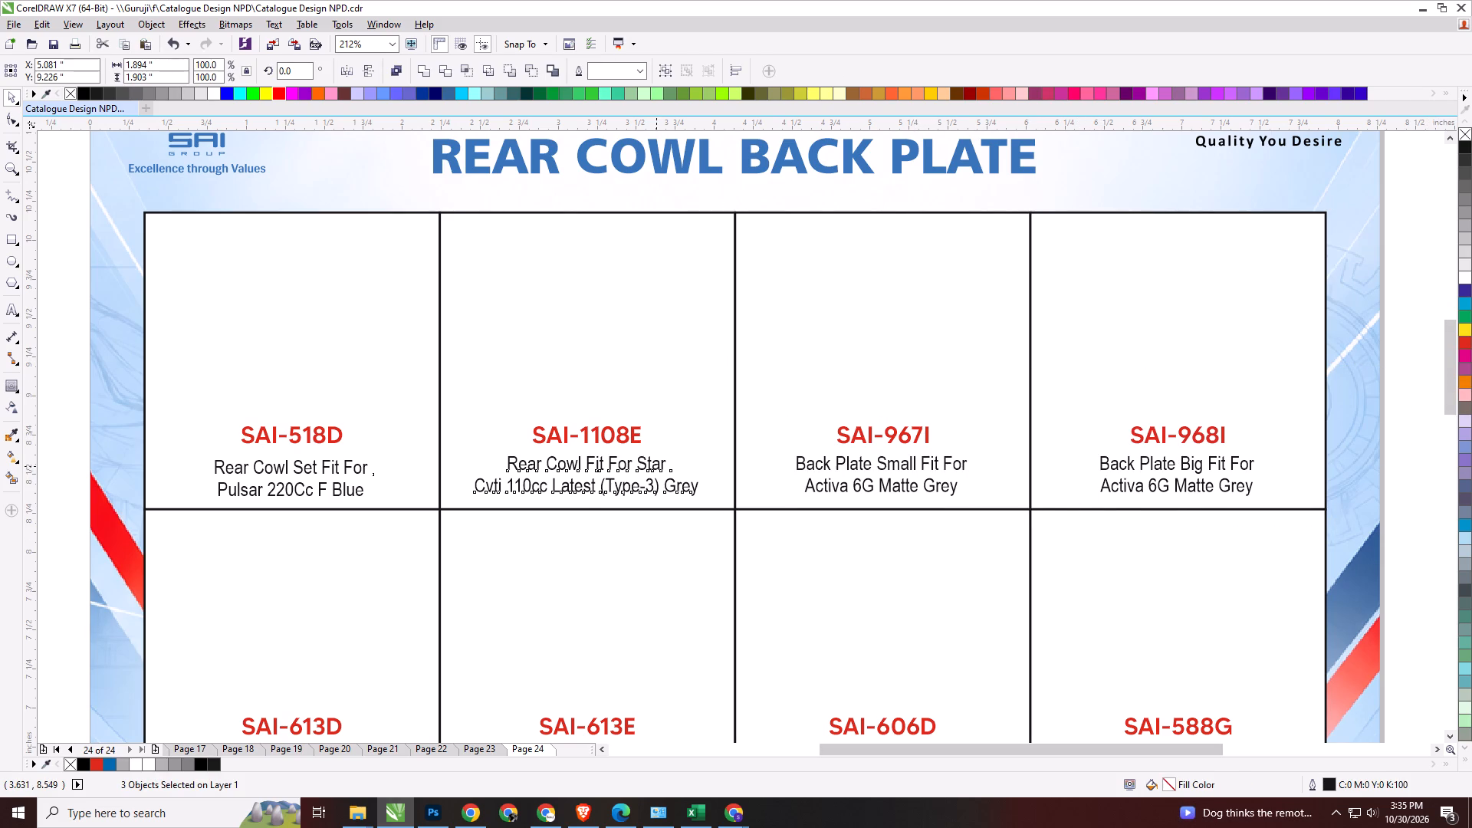
Centre the SAI-1108E code and its description horizontally on their cell rectangle.
left_click(656, 466)
left_click(626, 430, "shift")
left_click(626, 377, "shift")
key("c")
Centre the SAI-518D code and its description horizontally on their cell rectangle.
left_click(328, 465)
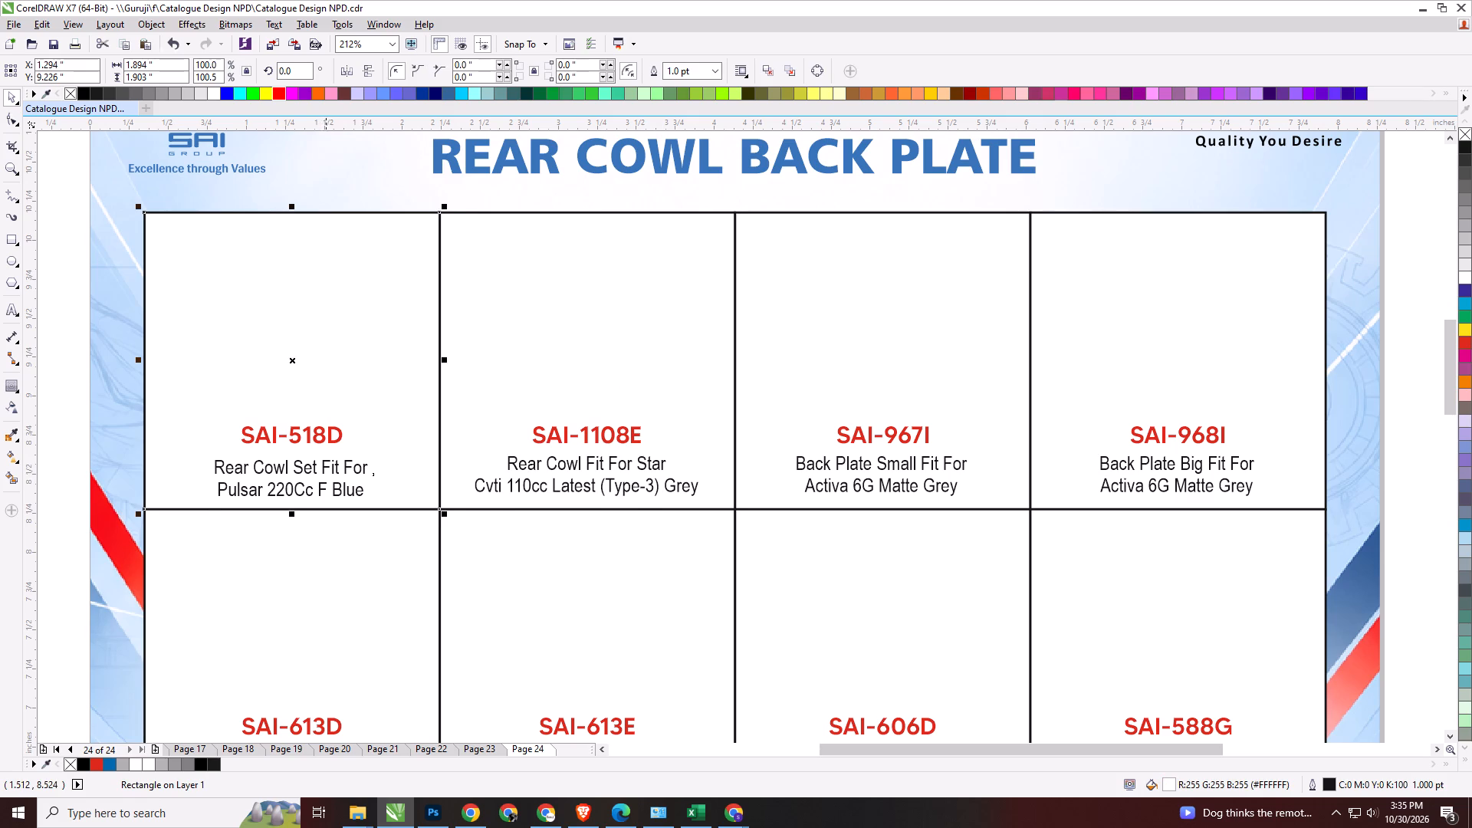
left_click(324, 467)
left_click(322, 439, "shift")
left_click(325, 392, "shift")
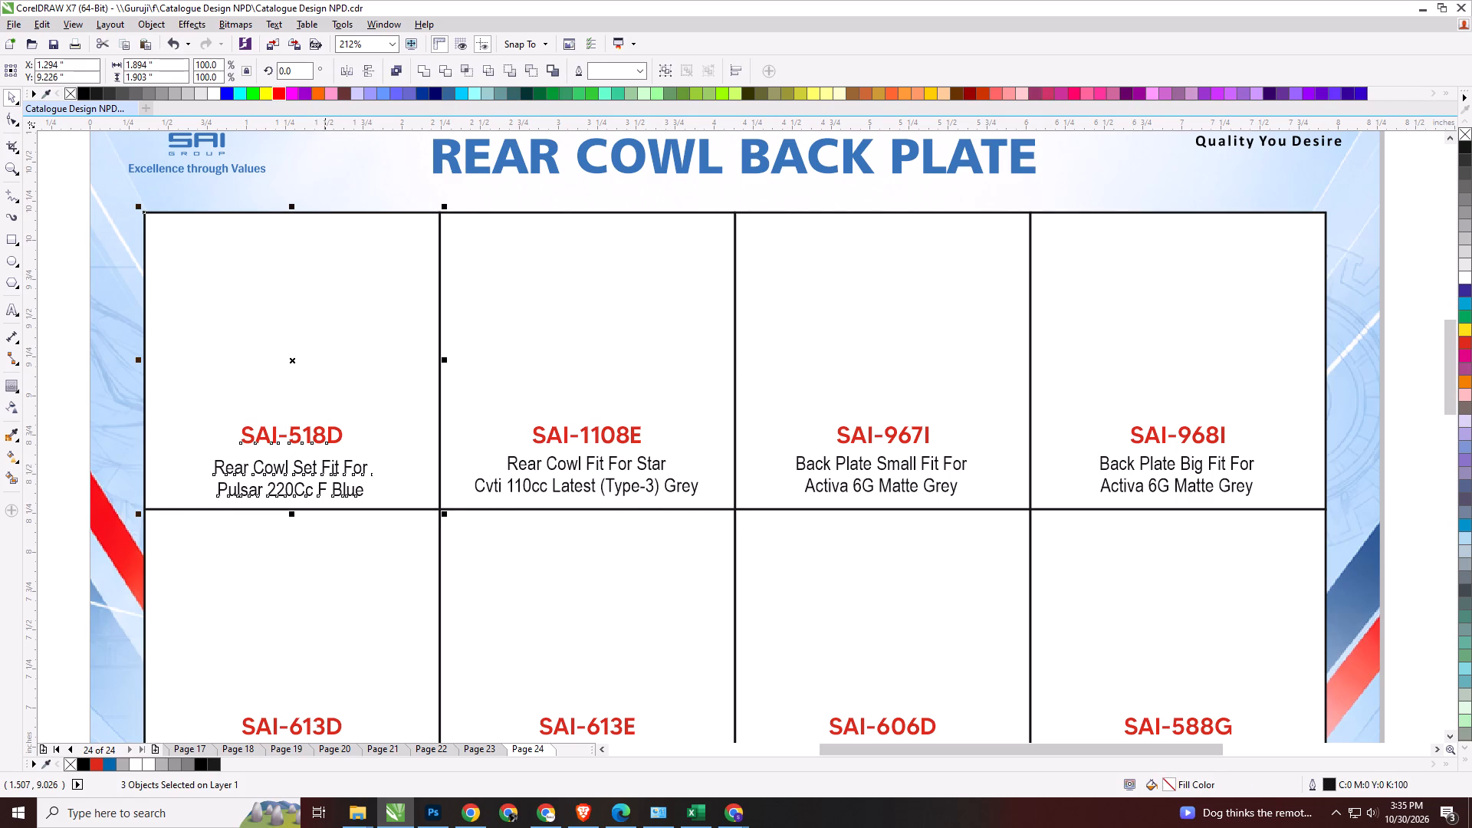
key("c")
left_click(64, 382)
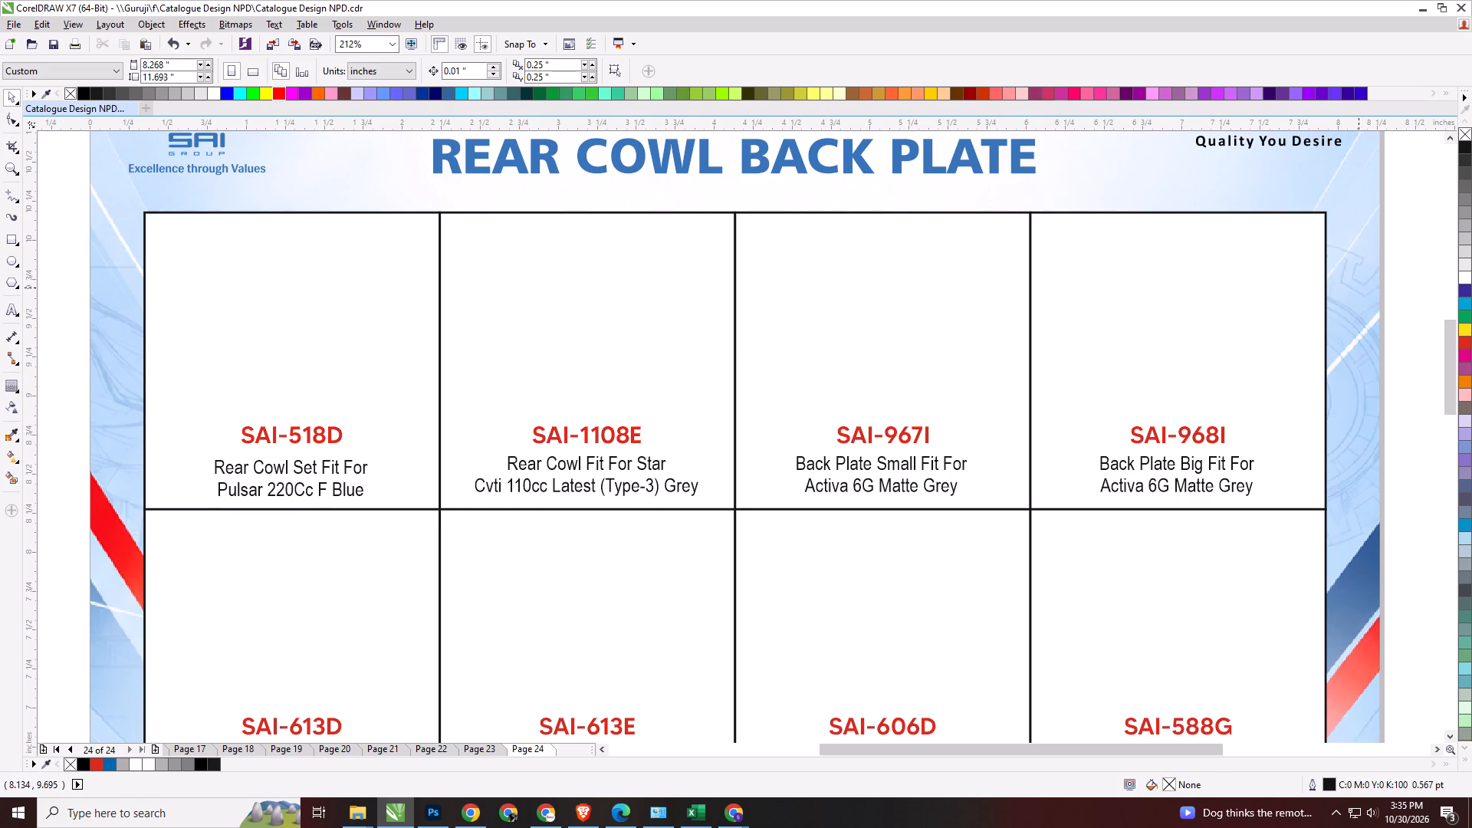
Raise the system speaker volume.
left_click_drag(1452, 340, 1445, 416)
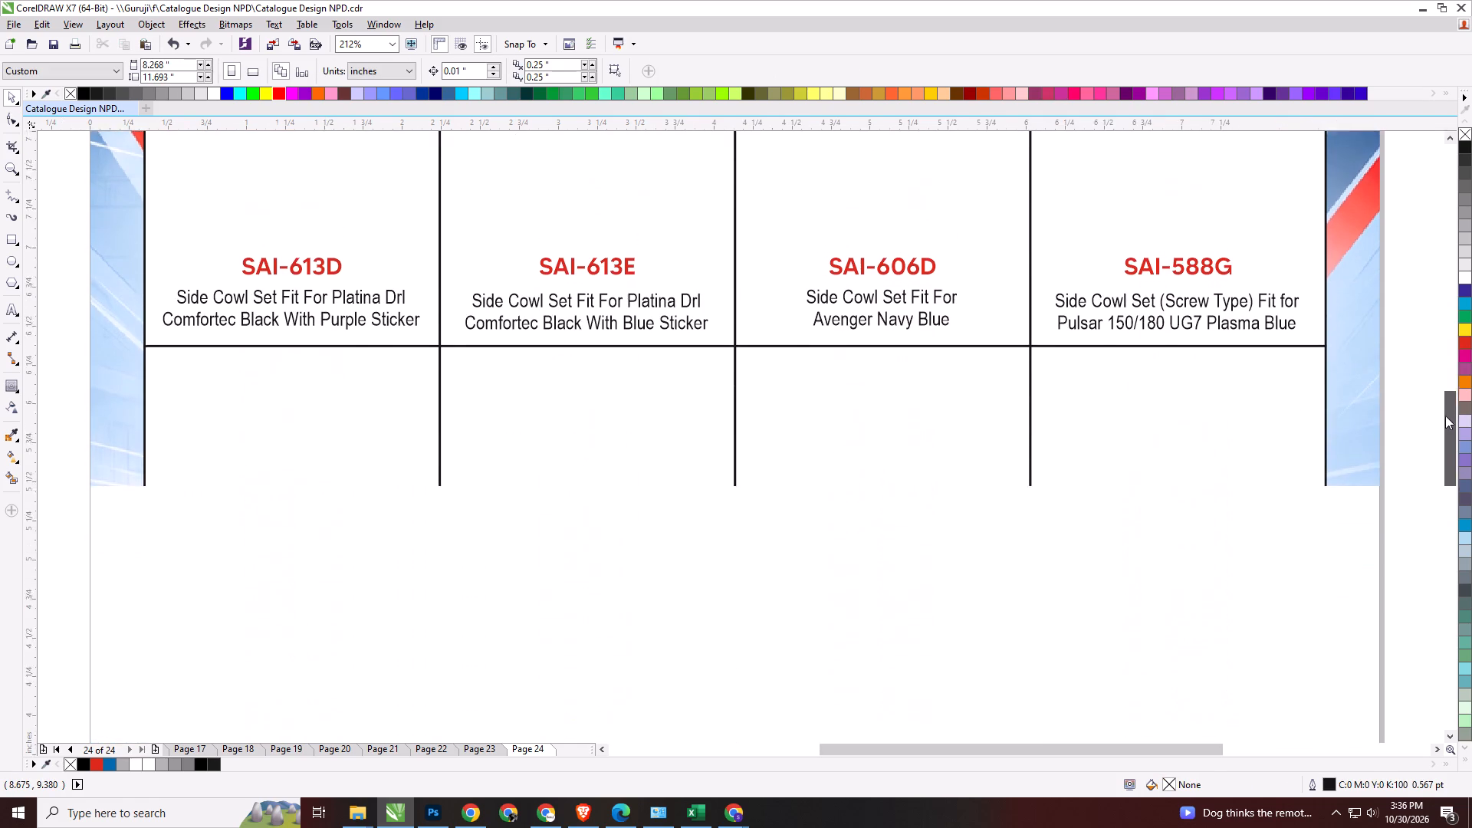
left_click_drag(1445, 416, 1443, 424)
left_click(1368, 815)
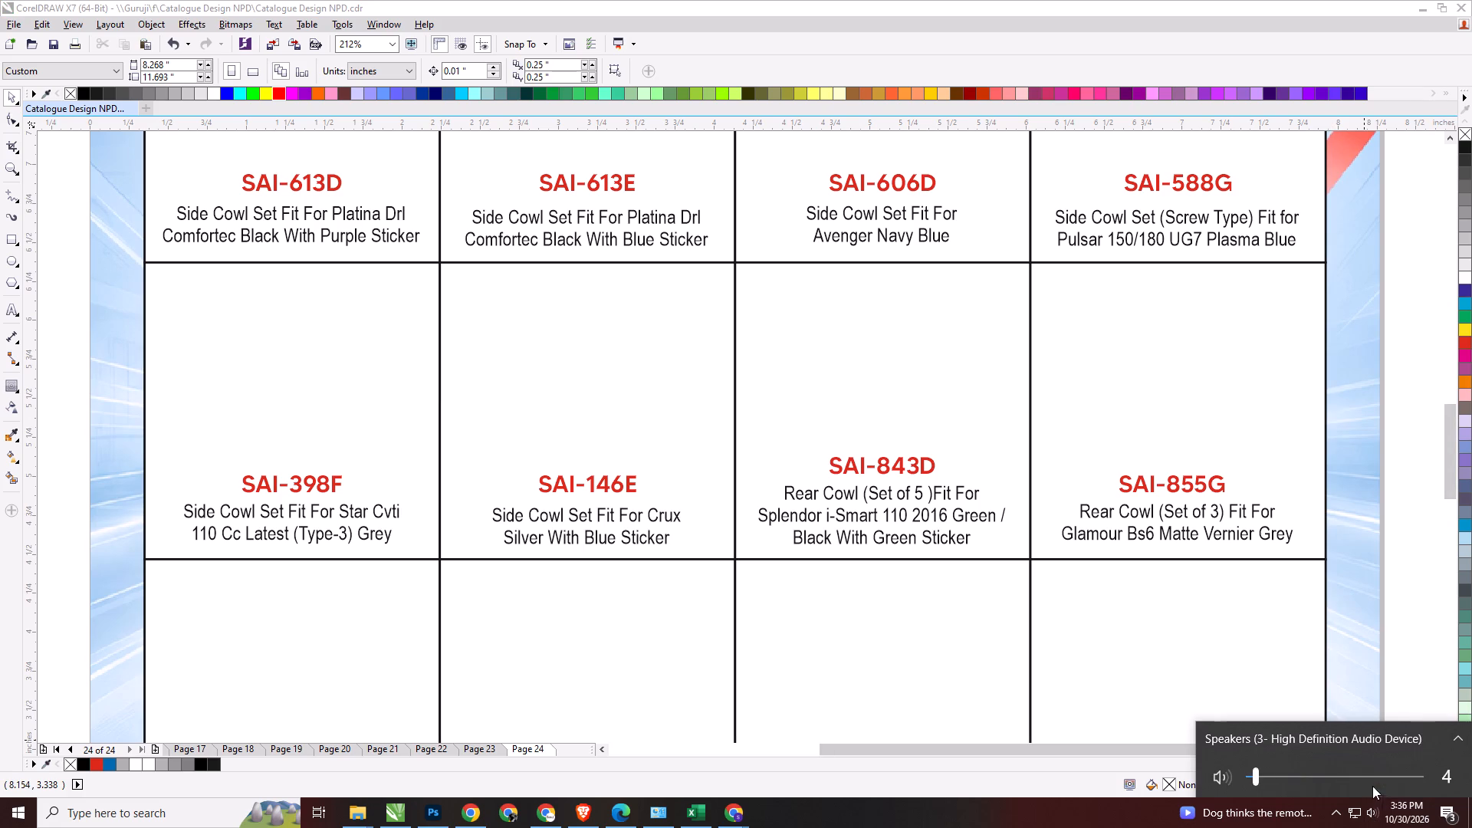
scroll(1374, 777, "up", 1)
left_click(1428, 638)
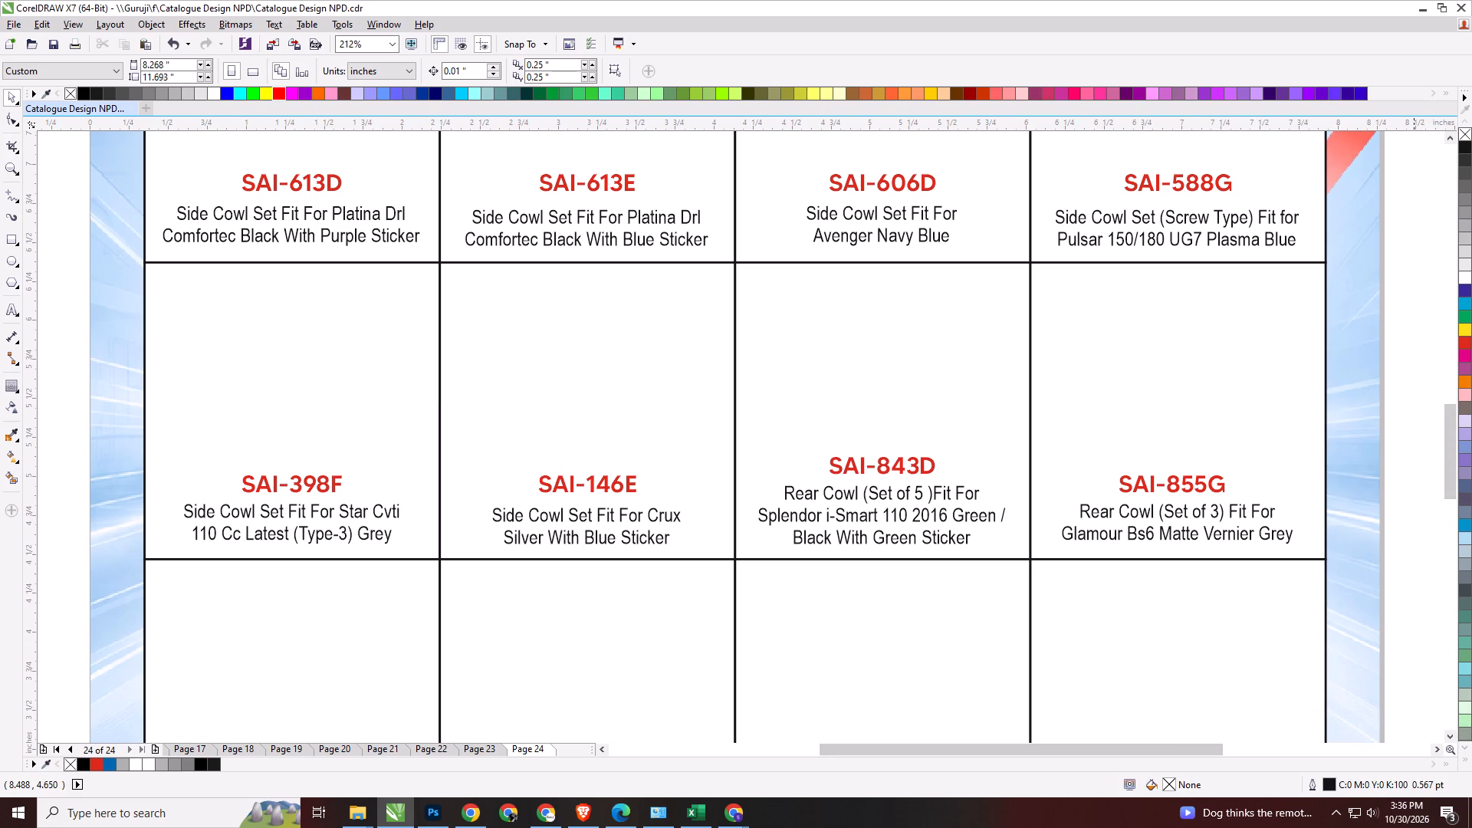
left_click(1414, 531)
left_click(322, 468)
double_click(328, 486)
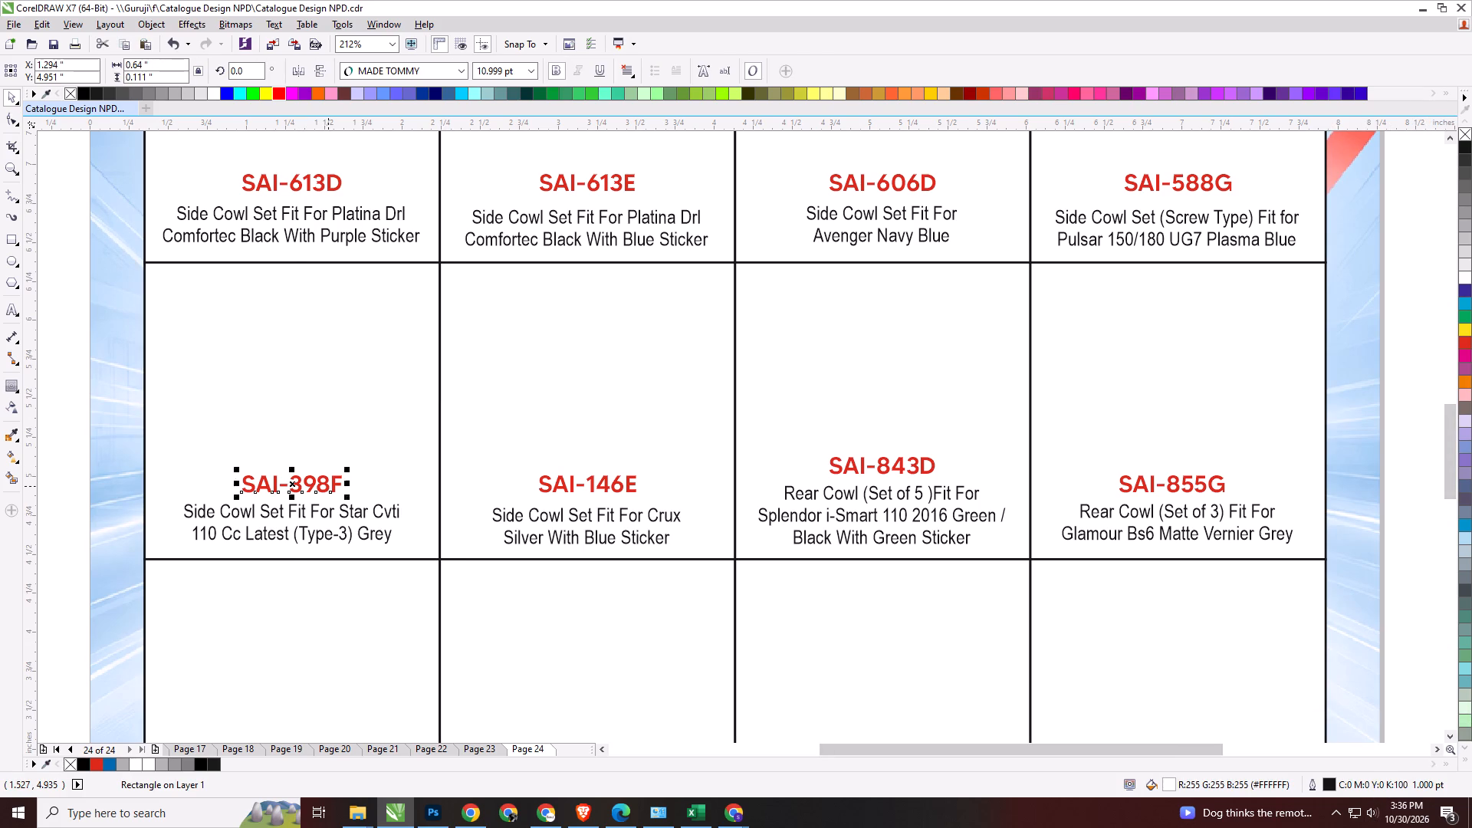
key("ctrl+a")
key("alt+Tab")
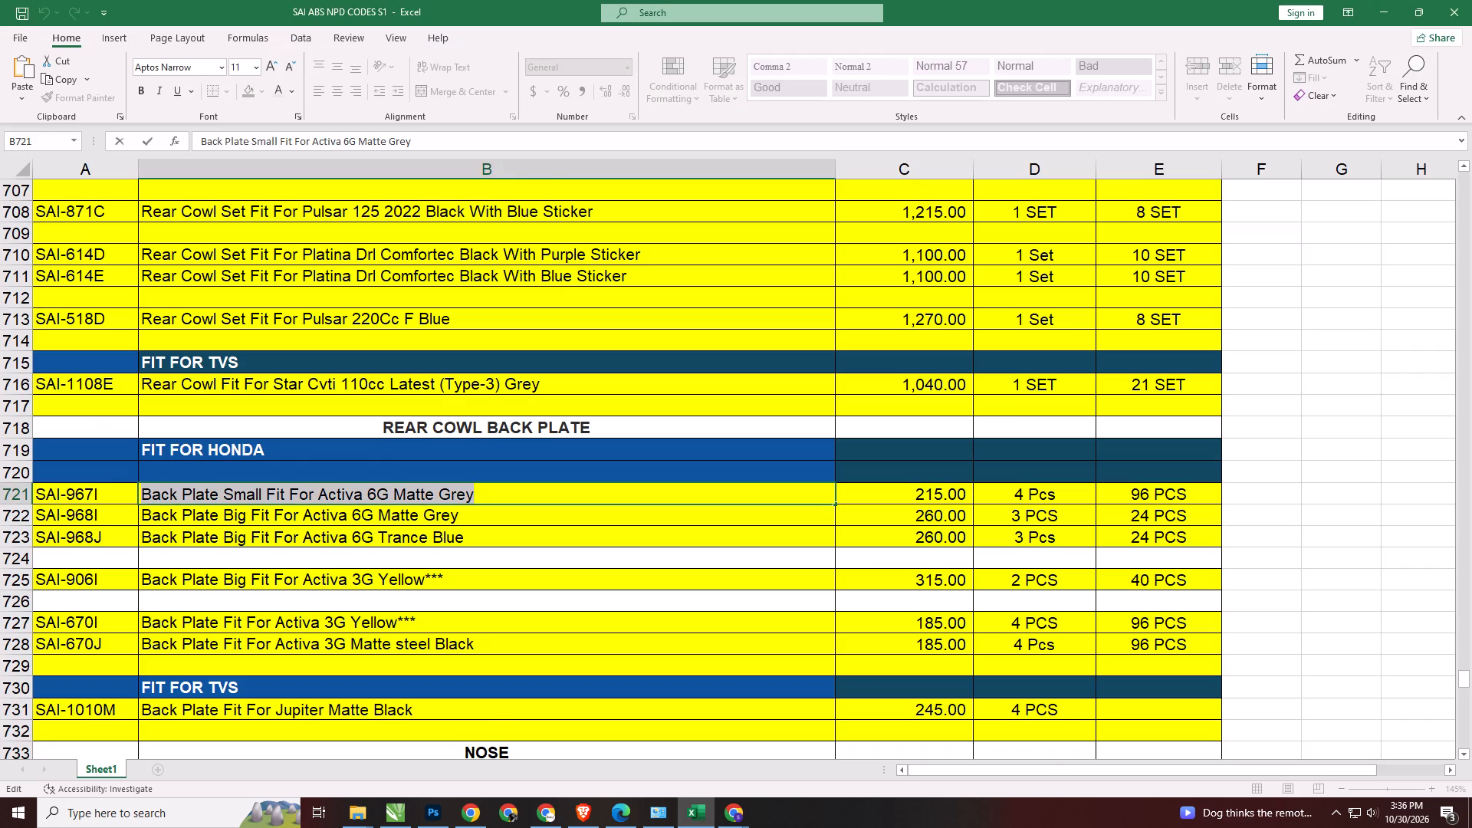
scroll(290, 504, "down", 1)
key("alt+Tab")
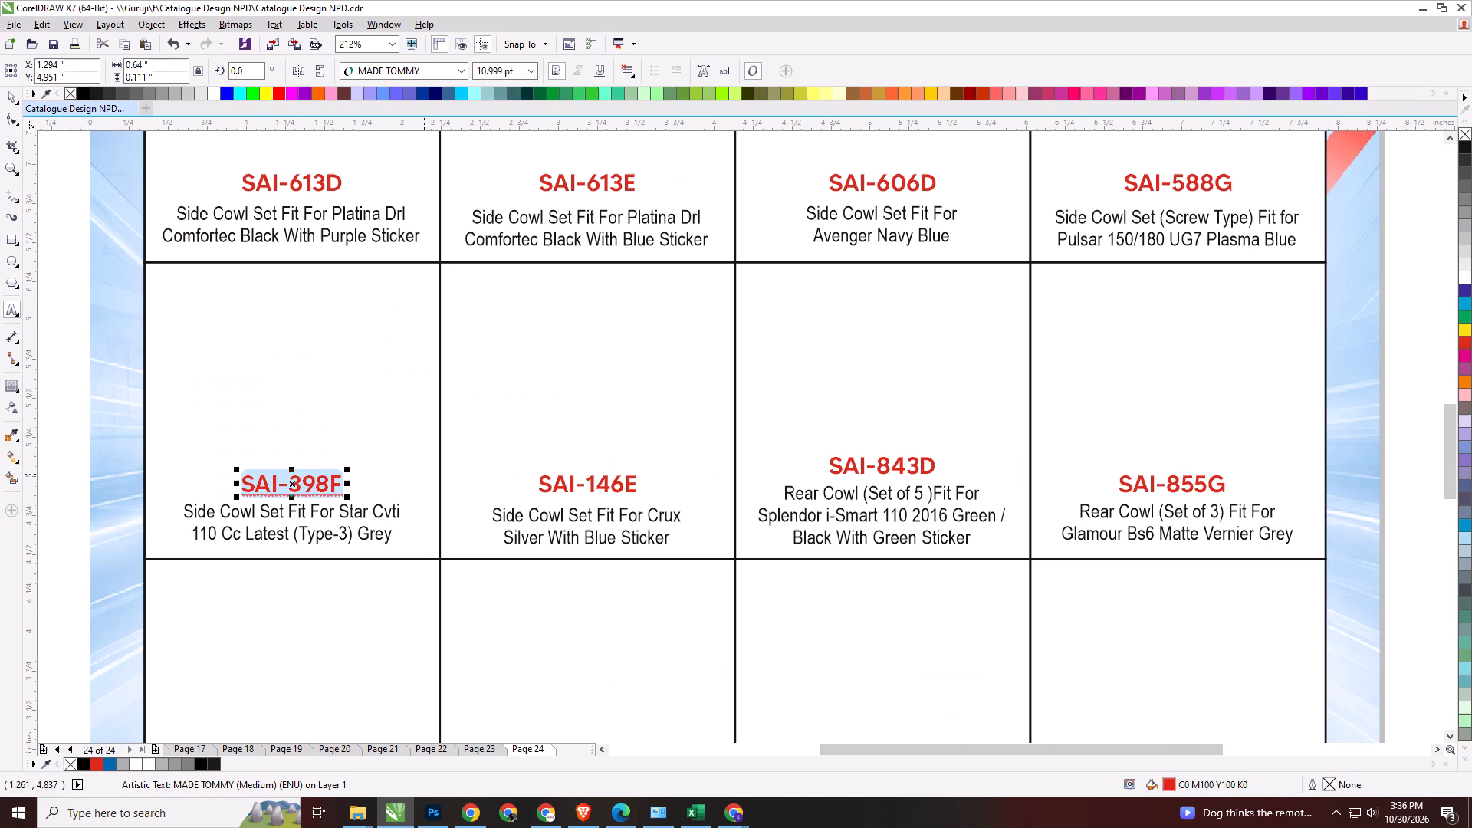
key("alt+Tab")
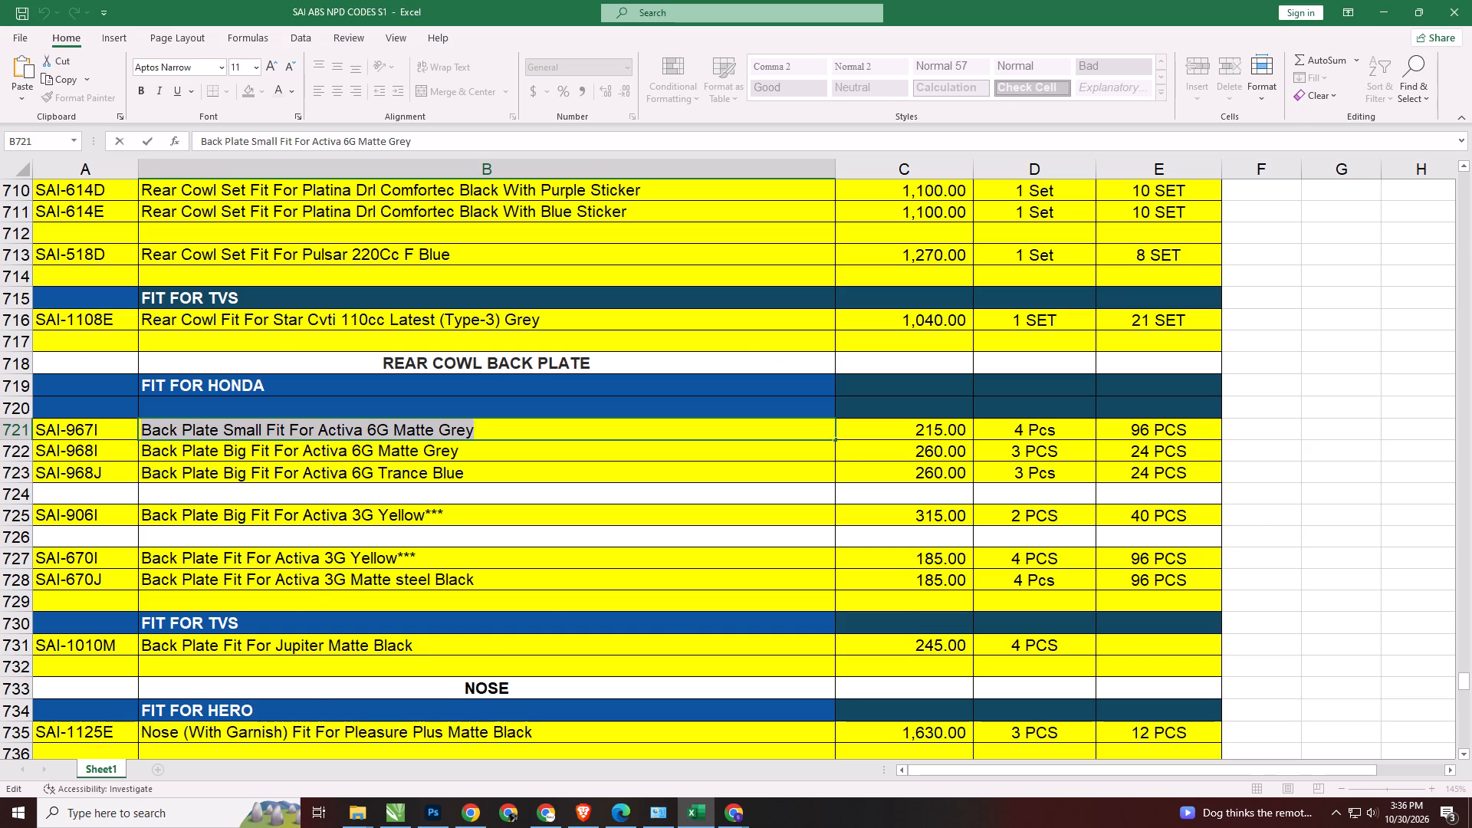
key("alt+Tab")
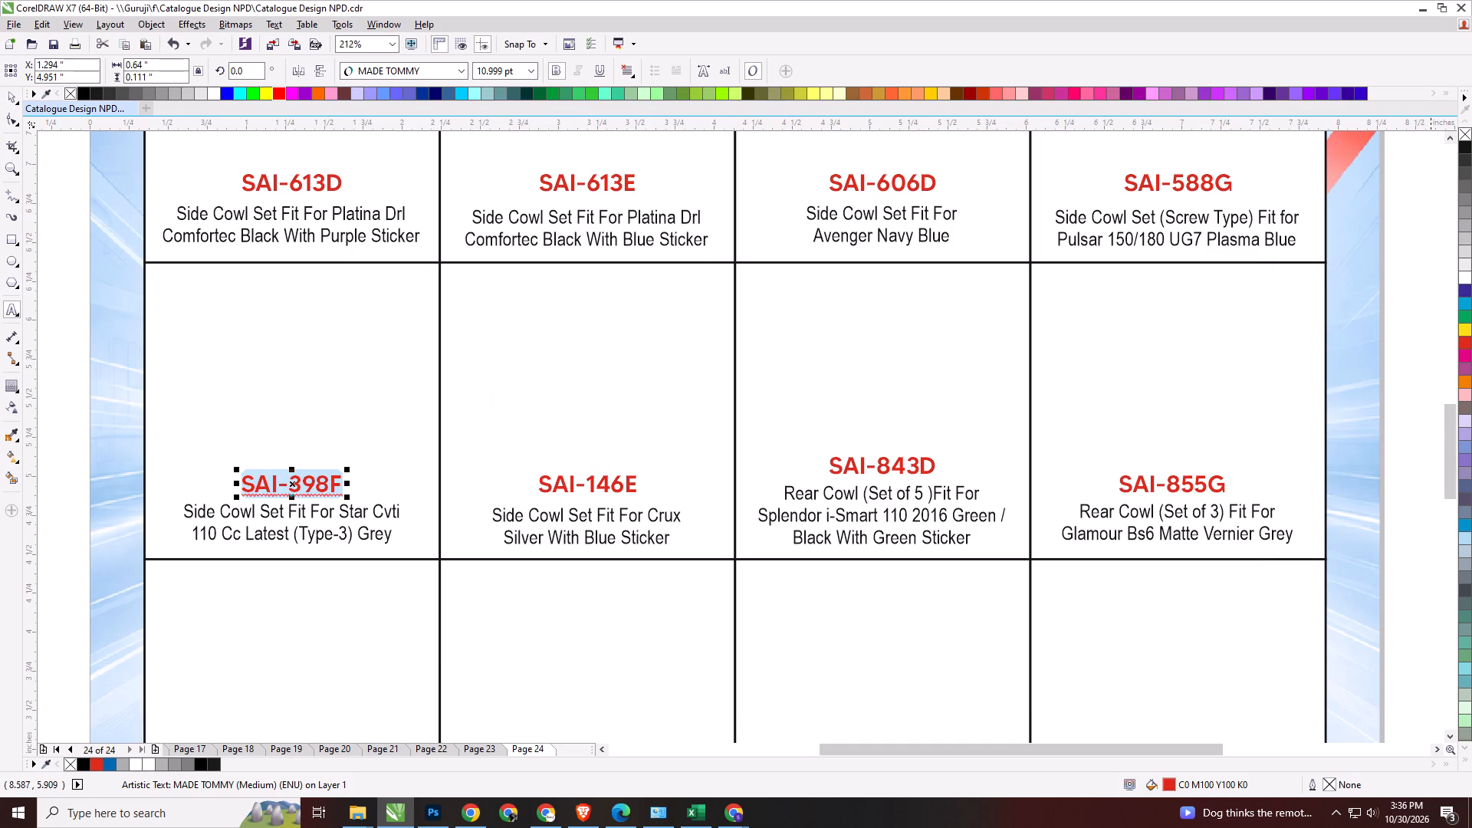
Replace the SAI-613D product code in the first cell of the second row with SAI-968J copied from Excel.
left_click_drag(1447, 419, 1443, 383)
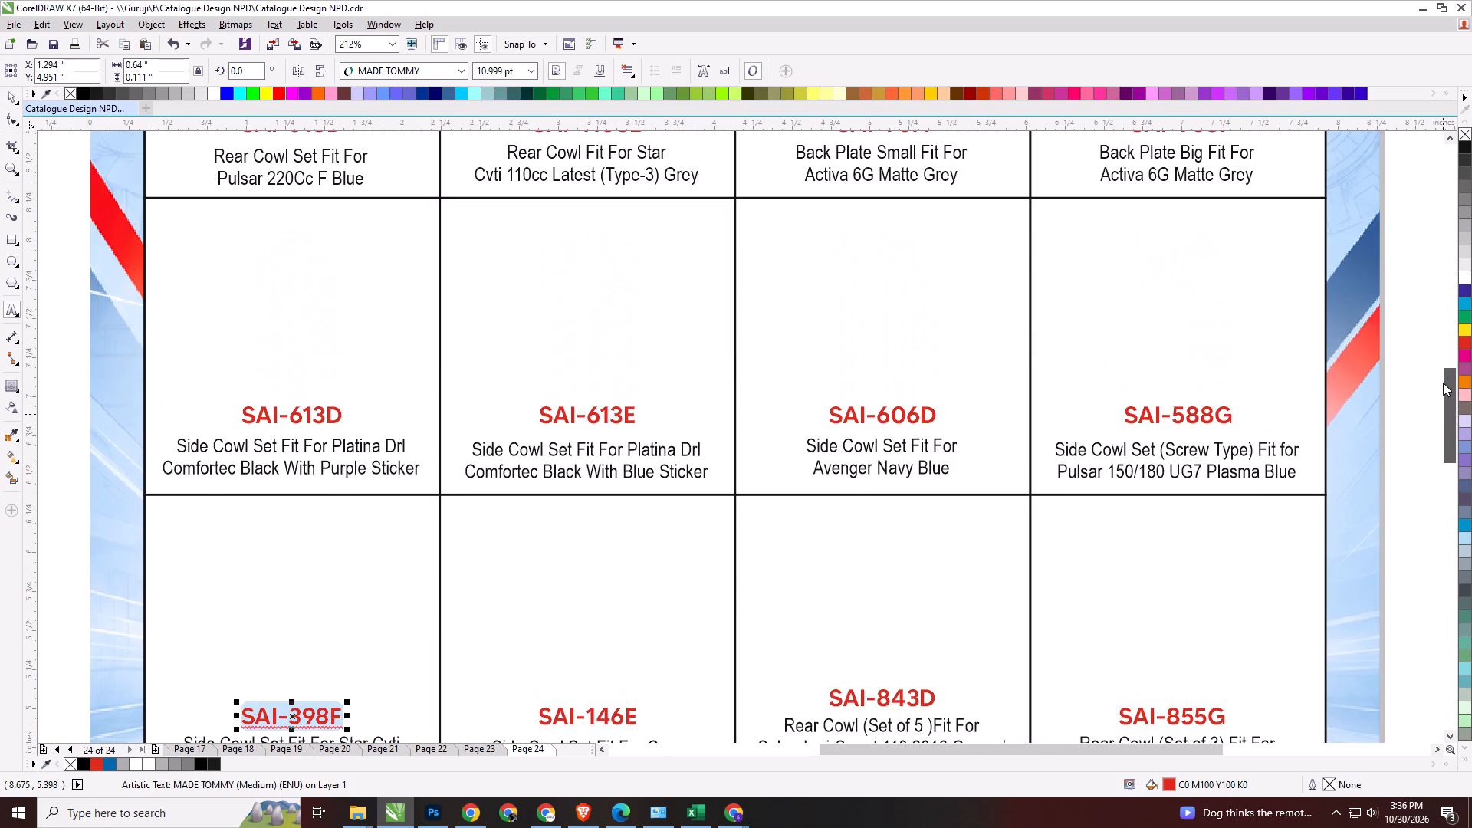
left_click_drag(1443, 383, 1444, 350)
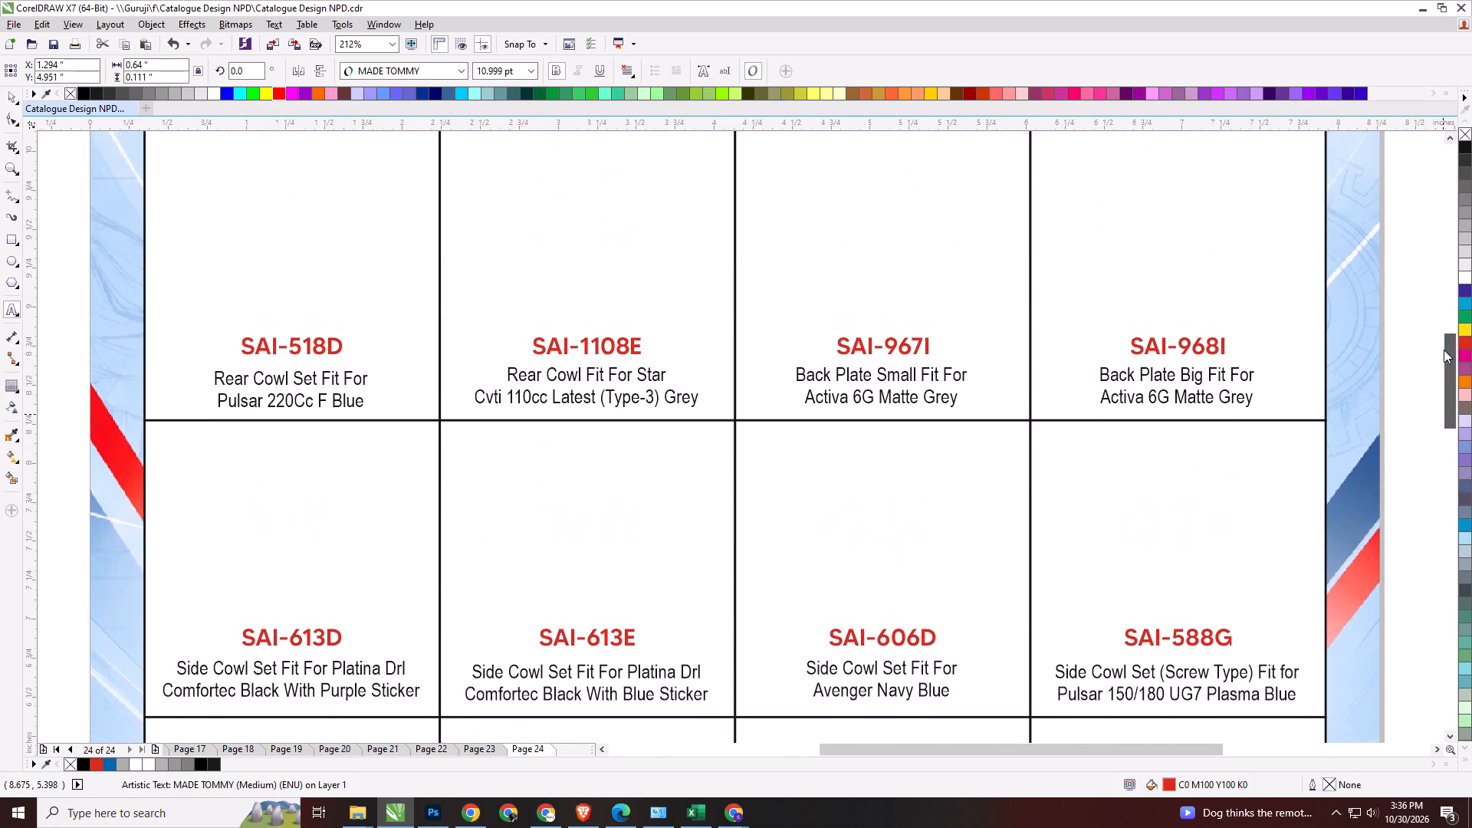
left_click_drag(1444, 350, 1445, 363)
key("alt+Tab")
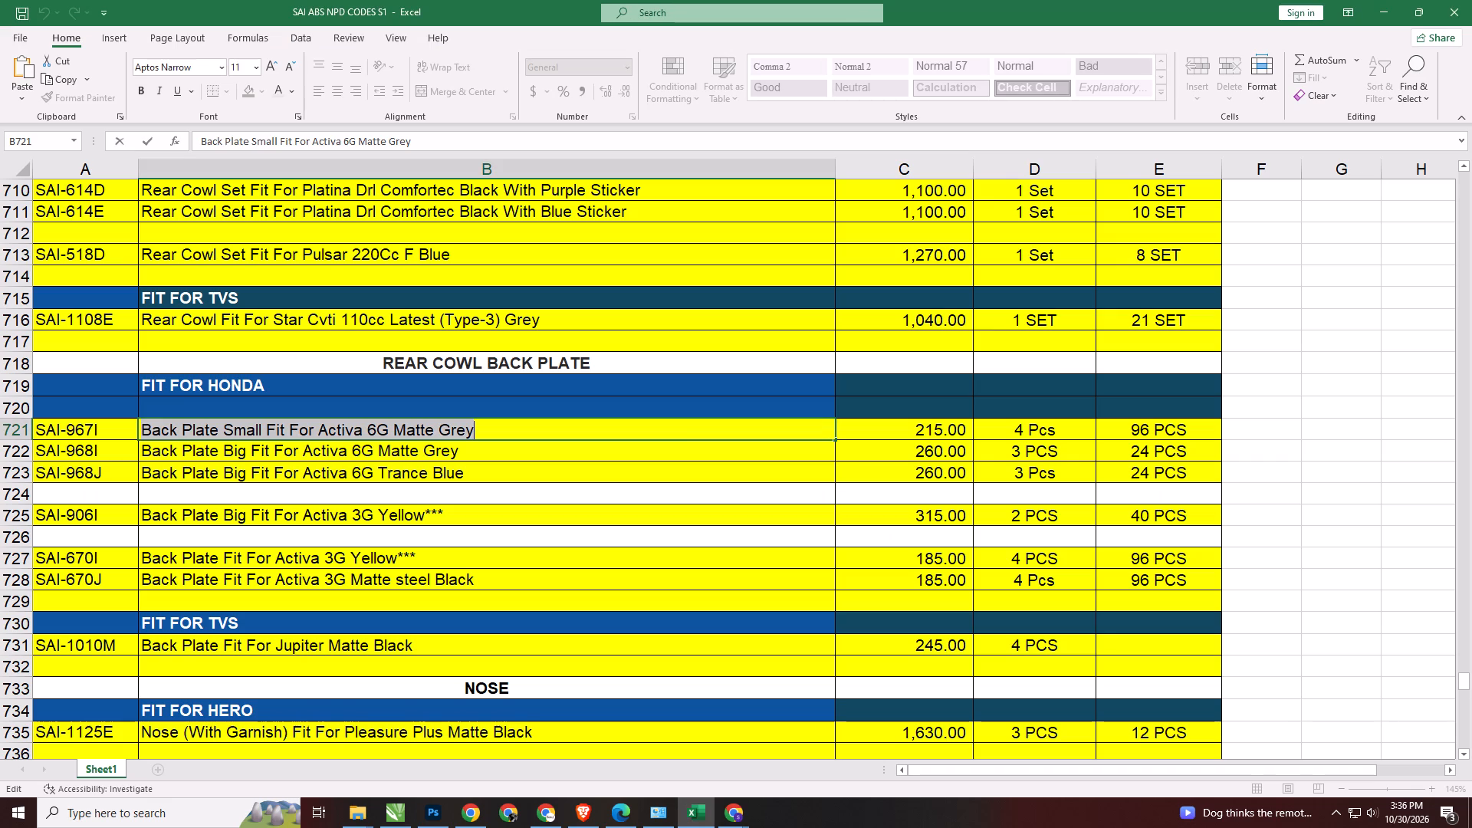
left_click(166, 449)
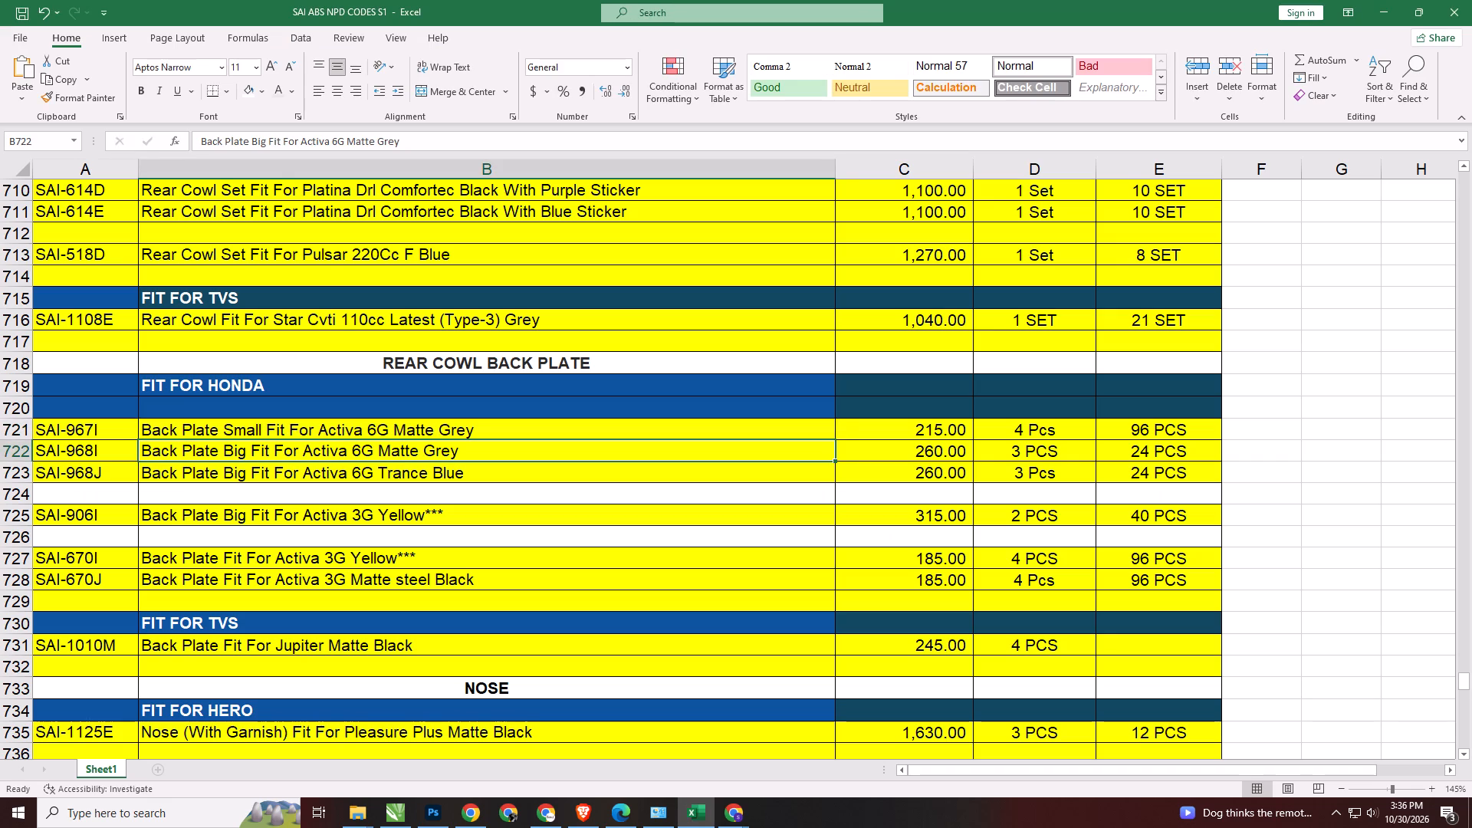
double_click(108, 474)
key("ctrl+a")
key("ctrl+c")
key("alt+Tab")
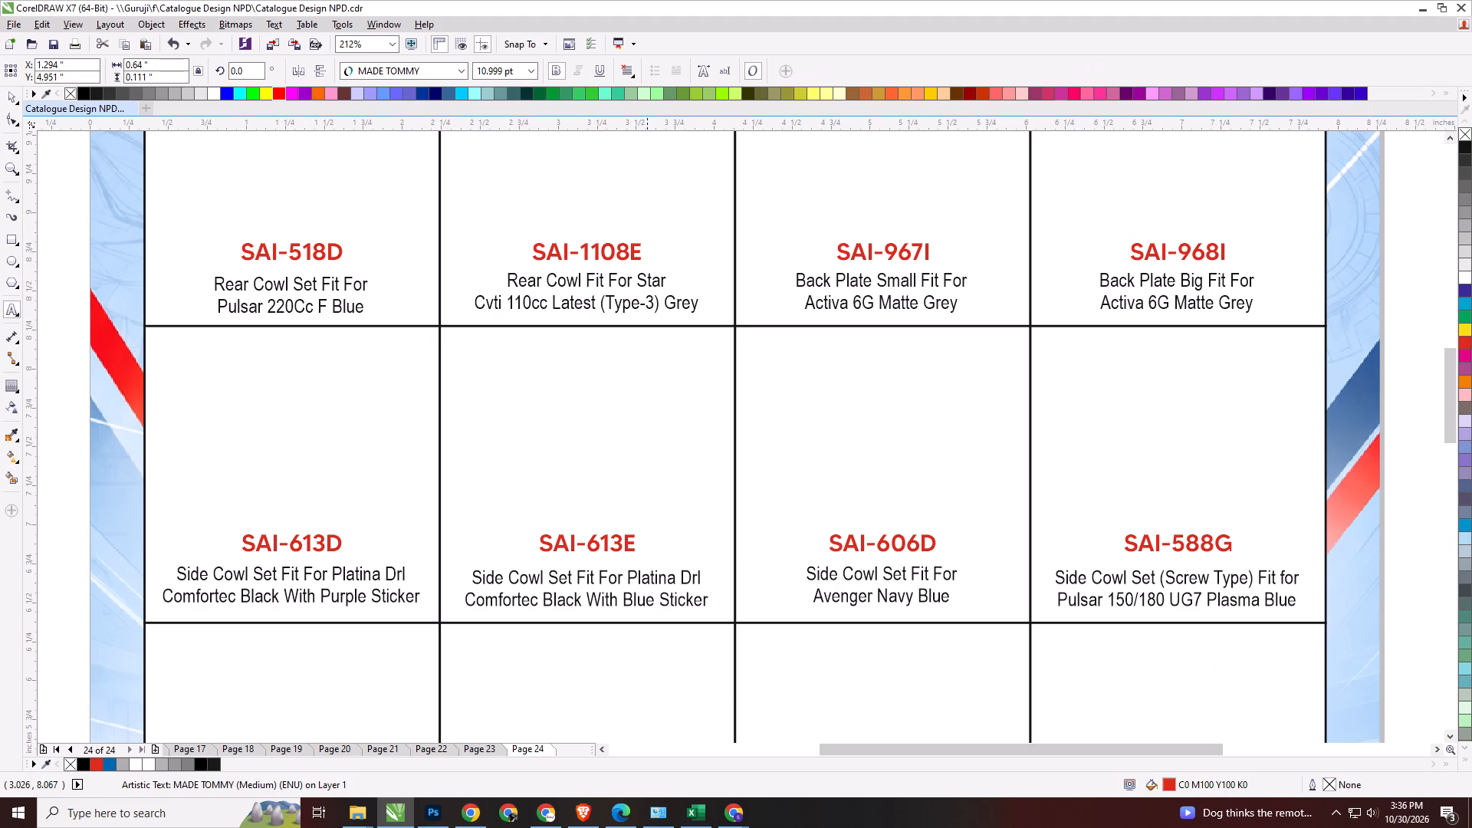
left_click(307, 548)
key("ctrl+a")
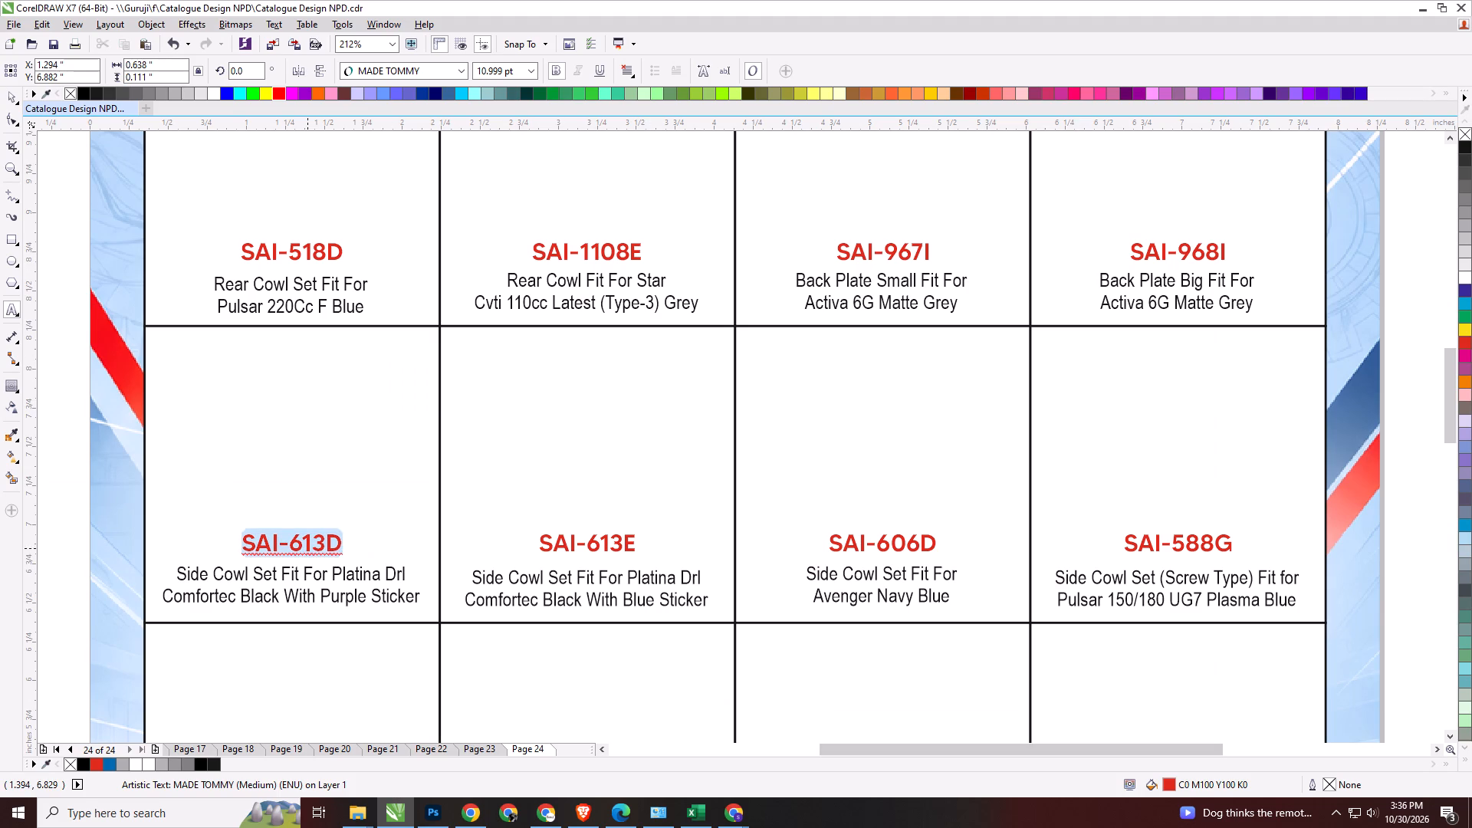
key("ctrl+v")
left_click(15, 99)
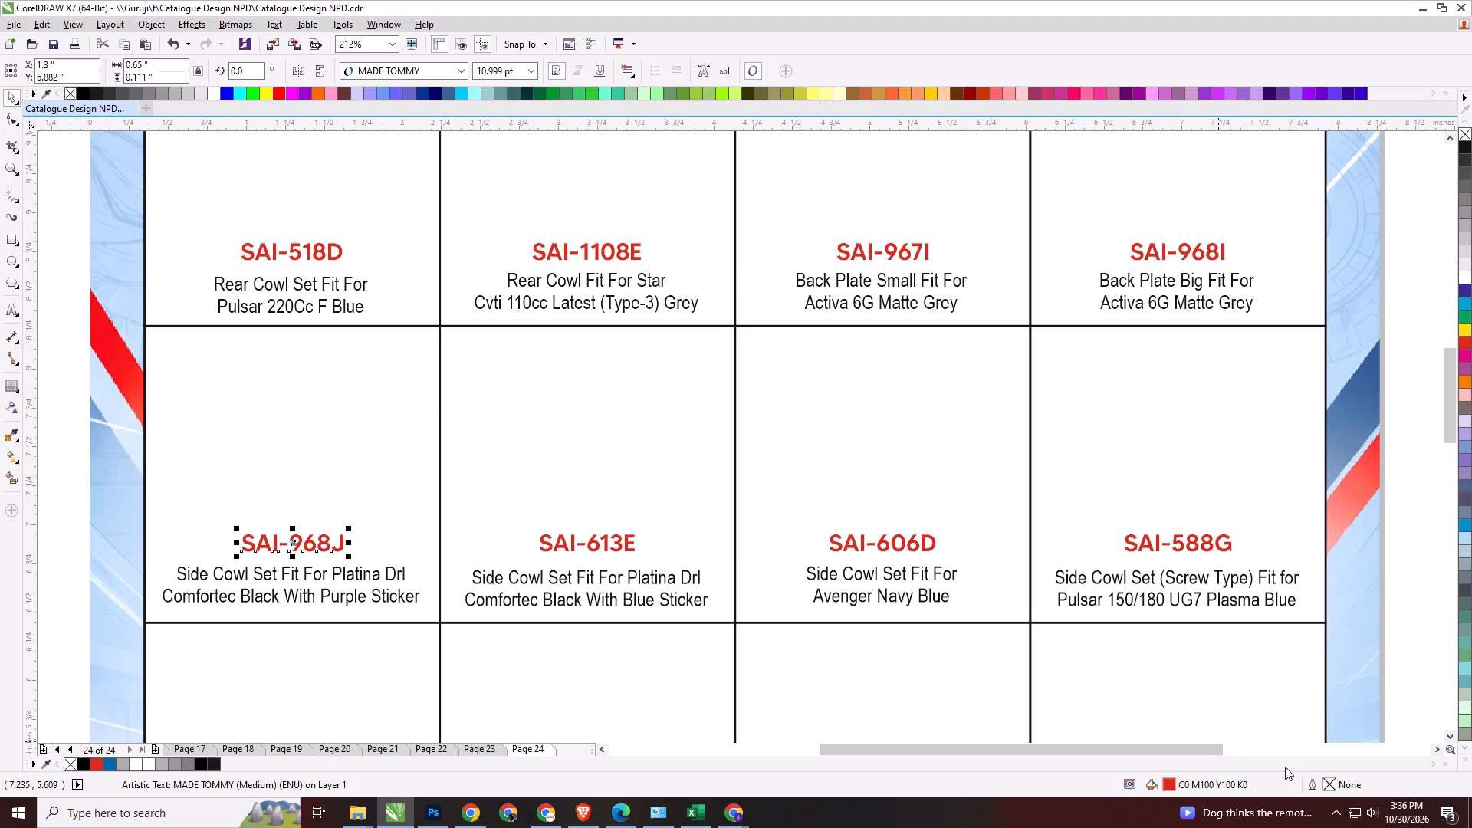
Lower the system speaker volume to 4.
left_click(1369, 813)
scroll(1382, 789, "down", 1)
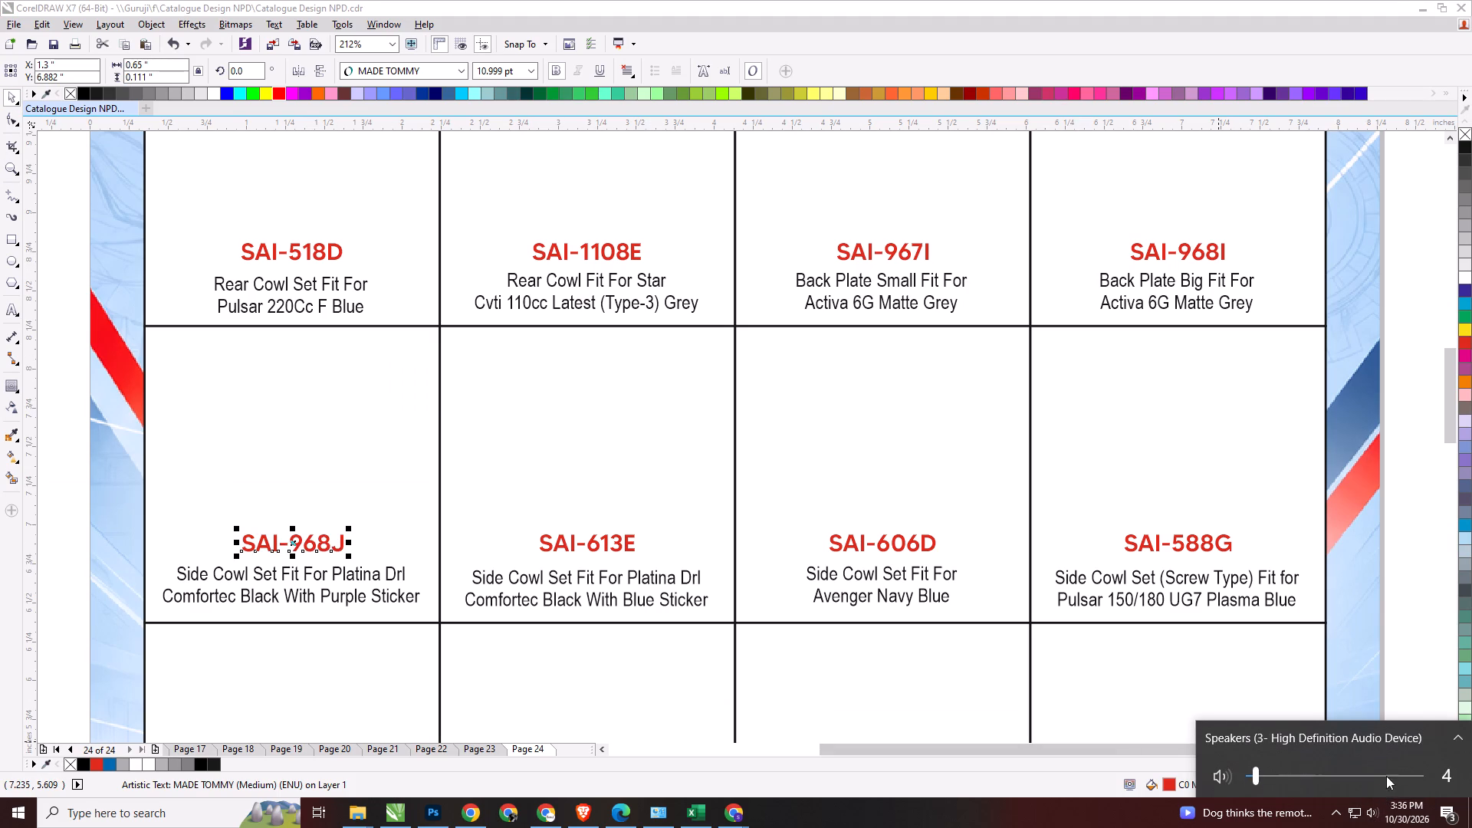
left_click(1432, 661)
Replace the SAI-613E product code in the second row's second cell with SAI-906I copied from the Excel sheet.
key("alt+Tab")
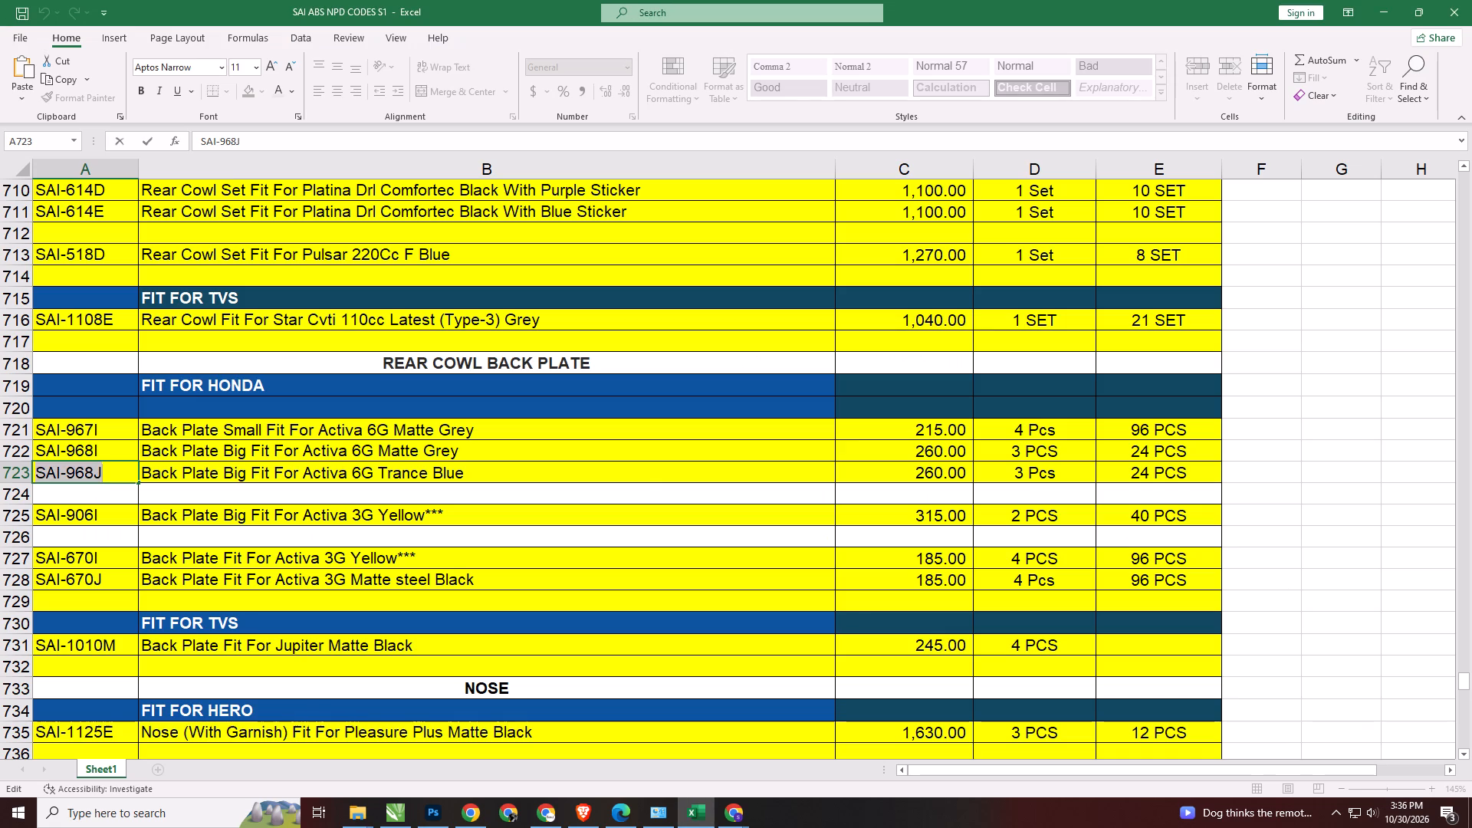
double_click(125, 517)
key("ctrl+a")
key("ctrl+c")
key("alt+Tab")
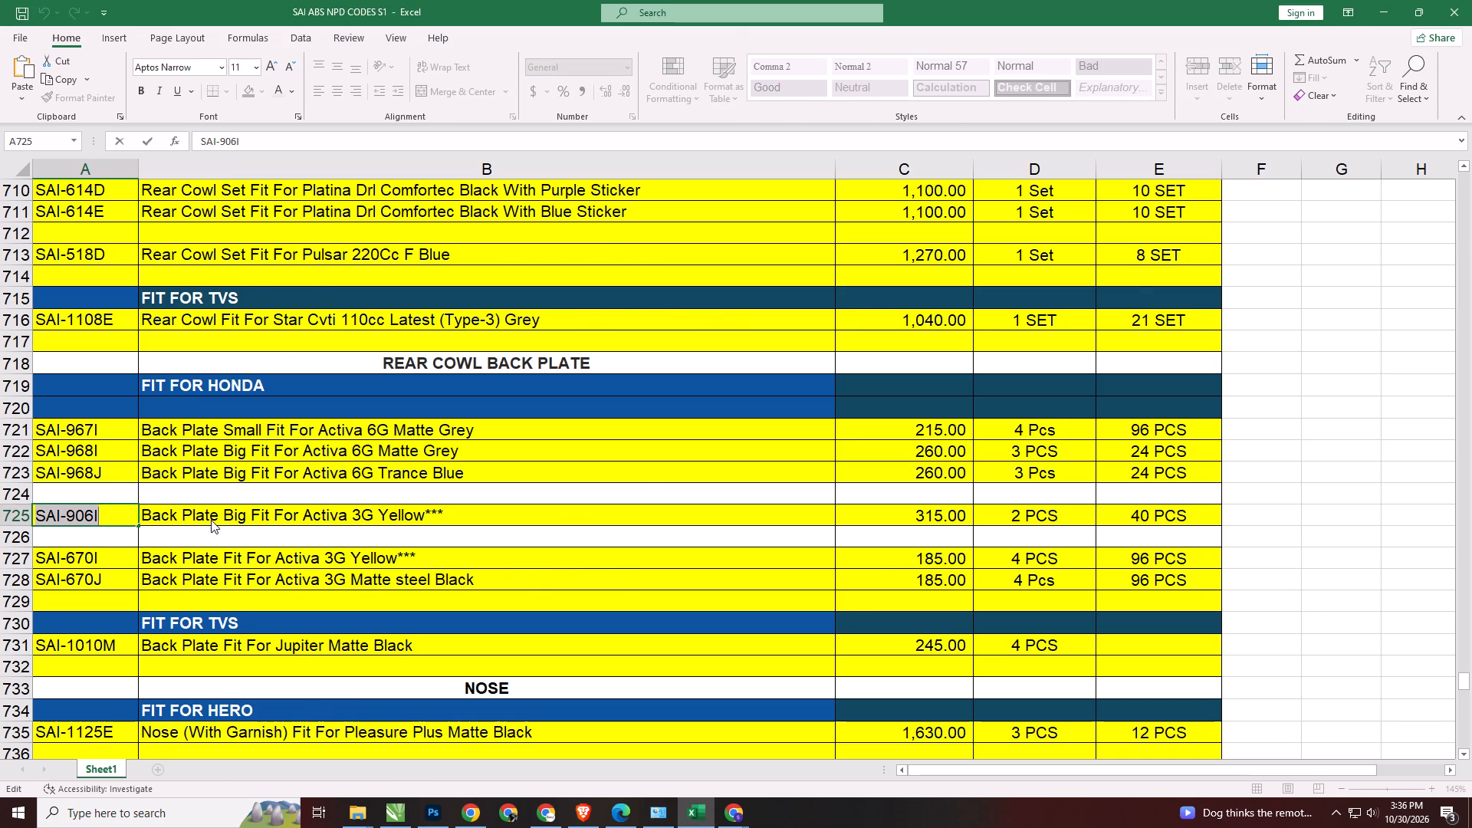
double_click(596, 542)
key("ctrl+a")
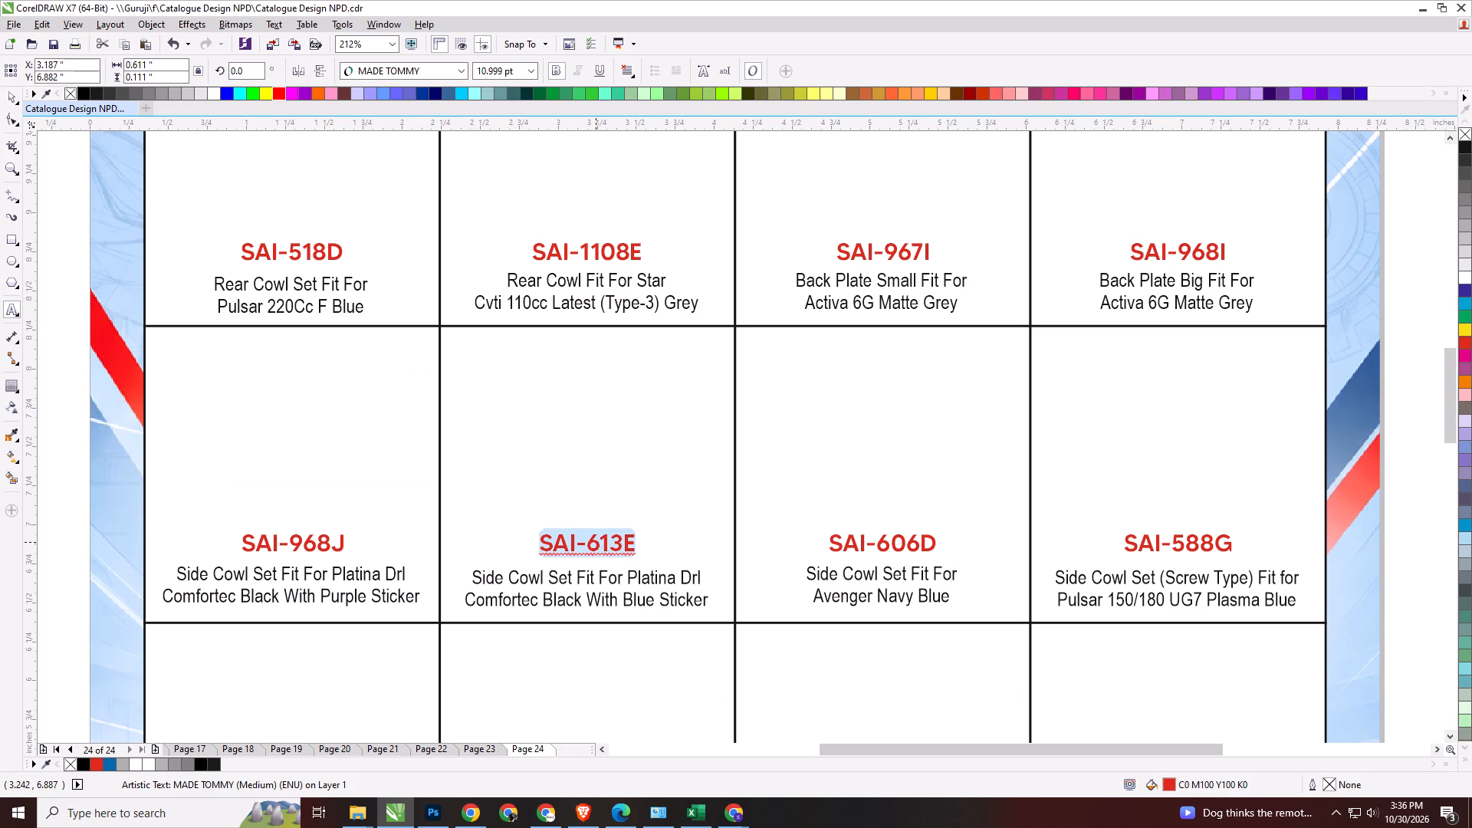
key("ctrl+v")
left_click(11, 96)
Replace the SAI-606D product code in the second row's third cell with SAI-670I copied from Excel.
key("alt+Tab")
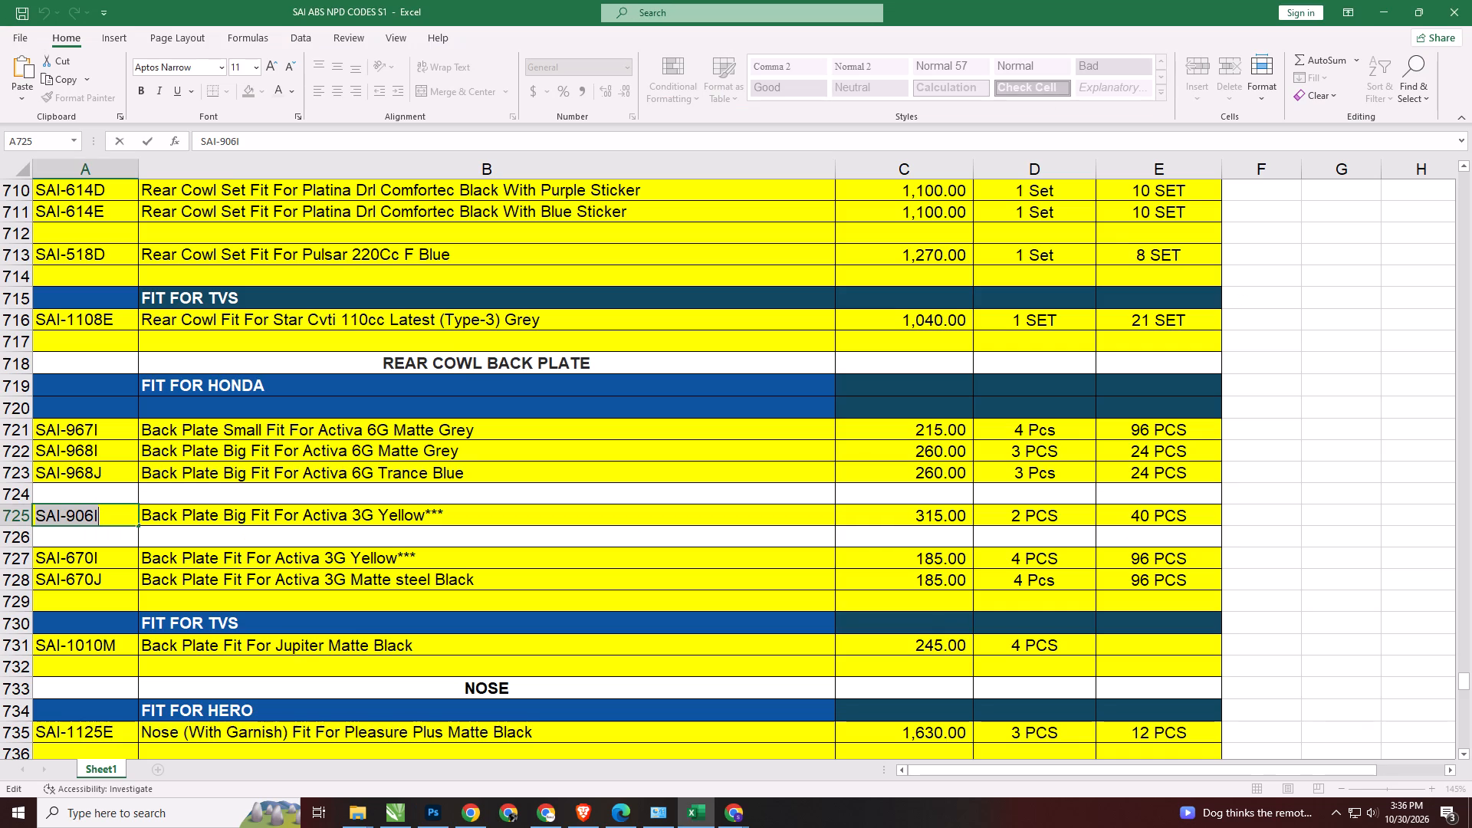
double_click(104, 565)
key("ctrl+a")
key("ctrl+c")
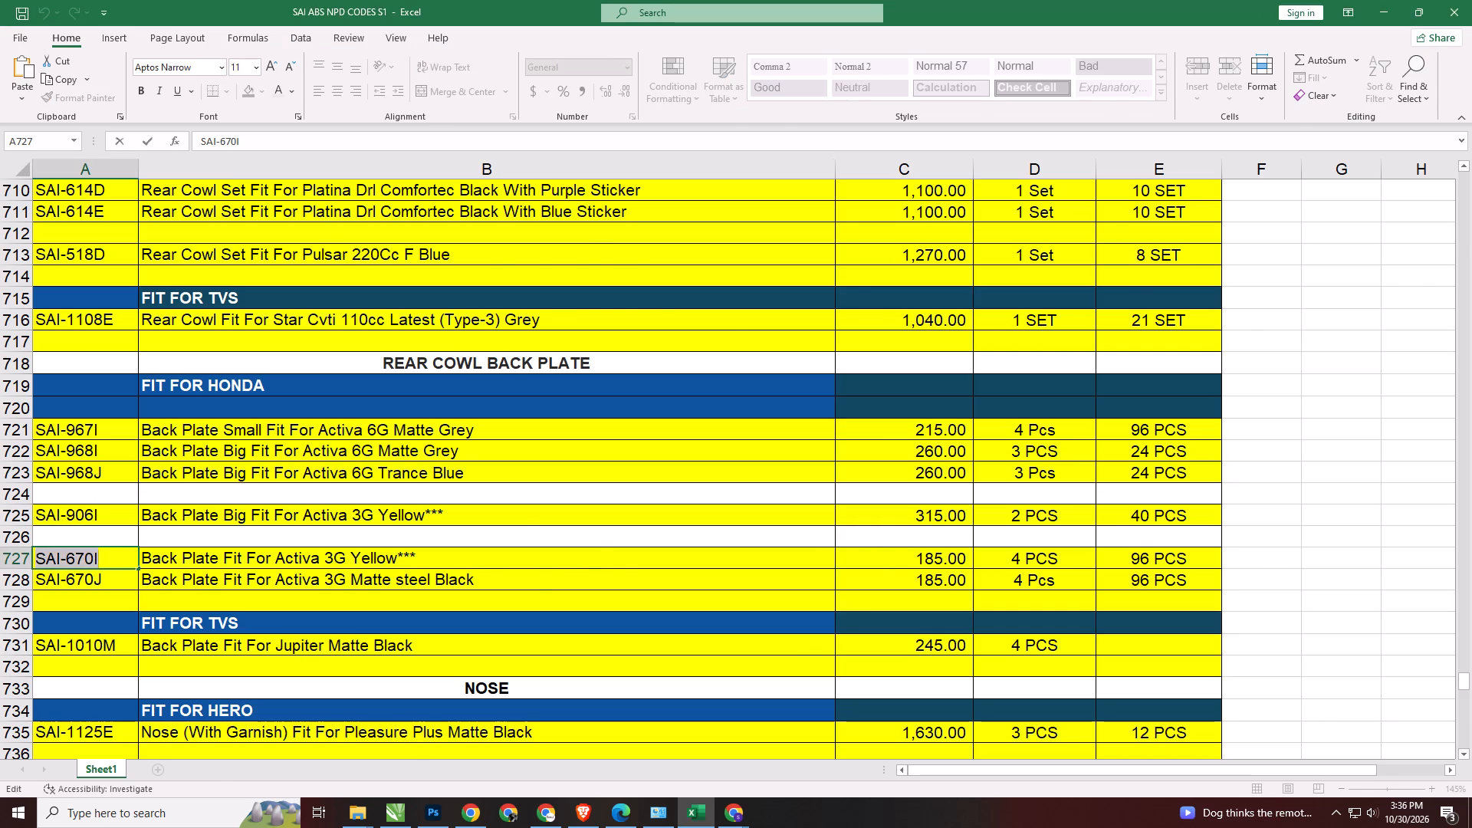
key("alt+Tab")
double_click(904, 546)
key("ctrl+a")
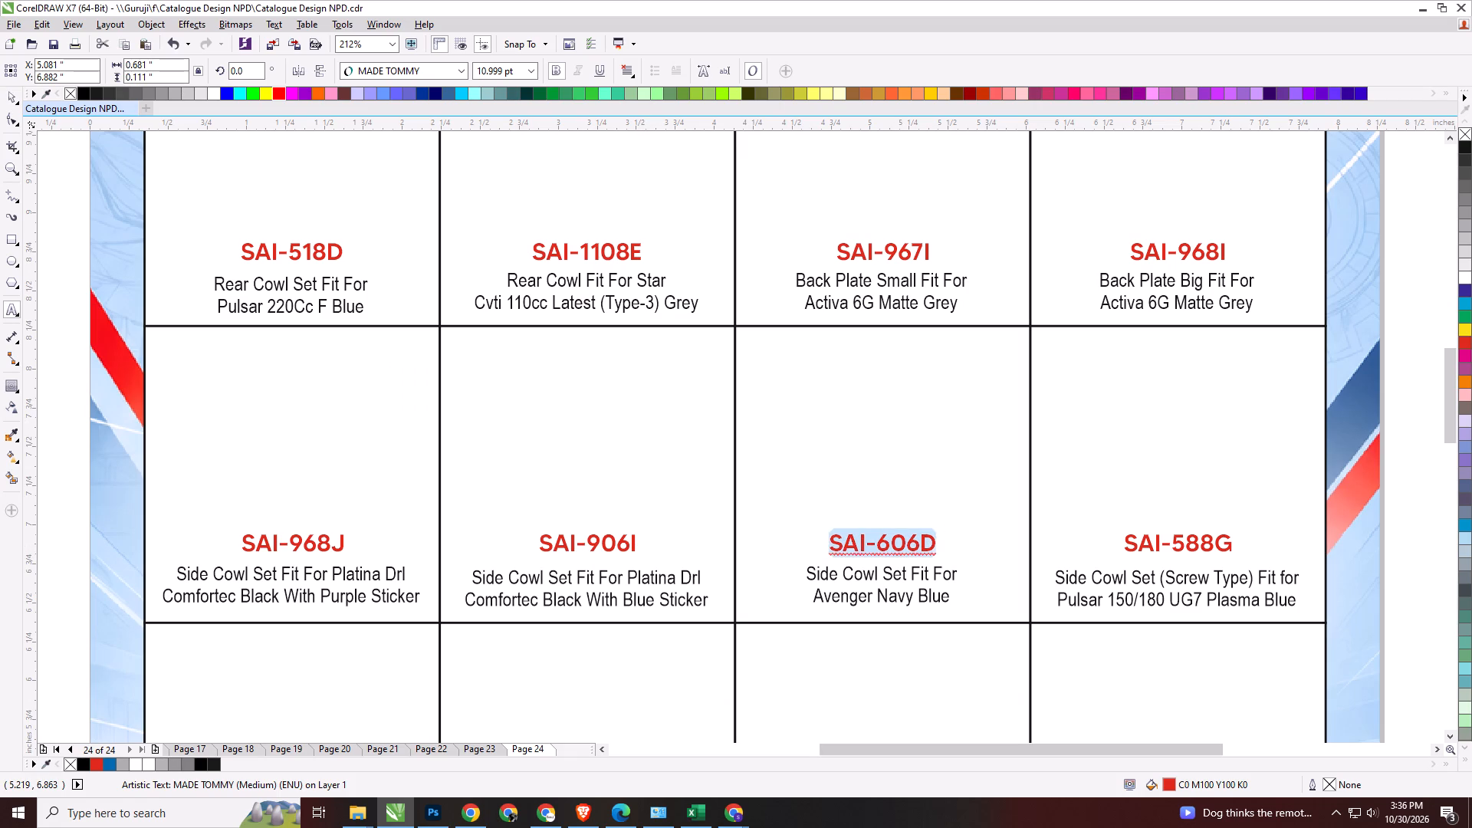
key("ctrl+v")
Replace the SAI-588G product code in the second row's fourth cell with SAI-670J copied from Excel.
left_click(1201, 547)
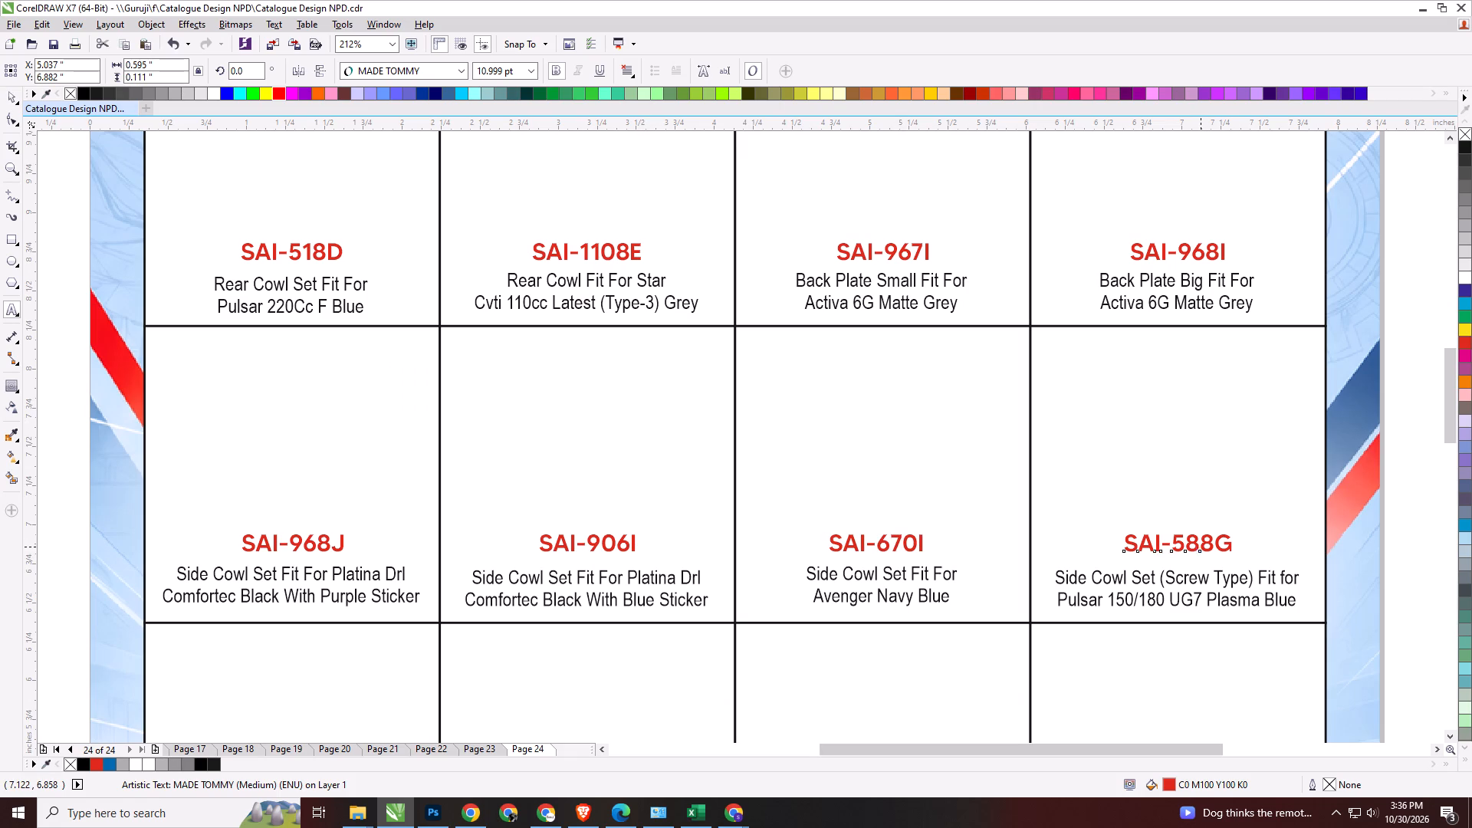
key("ctrl+a")
key("alt+Tab")
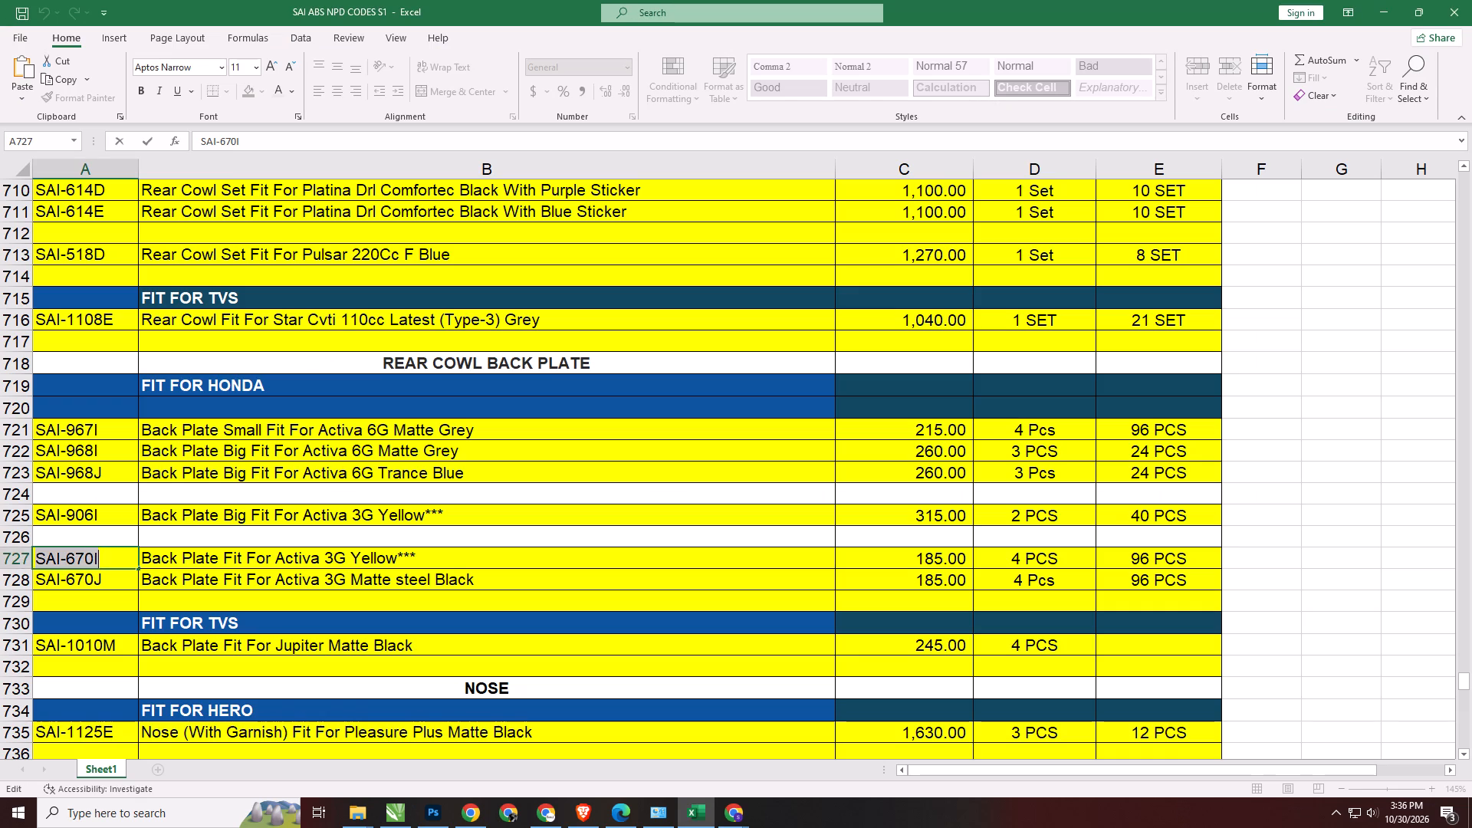
double_click(115, 583)
key("ctrl+a")
key("ctrl+c")
key("alt+Tab")
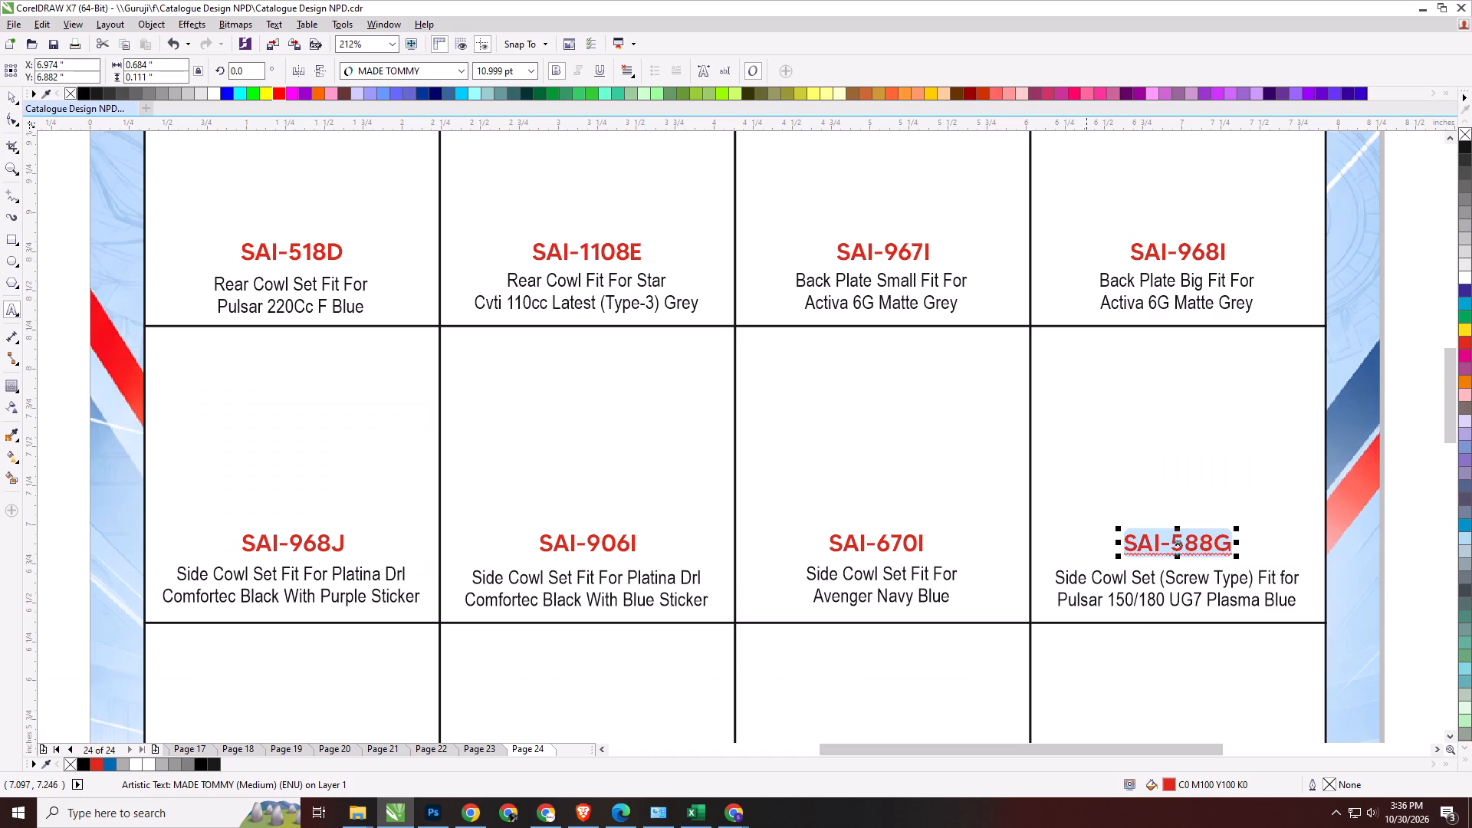
key("ctrl+v")
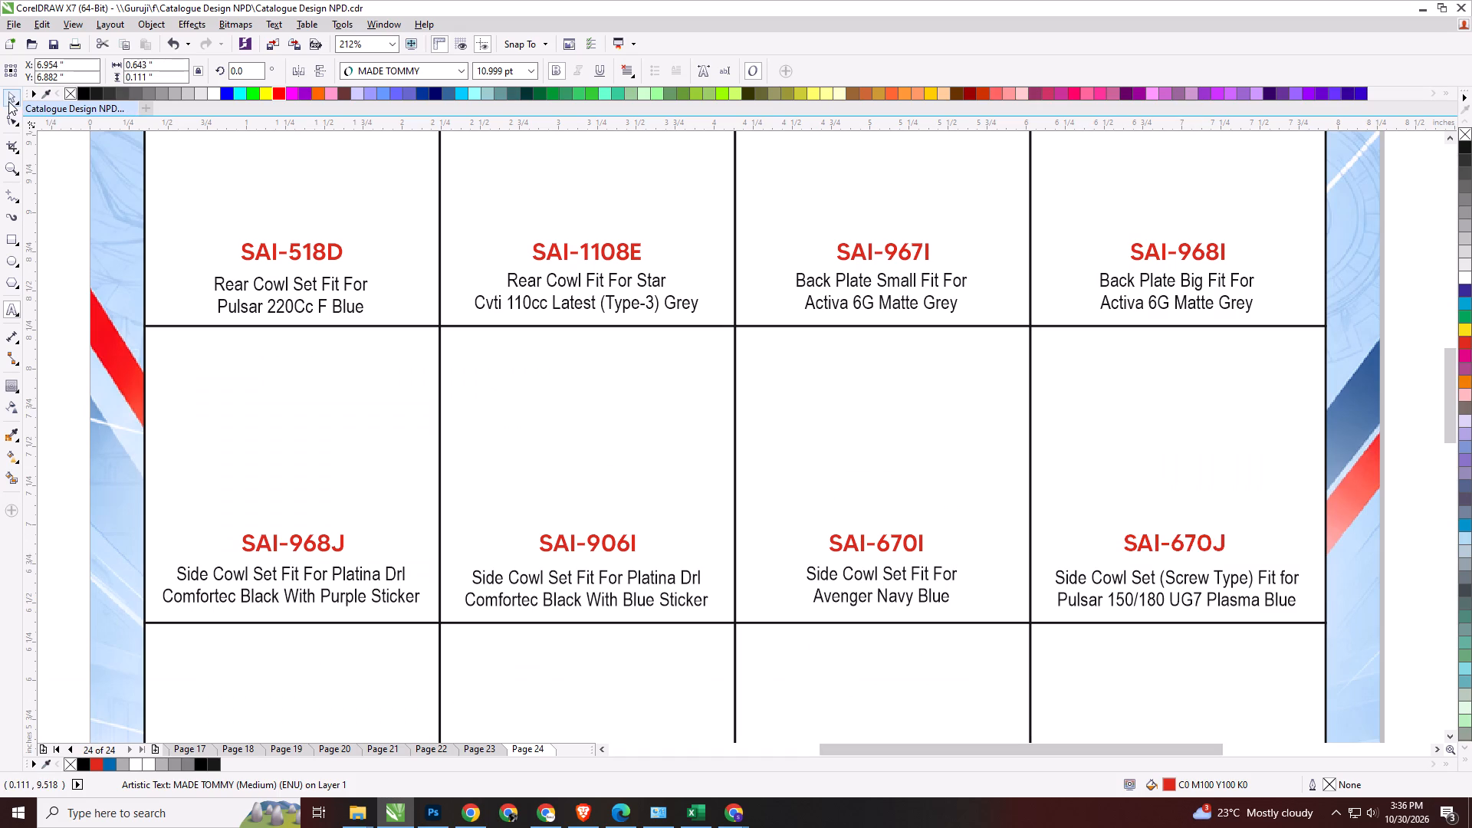
left_click(8, 101)
Switch to Excel, select the NOSE heading text in row 733, and look through the product sections above it and back.
key("alt+Tab")
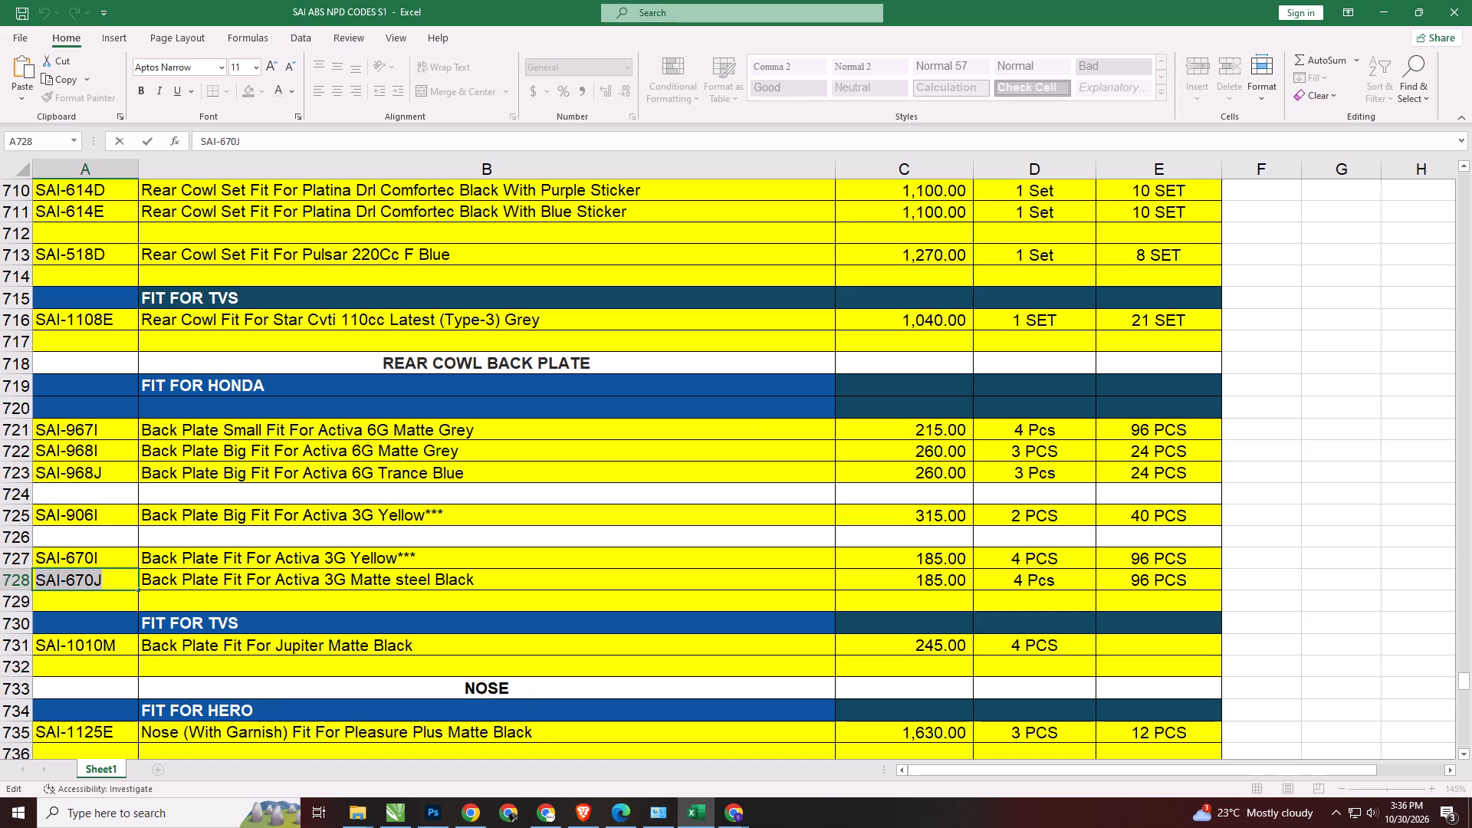
left_click(540, 688)
double_click(541, 692)
left_click_drag(541, 689, 432, 695)
scroll(637, 539, "up", 19)
scroll(637, 539, "up", 2)
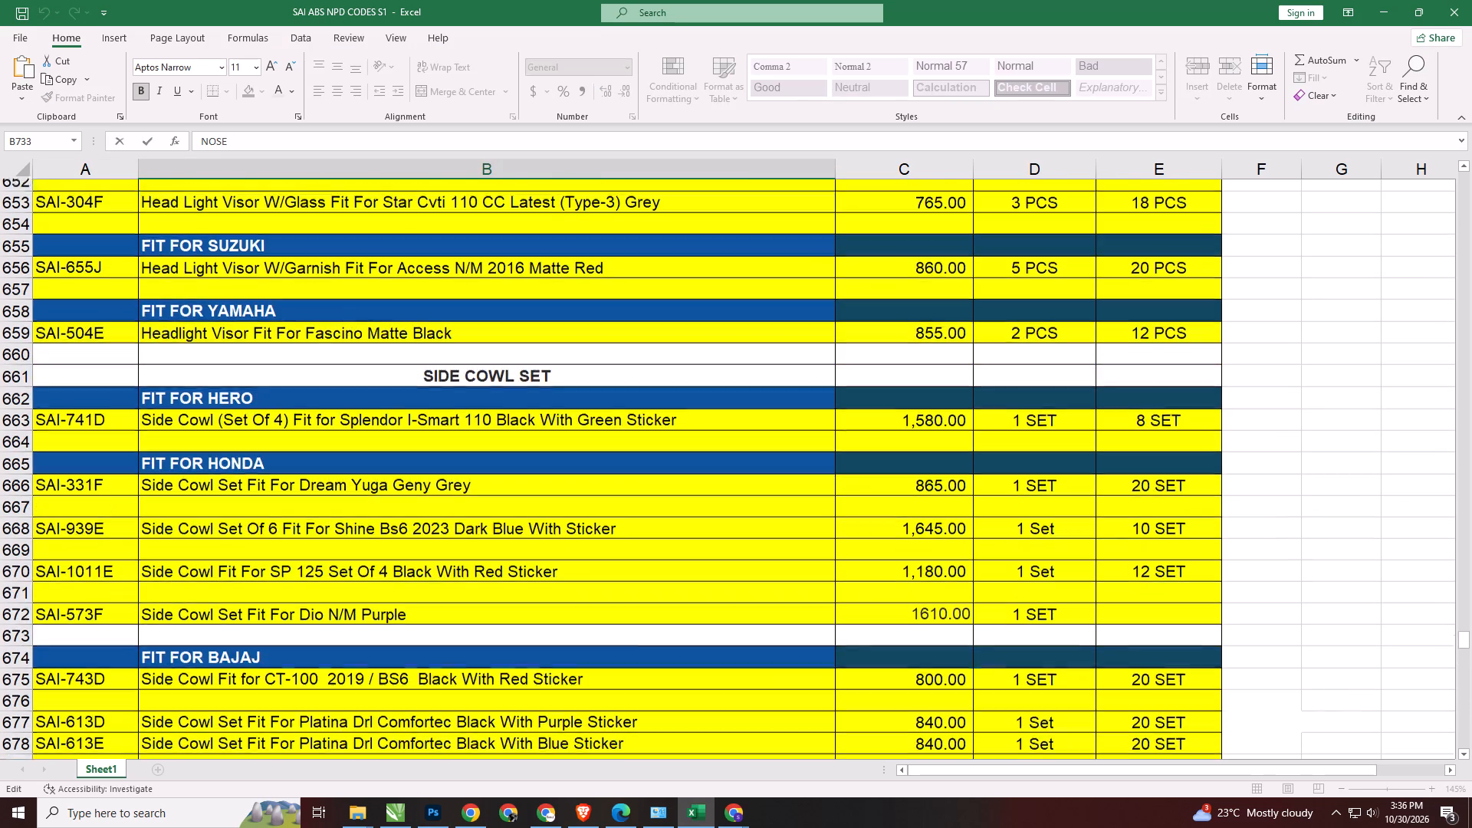
scroll(637, 539, "up", 19)
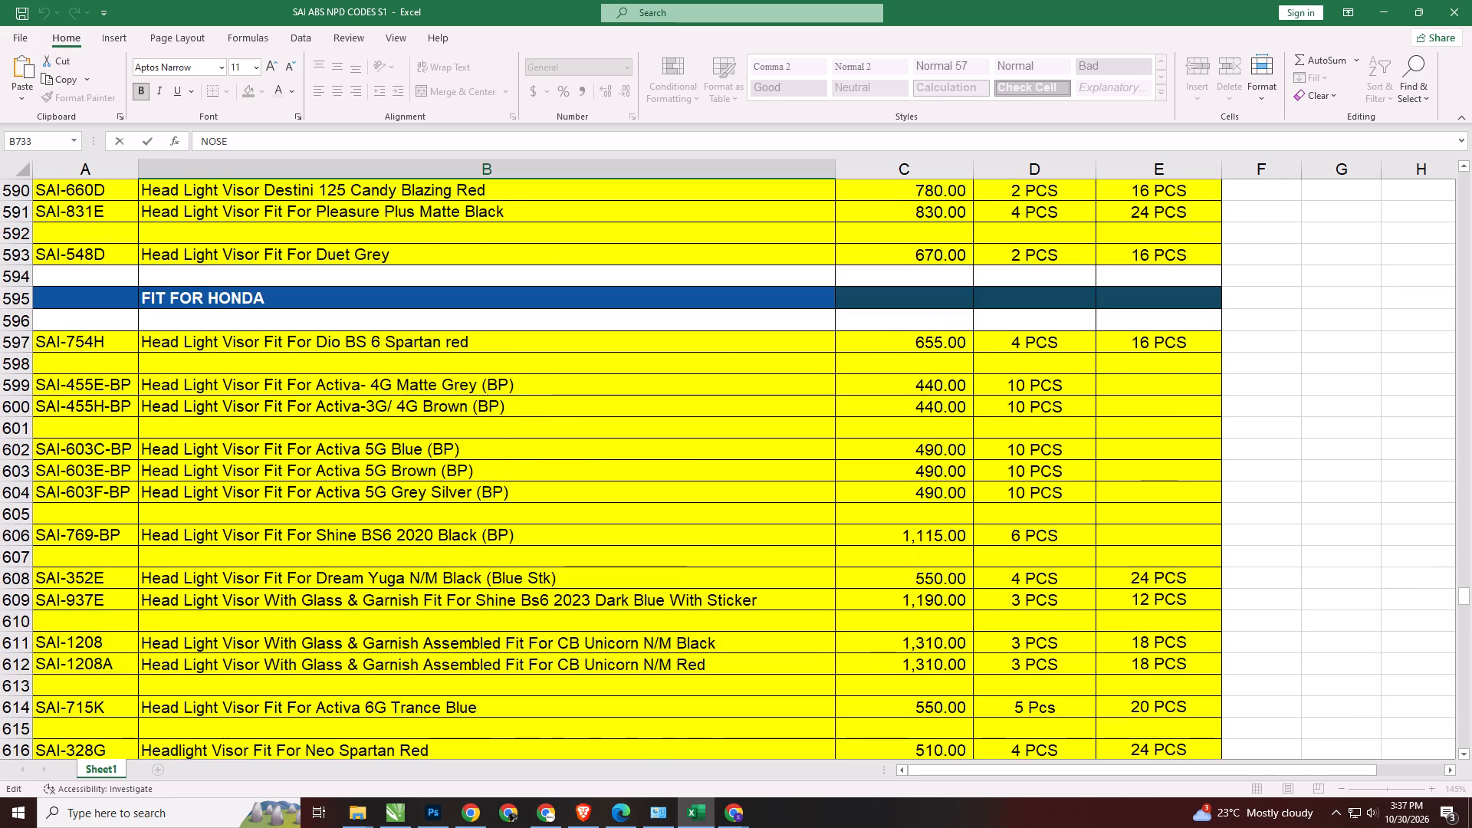
scroll(637, 539, "up", 20)
scroll(637, 539, "up", 4)
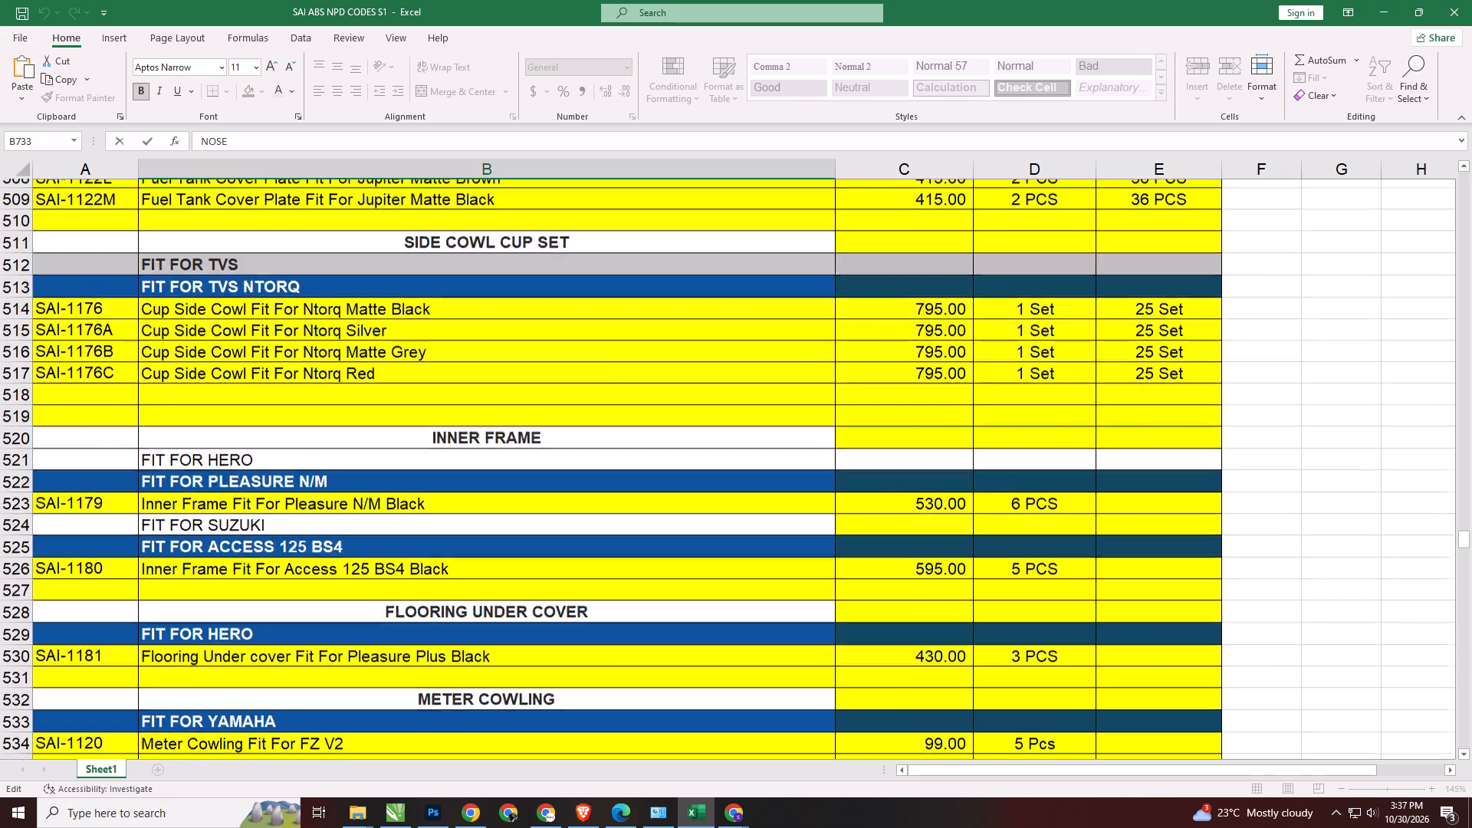
scroll(637, 539, "up", 20)
scroll(637, 539, "up", 5)
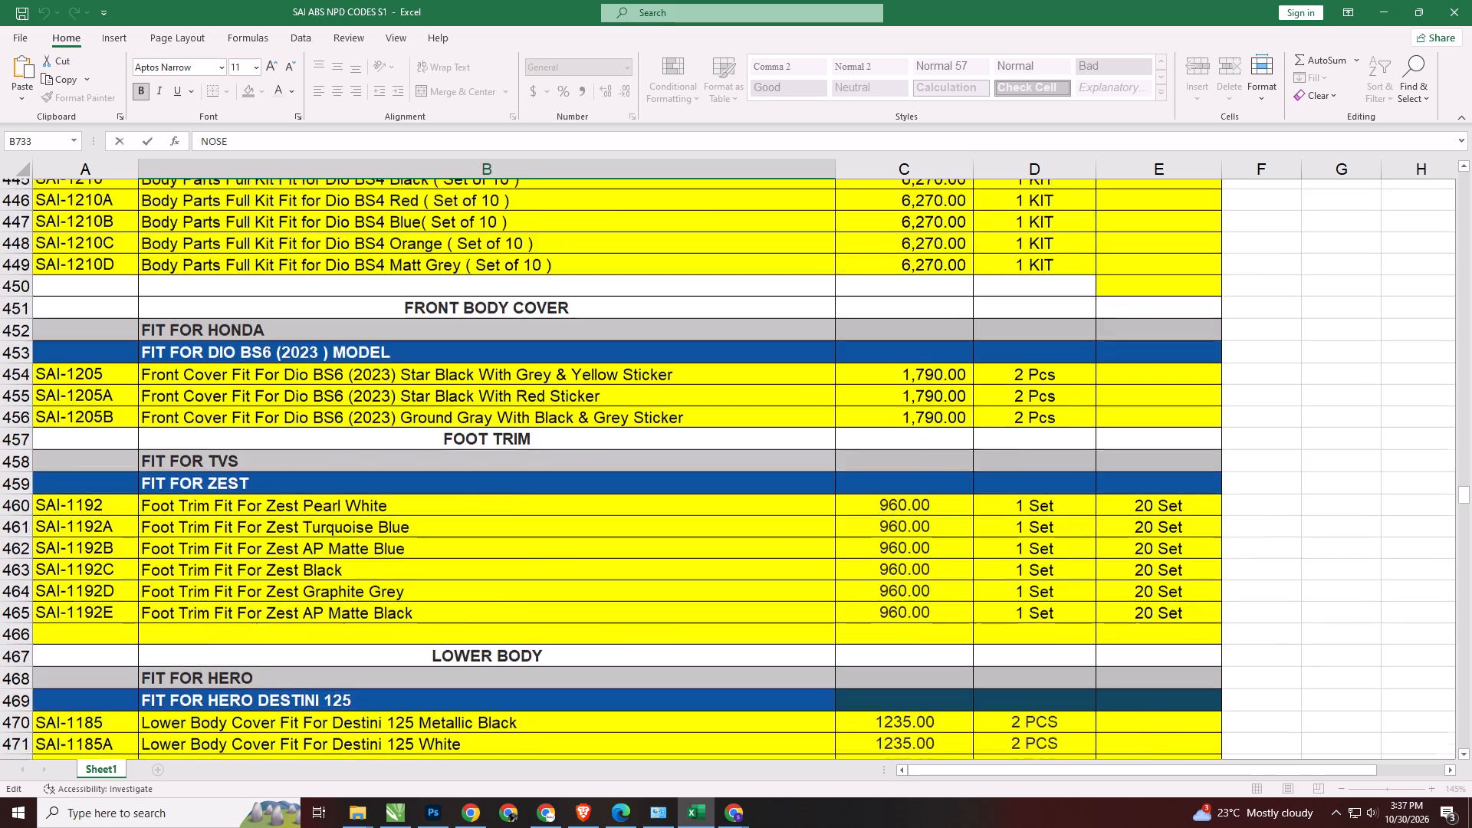
scroll(637, 539, "up", 20)
scroll(637, 539, "up", 5)
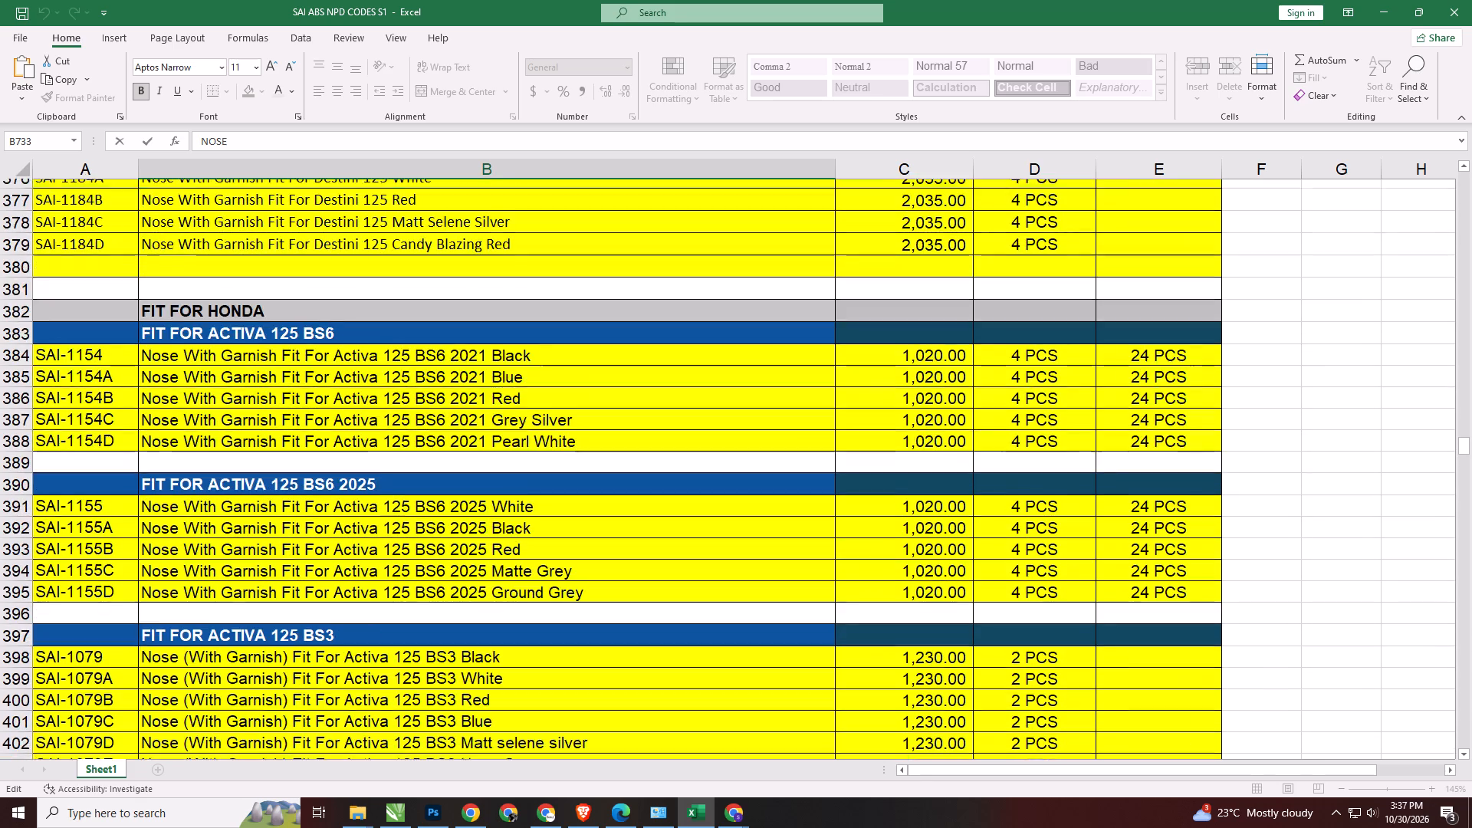
scroll(637, 539, "up", 5)
scroll(637, 539, "down", 20)
scroll(637, 539, "down", 2)
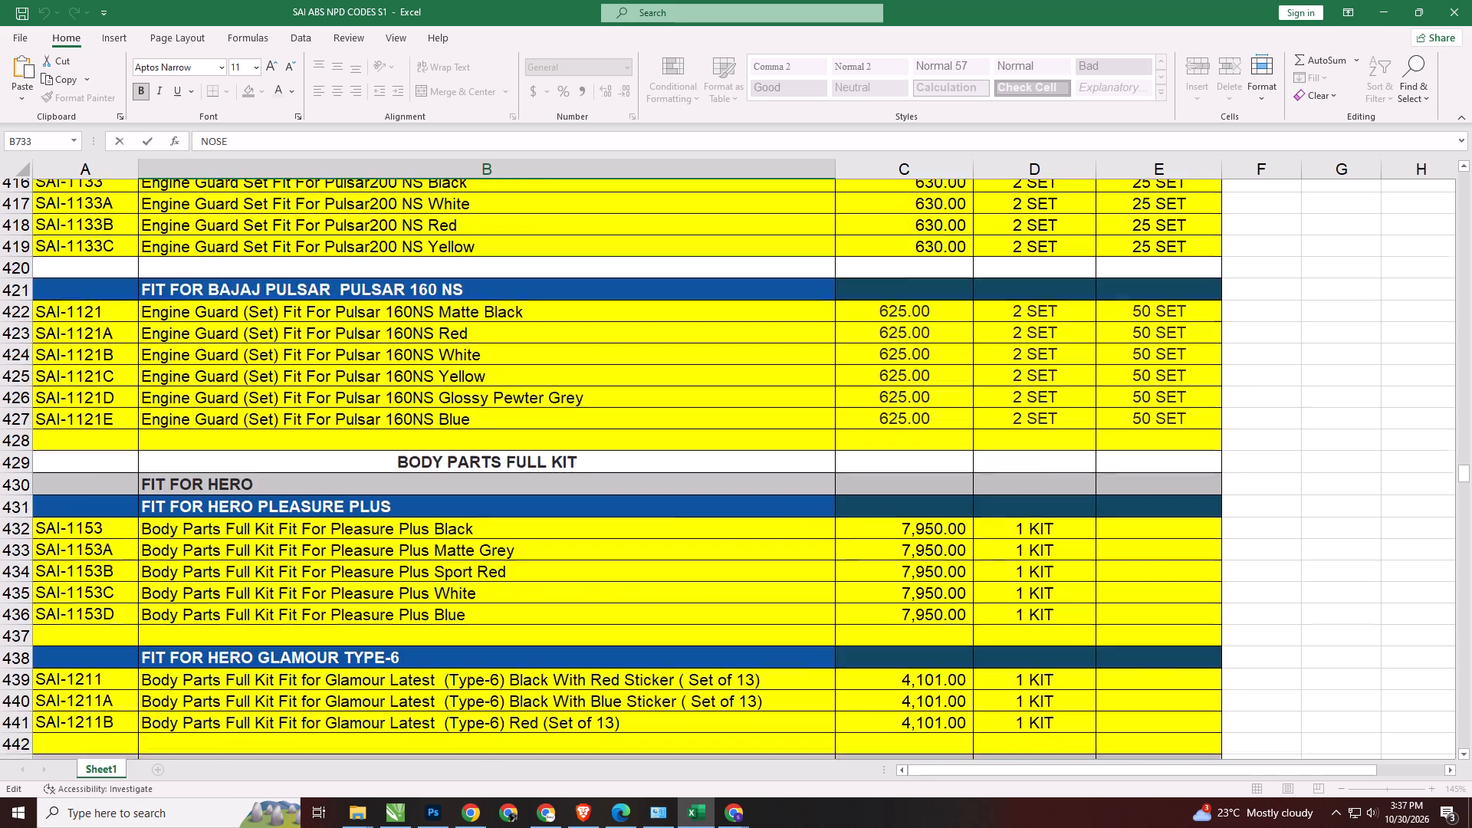
scroll(673, 526, "down", 20)
scroll(673, 526, "down", 18)
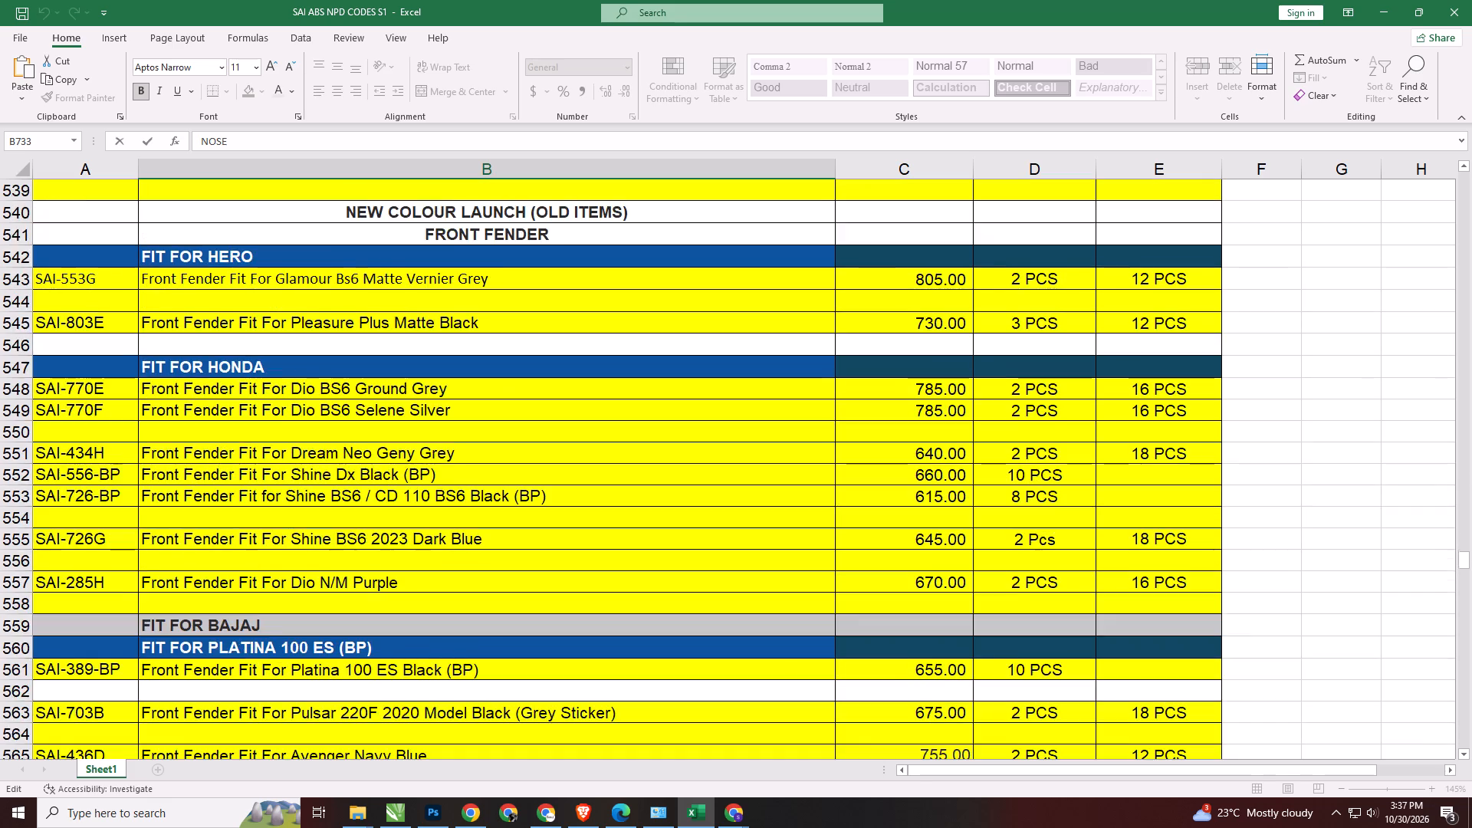
scroll(679, 530, "down", 17)
scroll(679, 530, "down", 11)
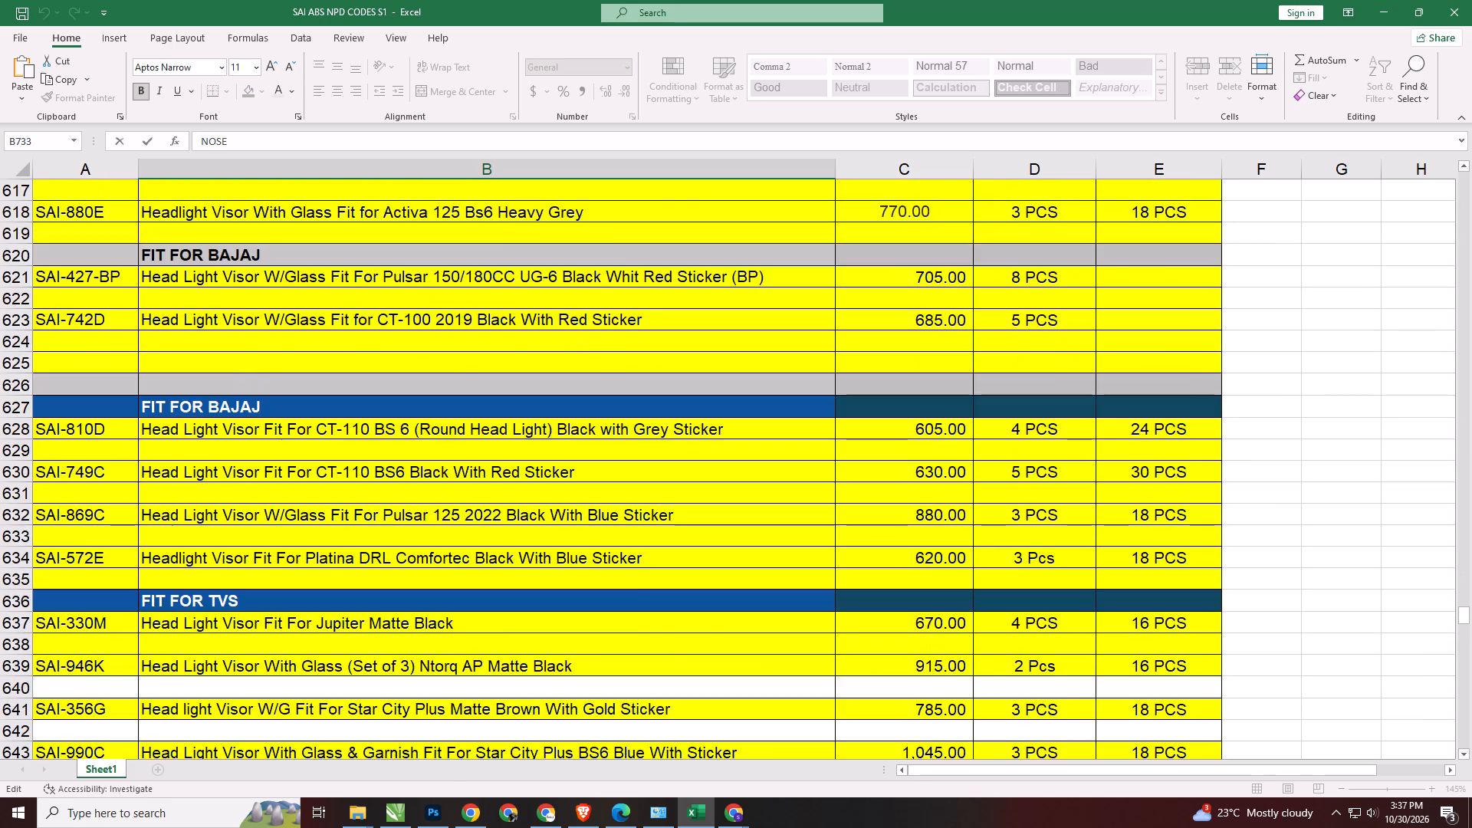
scroll(679, 530, "down", 16)
scroll(679, 530, "down", 5)
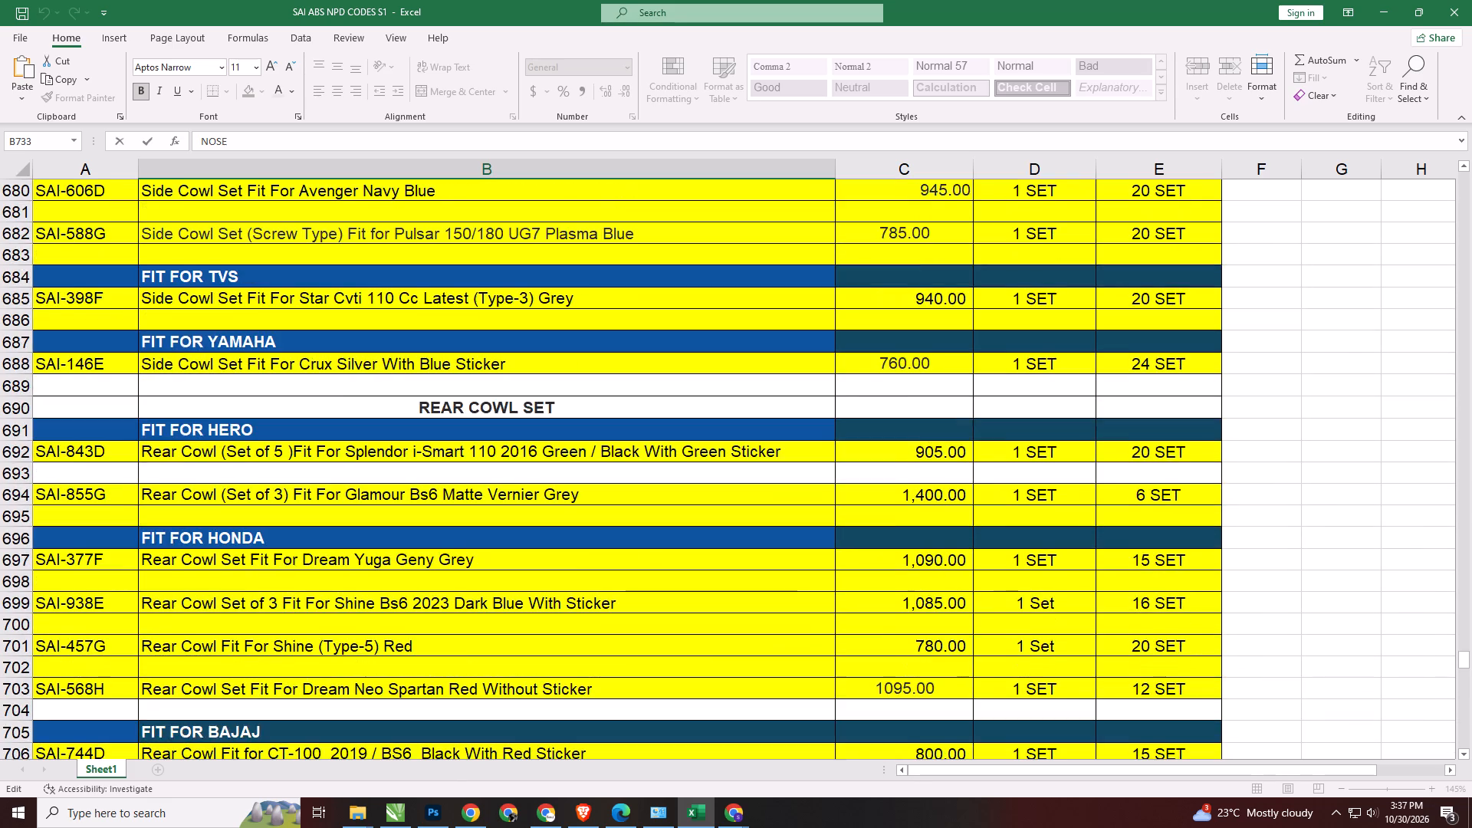
scroll(679, 530, "down", 17)
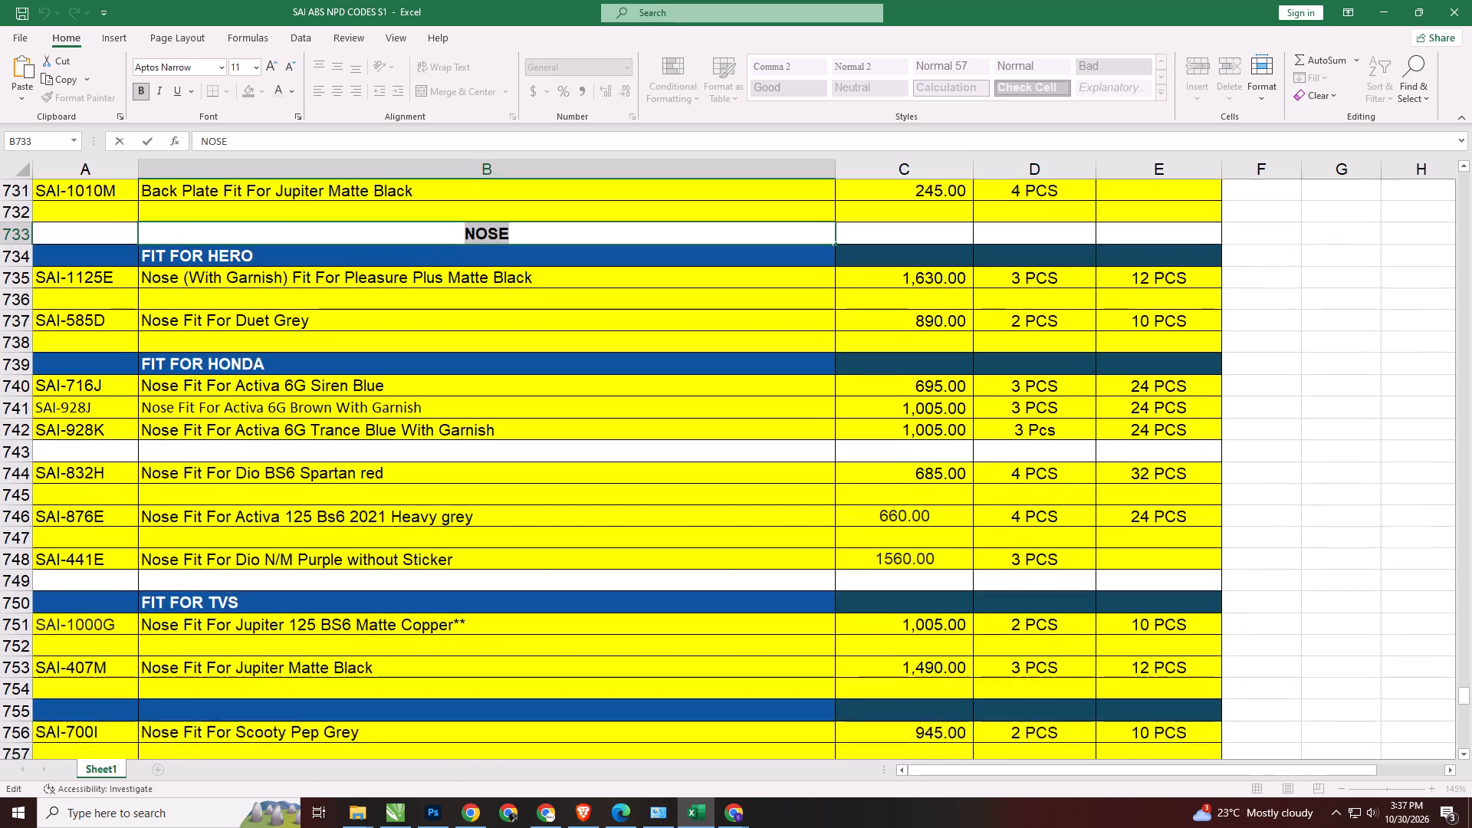
Examine the earlier NOSE section near row 371 against the Rear Cowl Back Plate and NOSE sections around row 733.
scroll(679, 530, "up", 1)
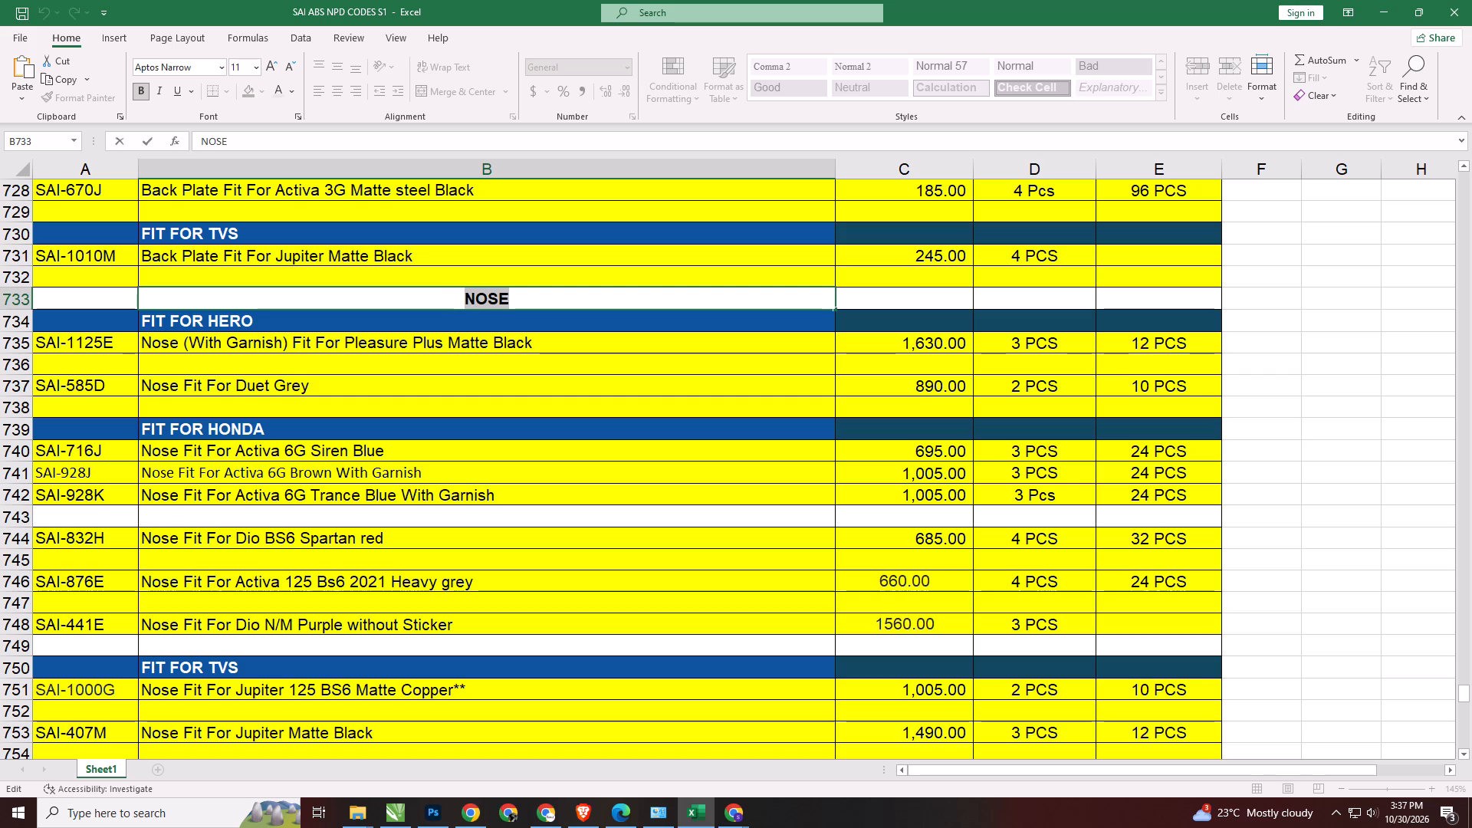
scroll(521, 369, "up", 1)
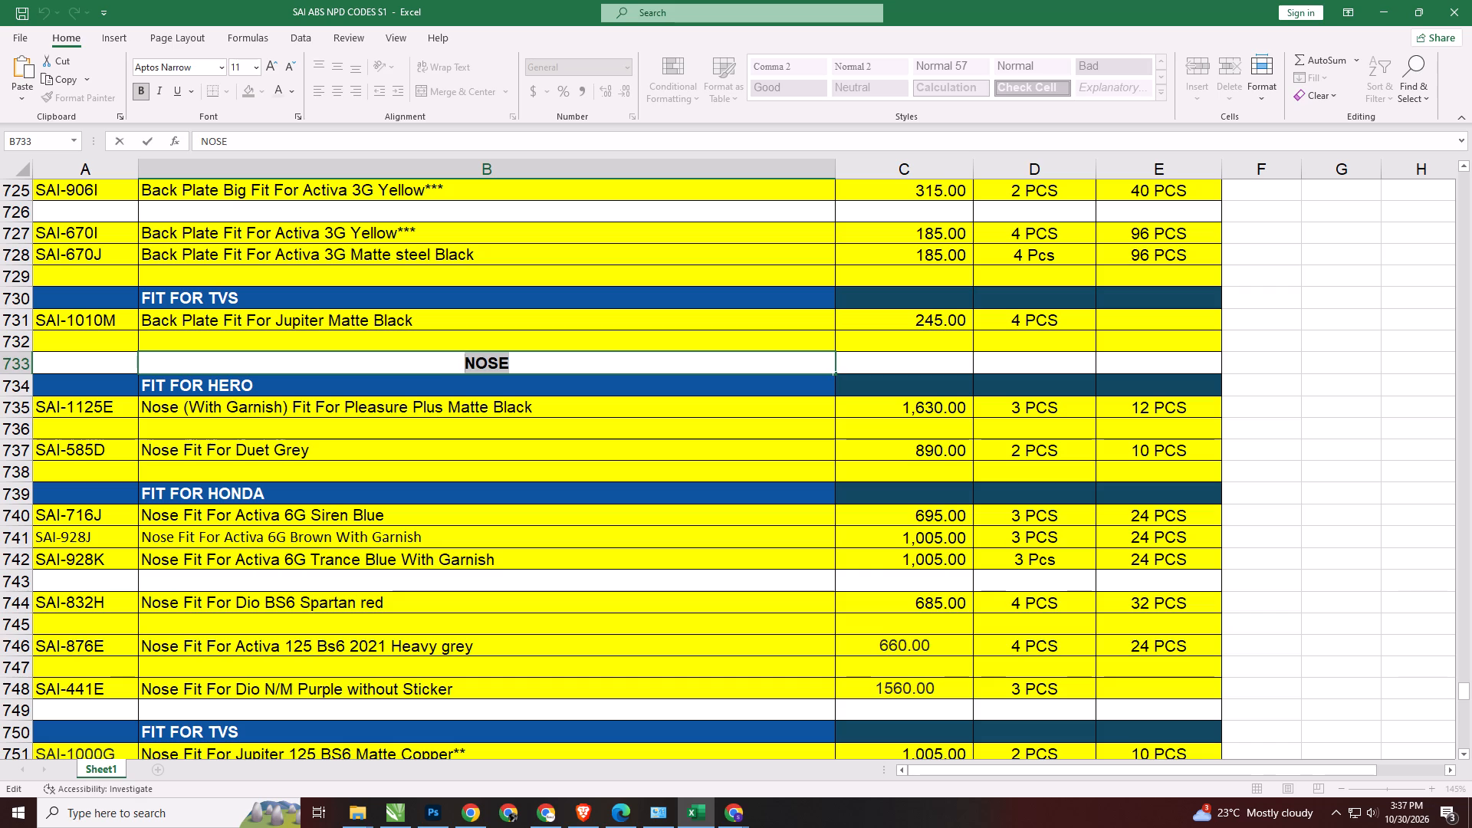
scroll(531, 465, "up", 3)
scroll(531, 465, "down", 1)
scroll(531, 465, "up", 7)
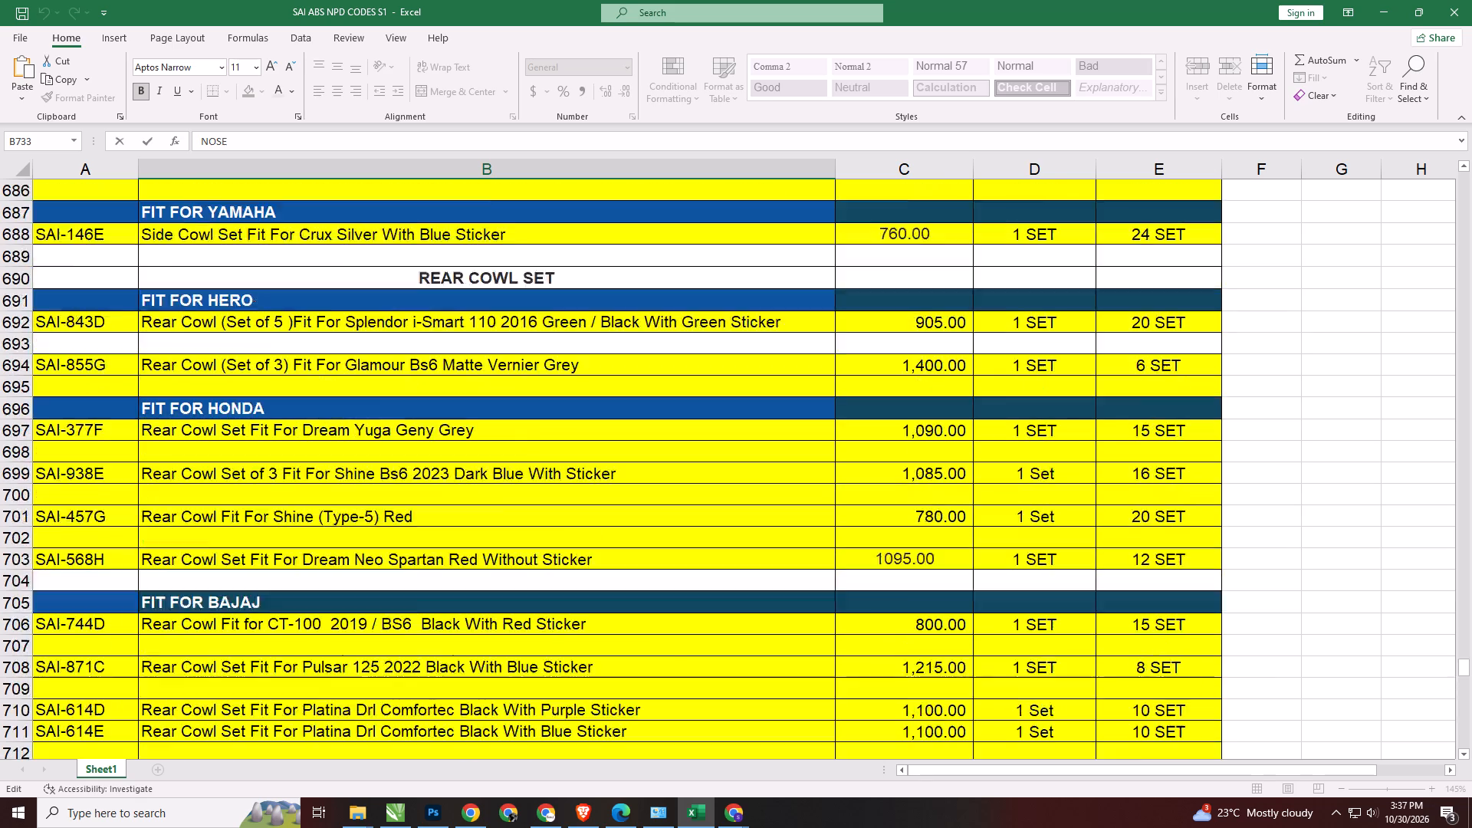
scroll(531, 460, "up", 20)
scroll(531, 460, "up", 5)
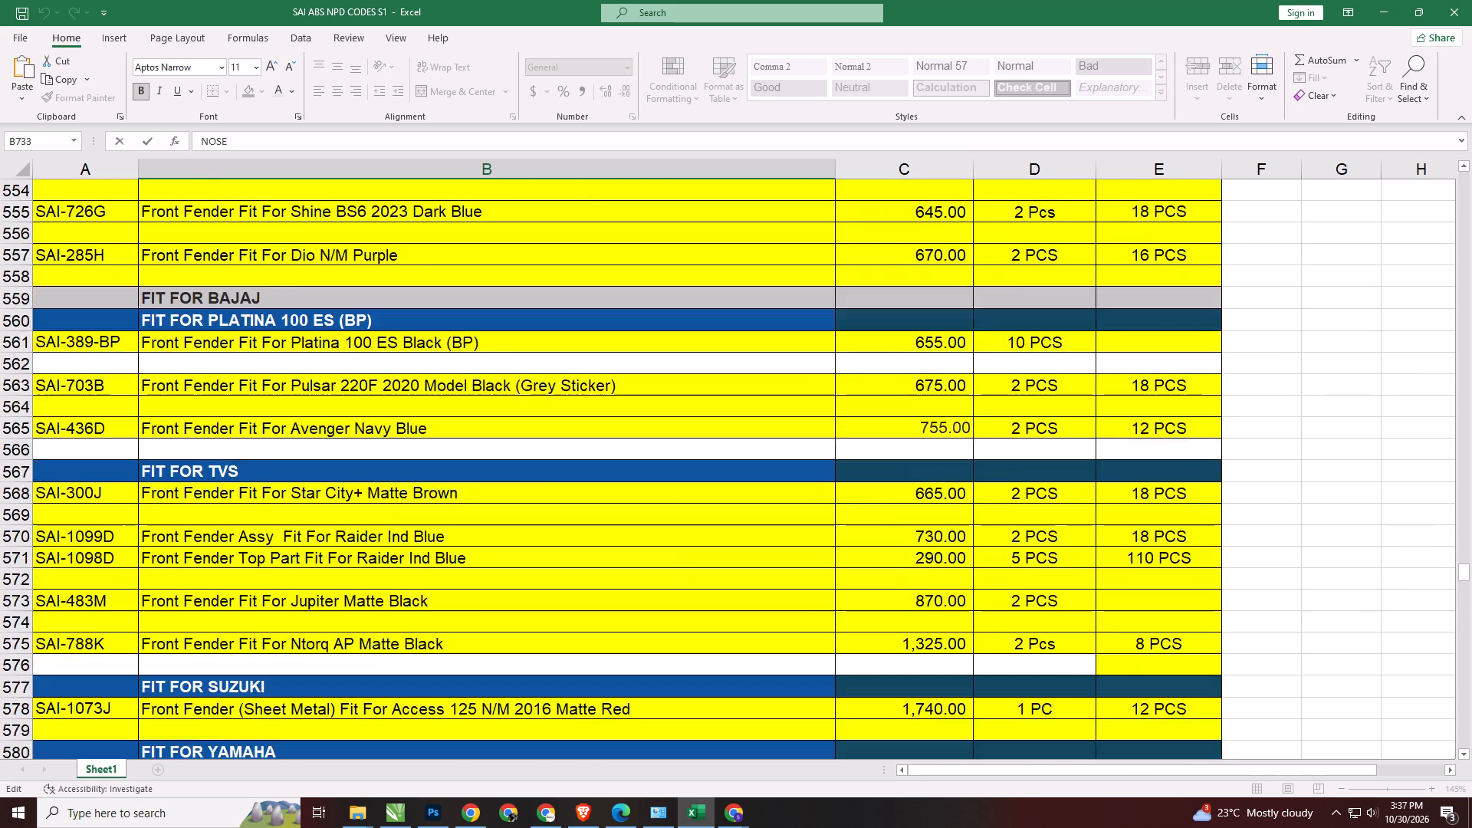
scroll(531, 459, "up", 20)
scroll(531, 459, "up", 5)
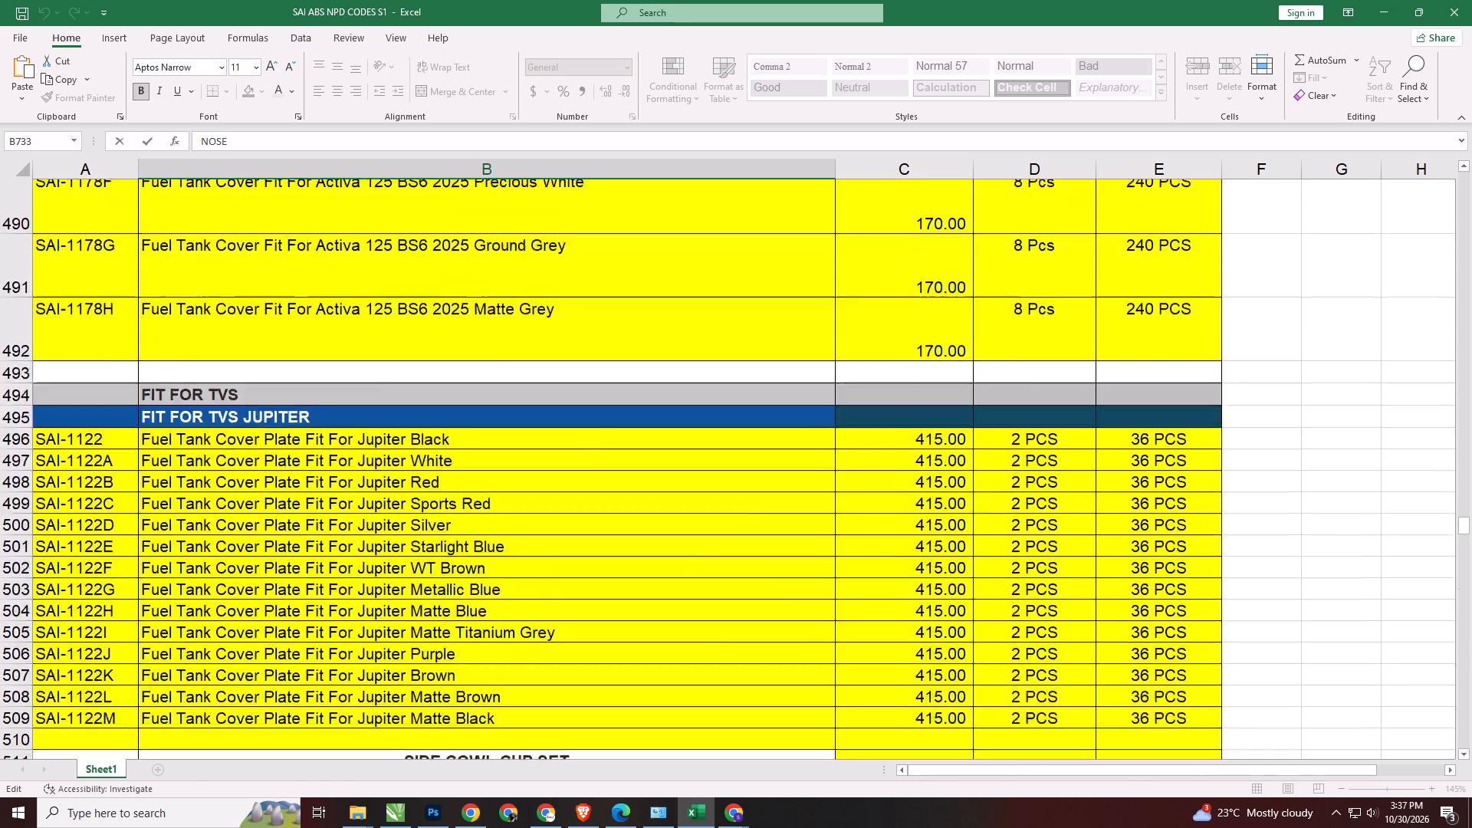
scroll(531, 459, "up", 20)
scroll(531, 459, "up", 5)
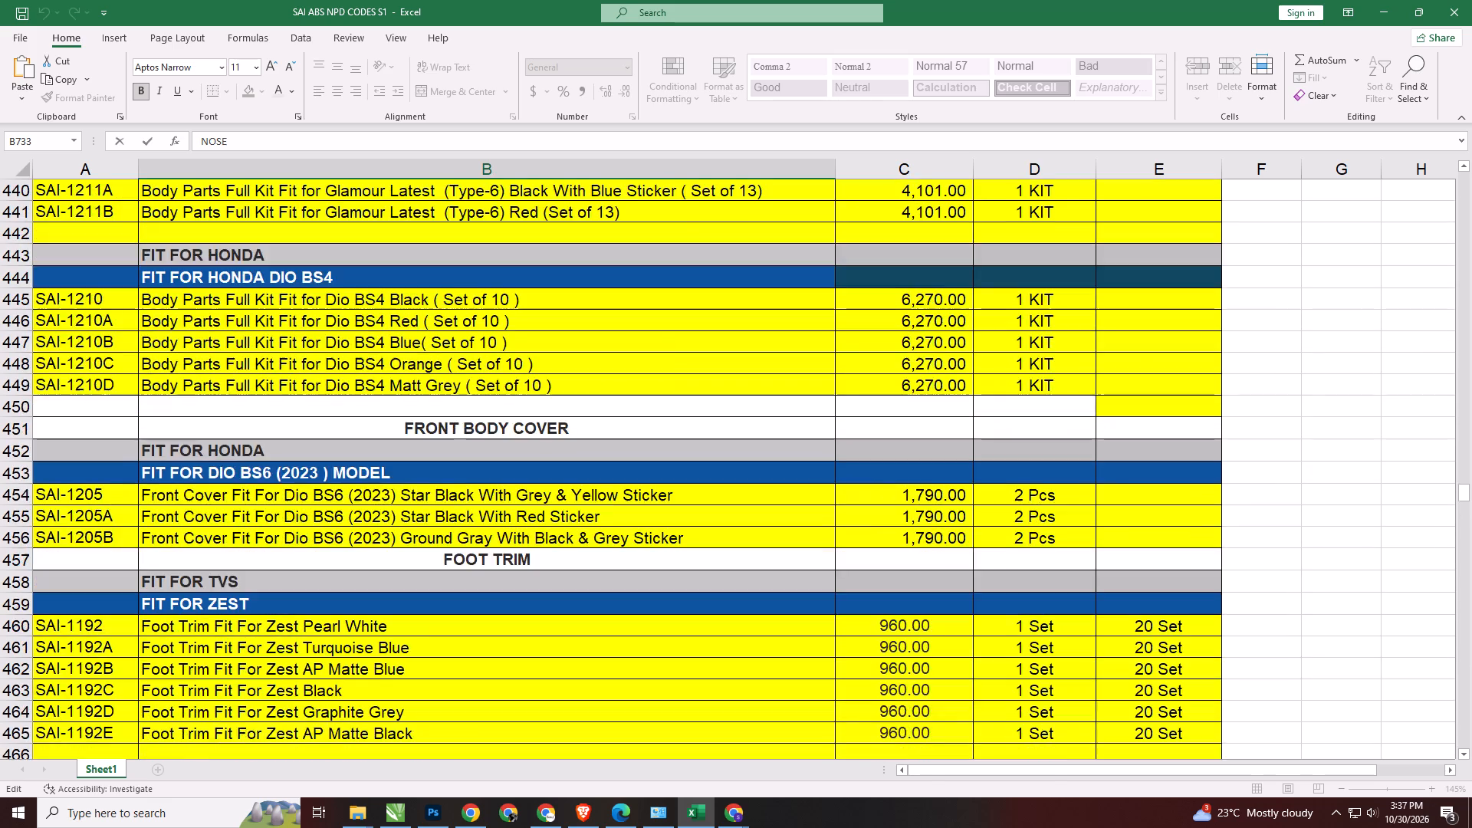
scroll(531, 459, "up", 20)
scroll(531, 459, "up", 4)
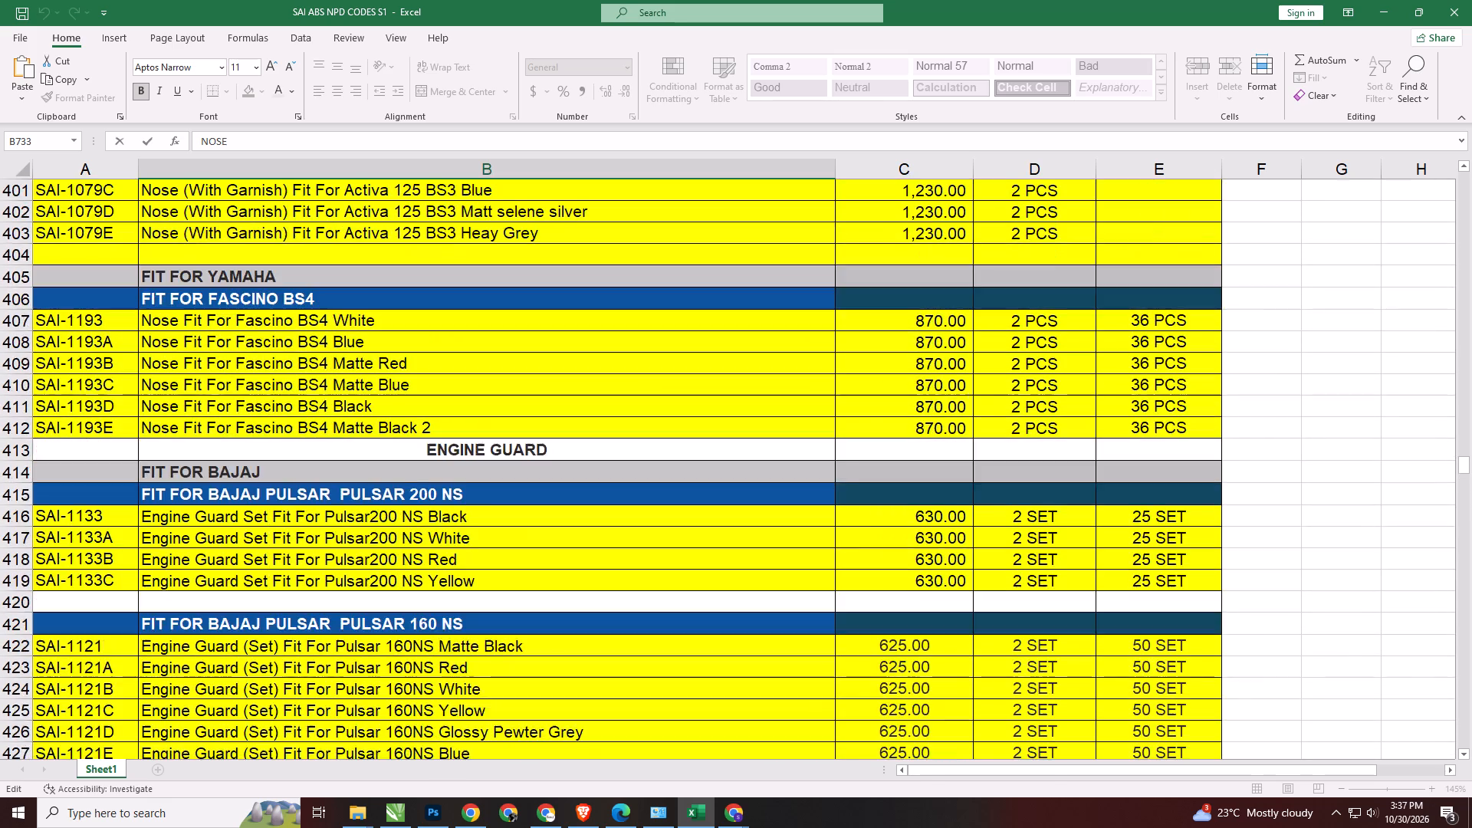
scroll(531, 459, "up", 14)
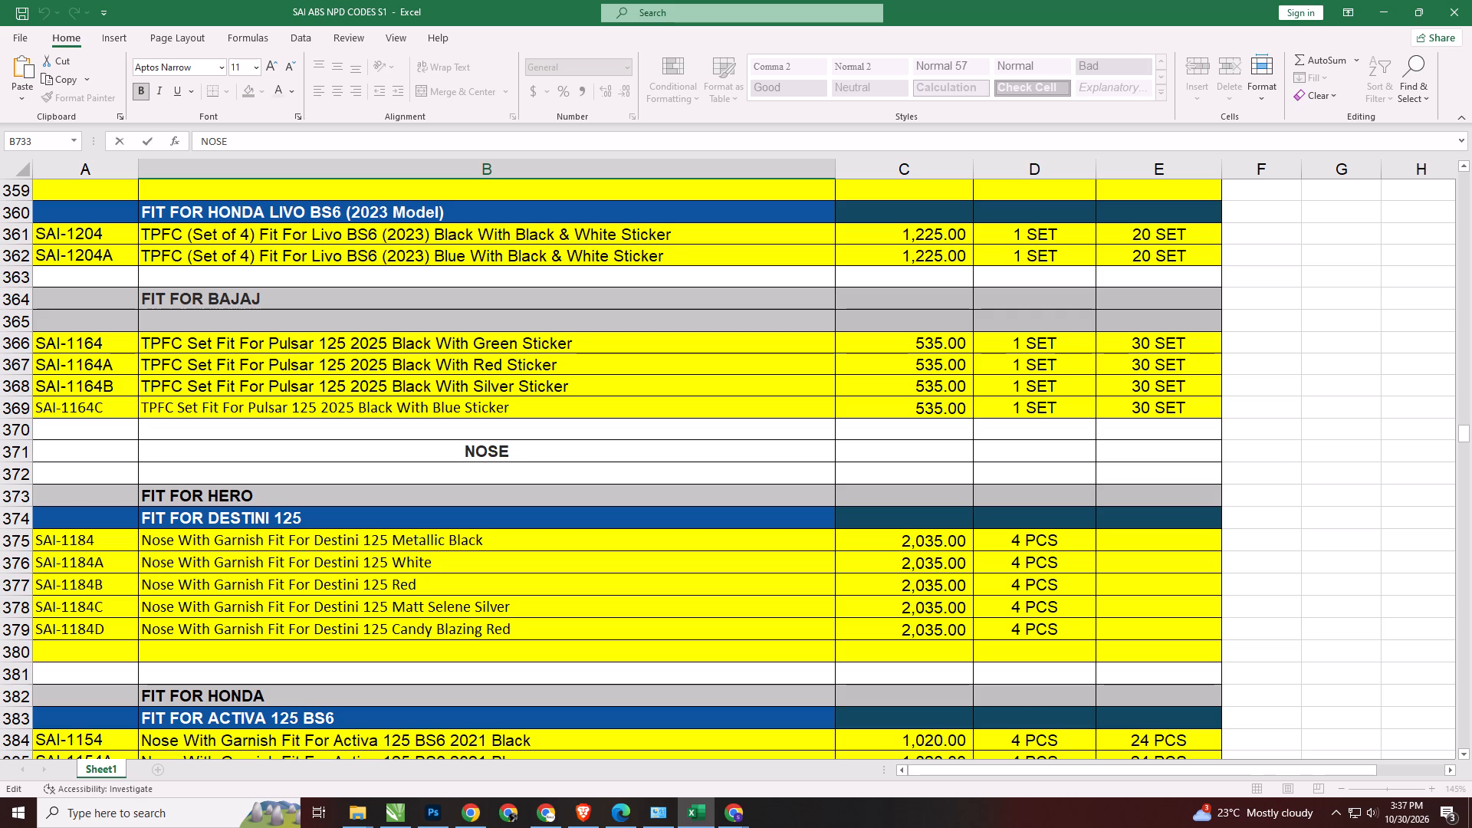
scroll(531, 468, "down", 4)
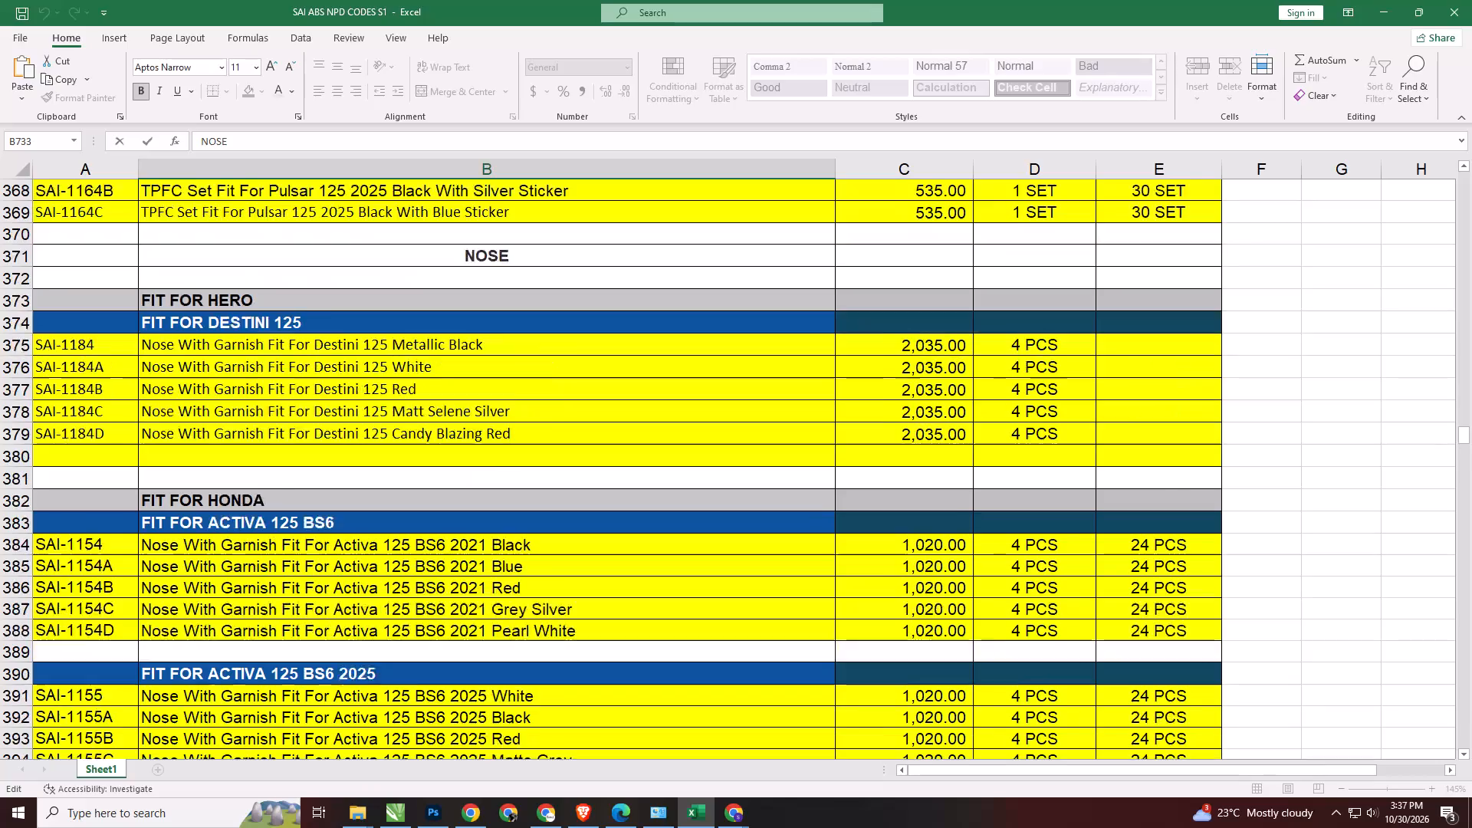
scroll(531, 468, "down", 20)
scroll(531, 468, "down", 20)
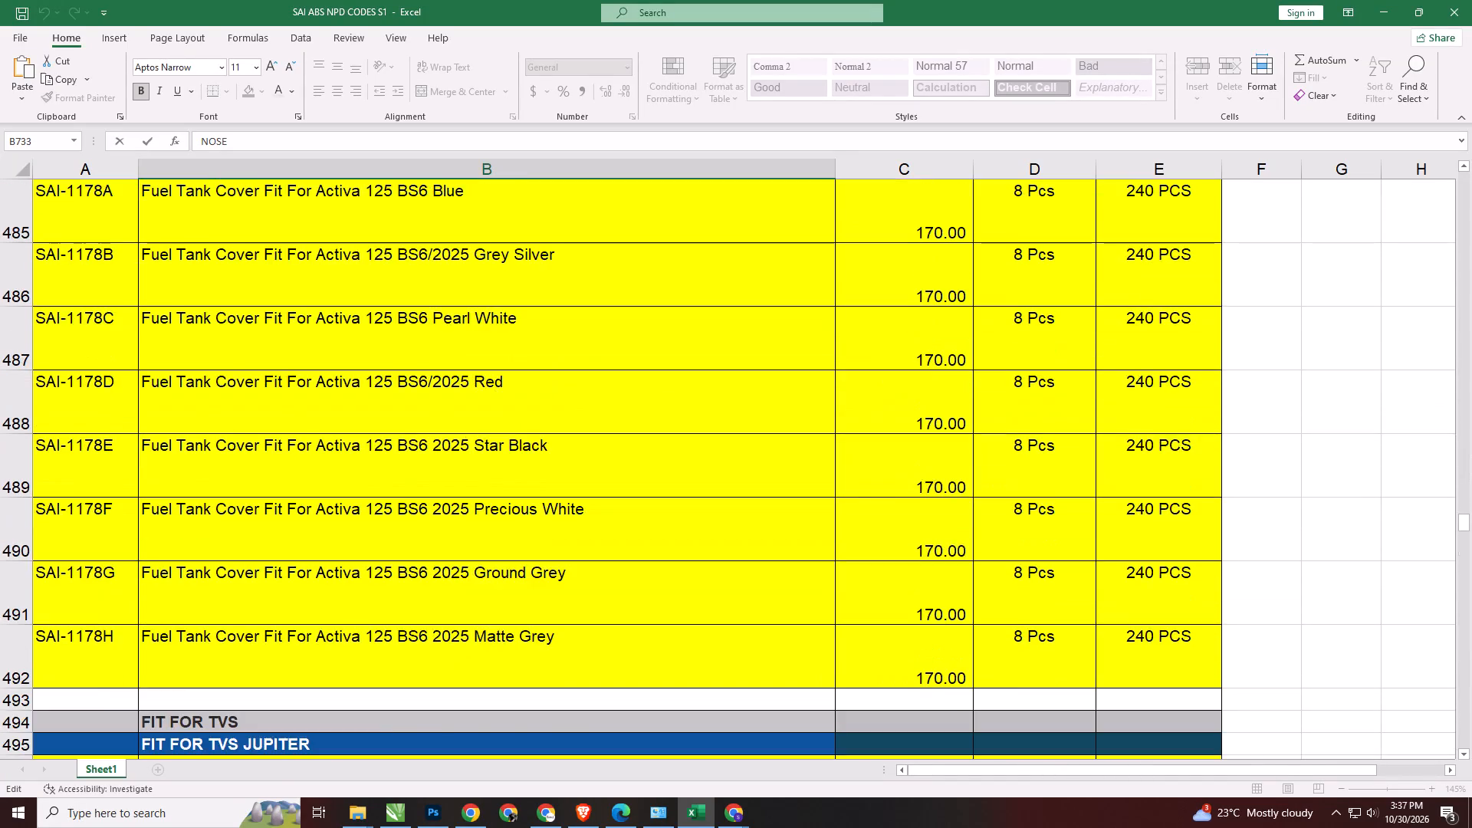
scroll(535, 479, "down", 20)
scroll(535, 479, "down", 15)
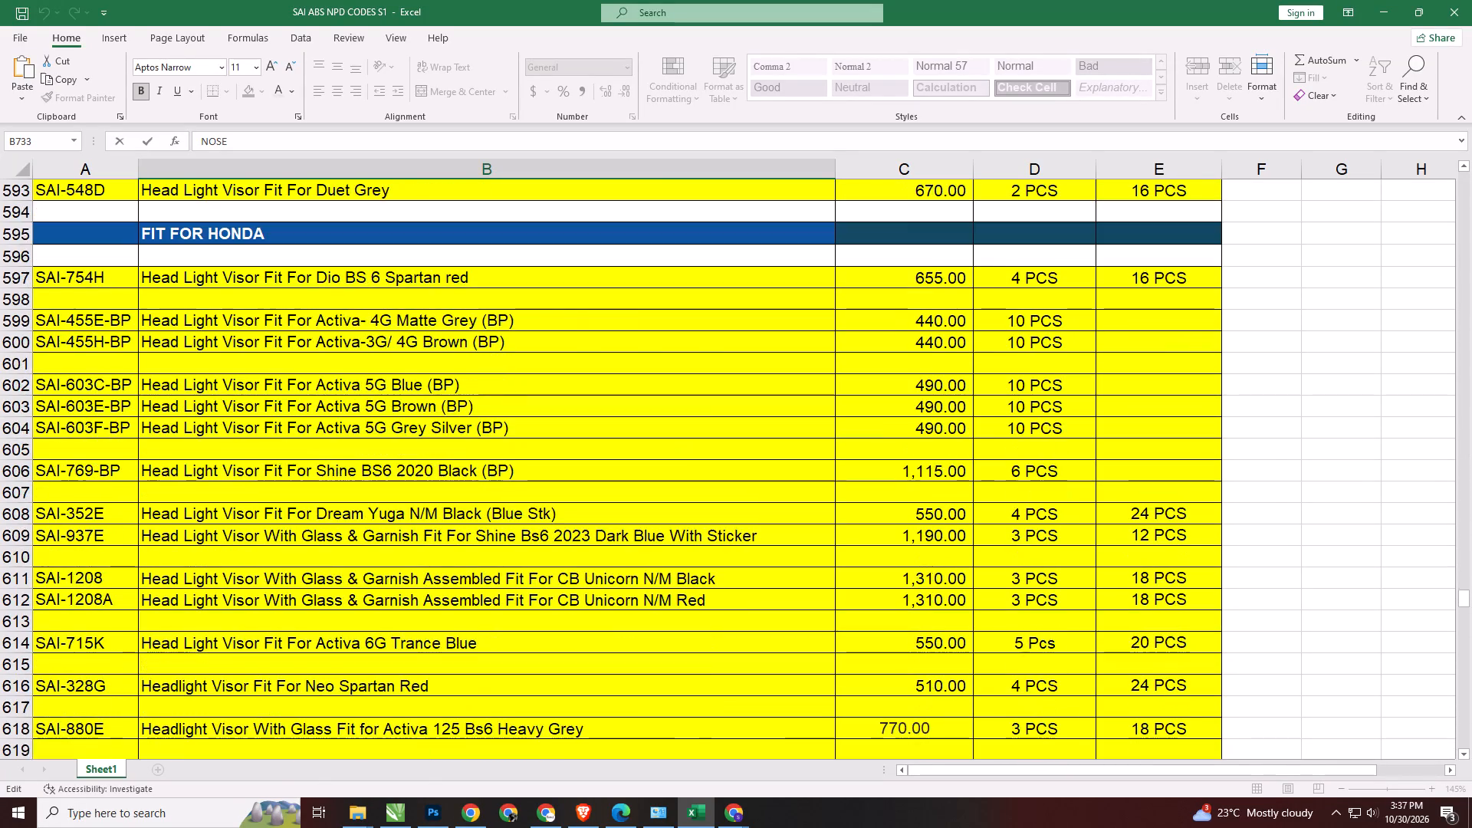
scroll(535, 480, "down", 15)
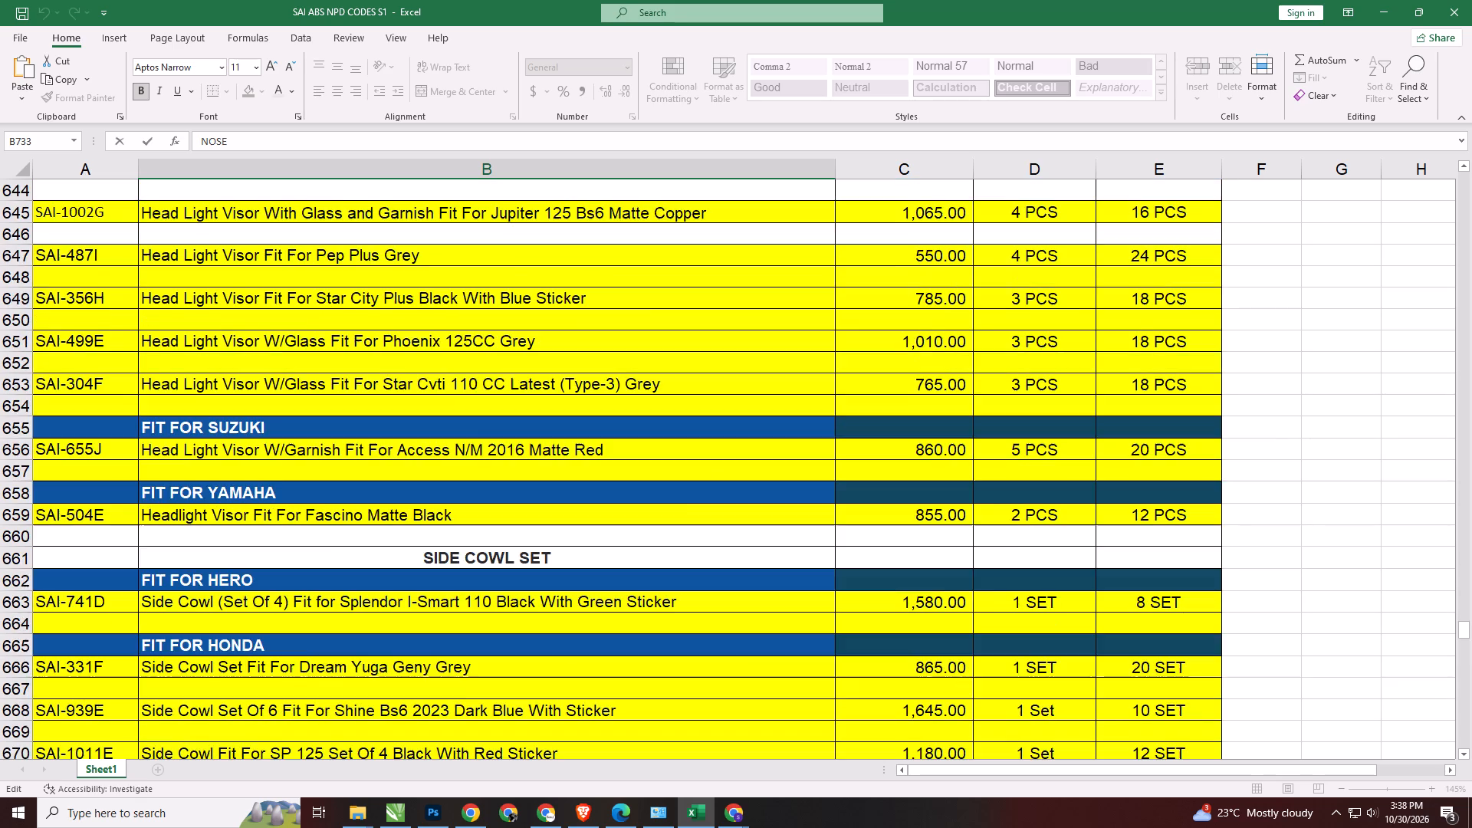
scroll(535, 480, "down", 6)
scroll(535, 480, "down", 19)
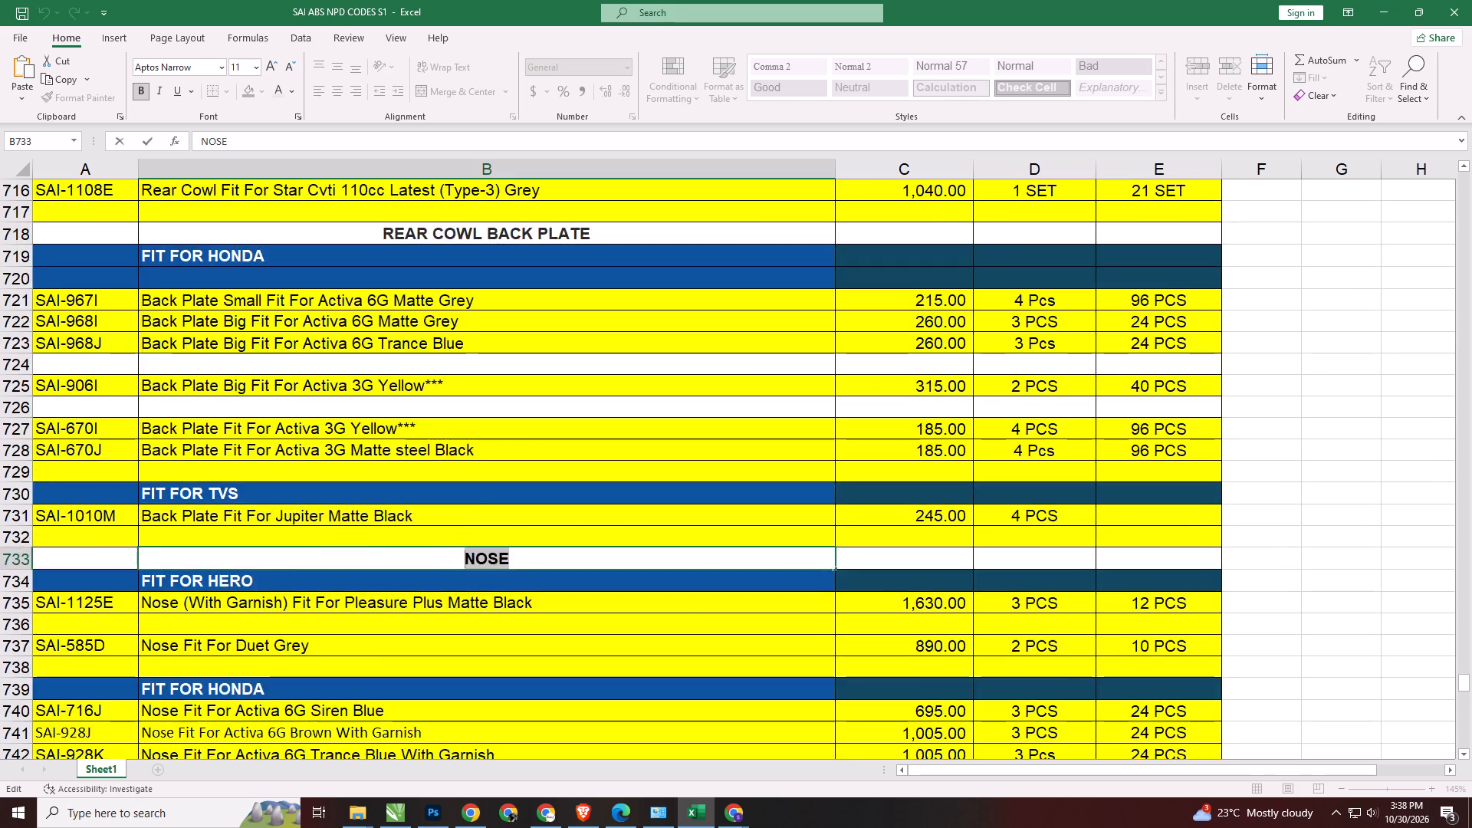
scroll(535, 480, "down", 3)
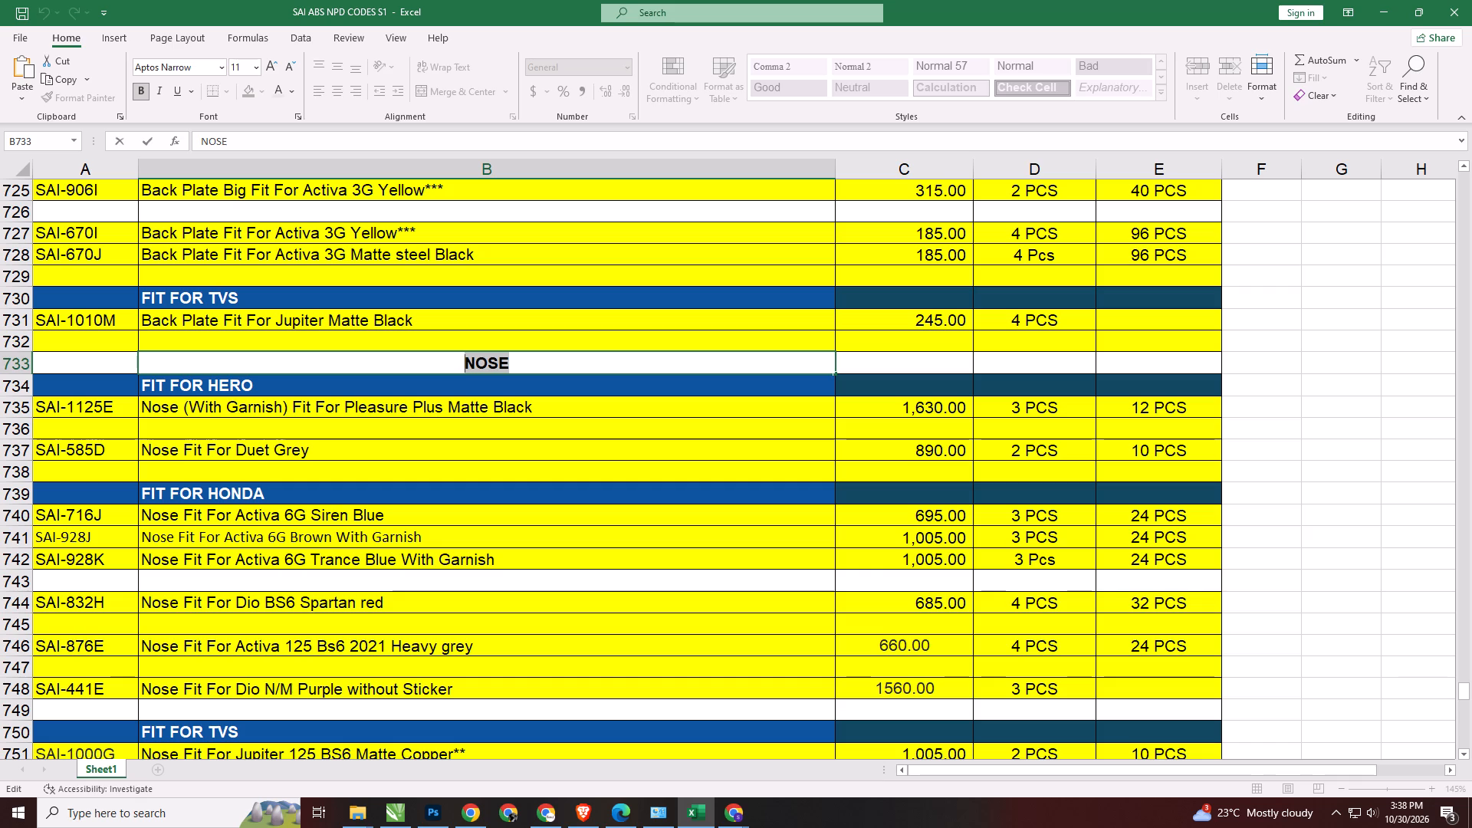
Search the sheet for NOSE and go through the successive matches below the row 733 heading, ending at row 742.
key("ctrl+f")
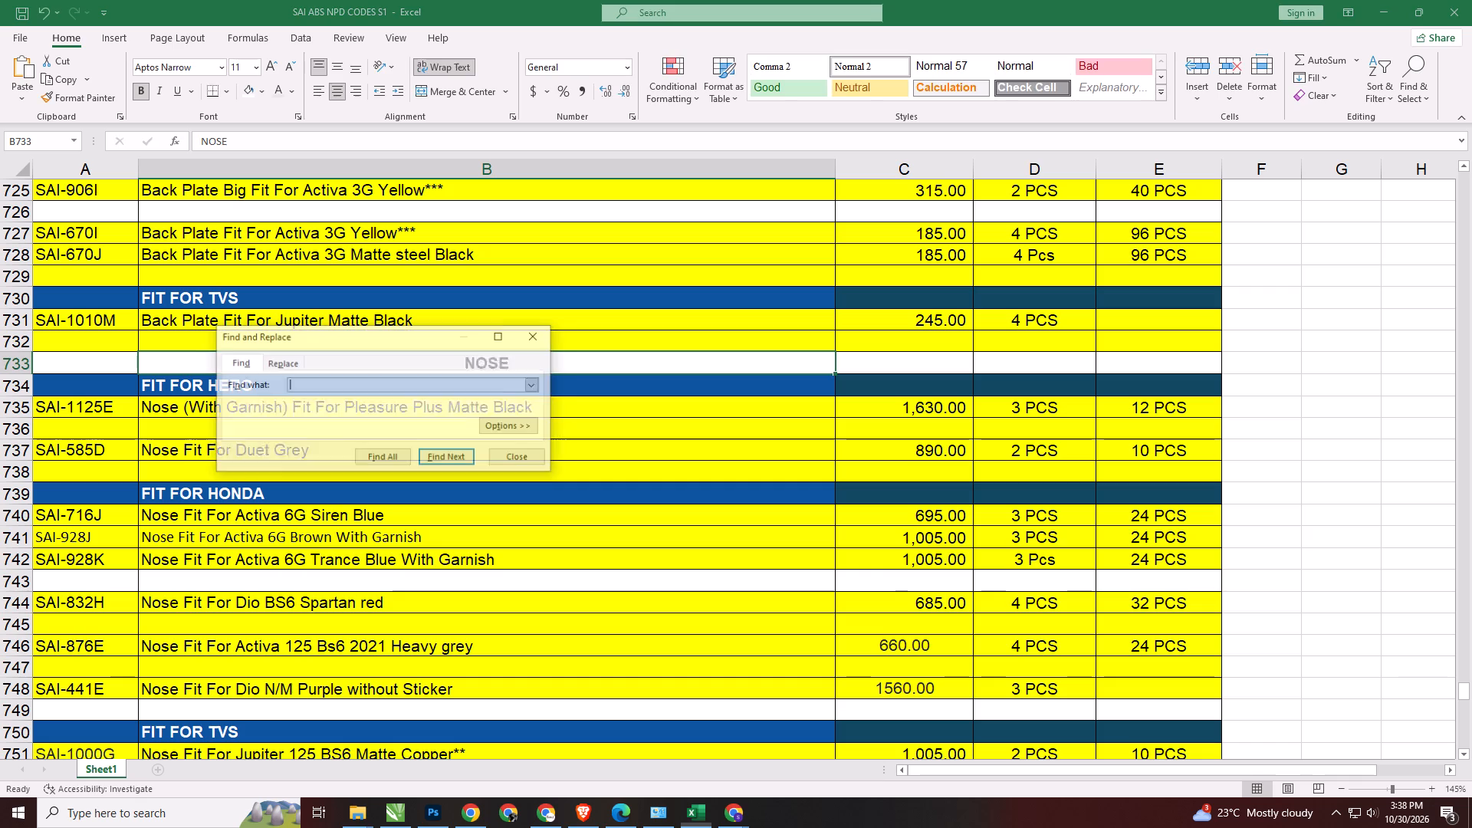
type("NOSE")
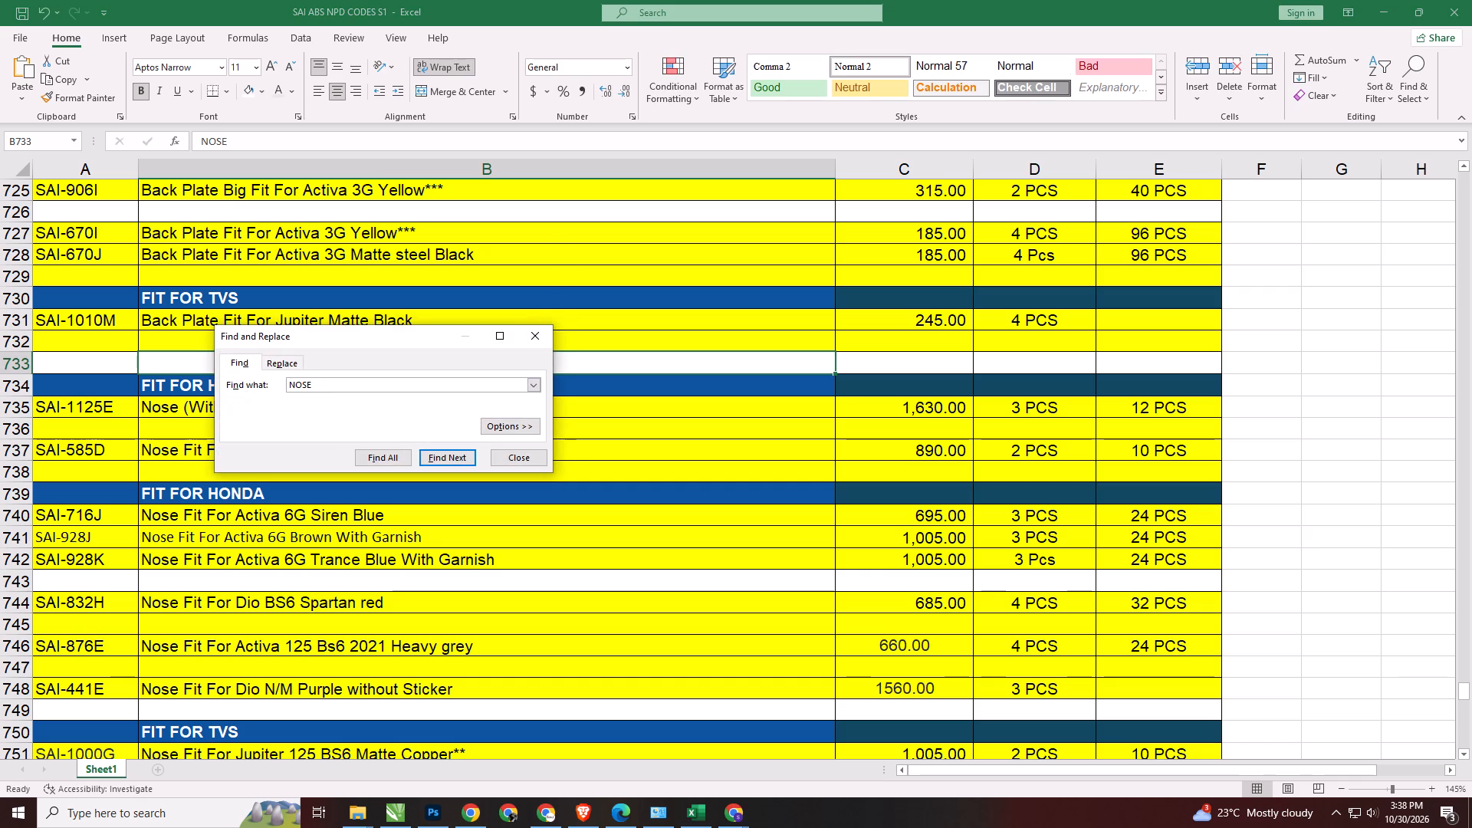
key("Return")
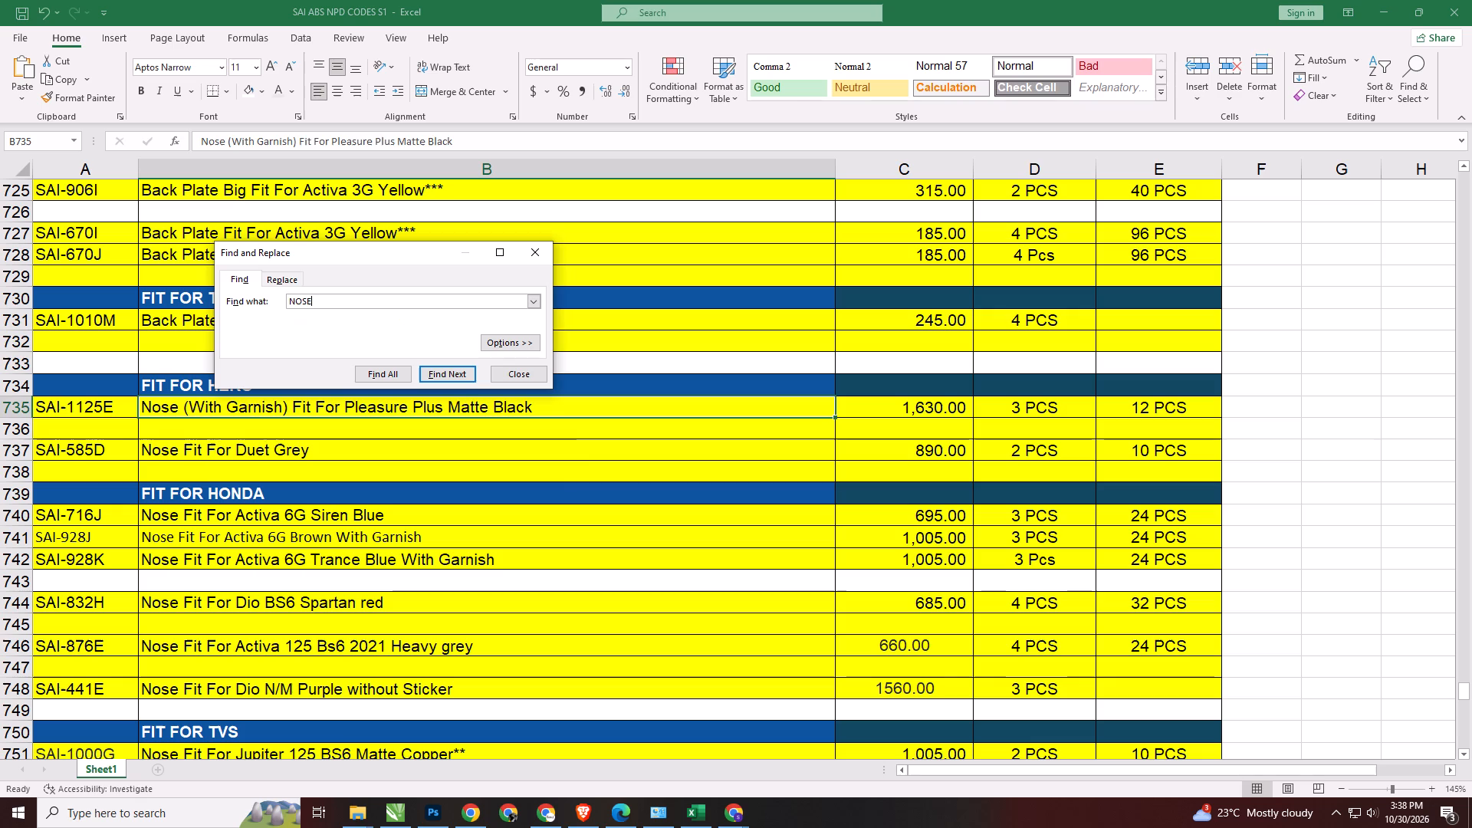
left_click(465, 375)
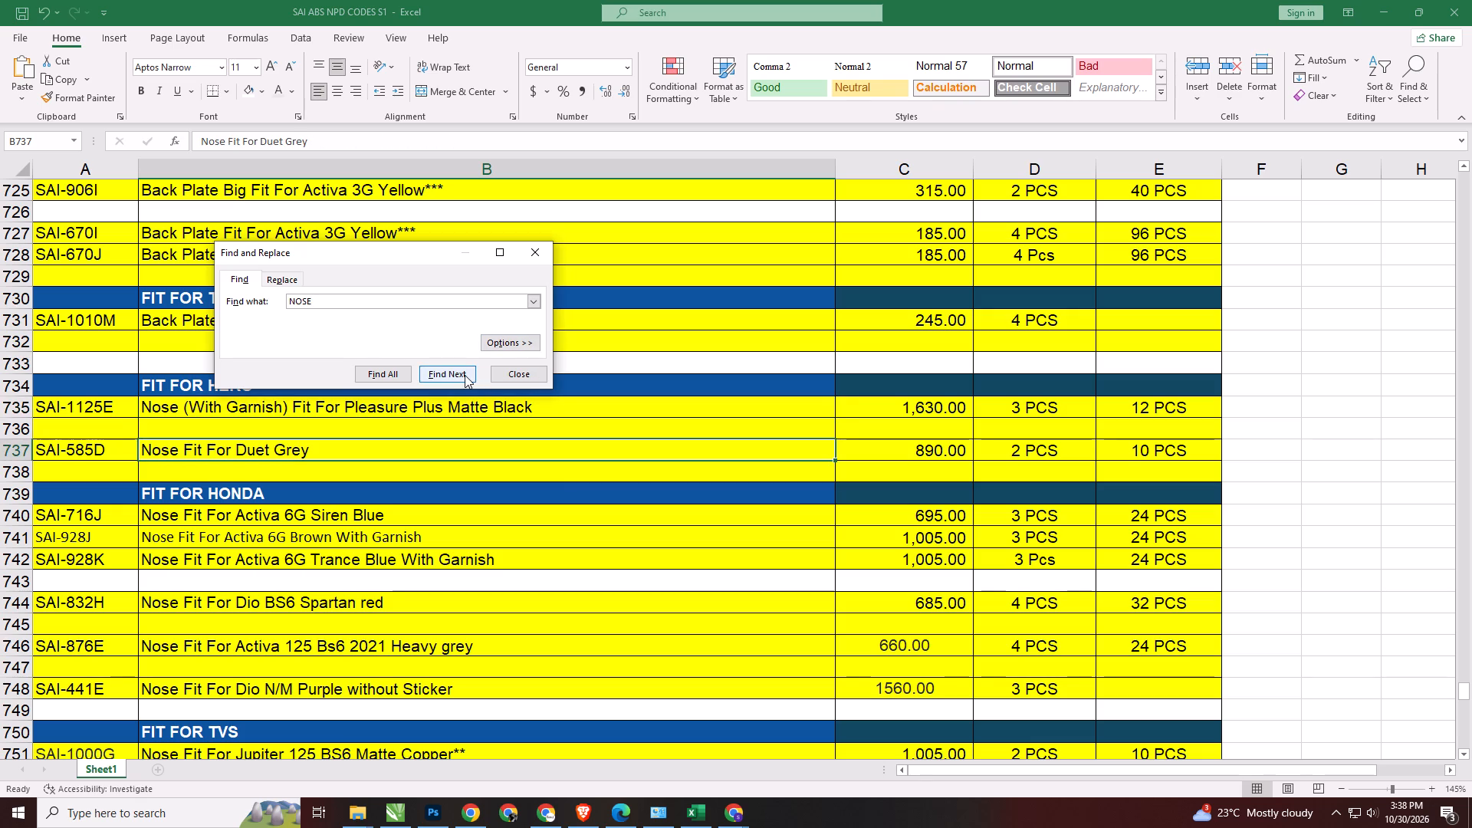
left_click(465, 375)
left_click(465, 375)
left_click(465, 375)
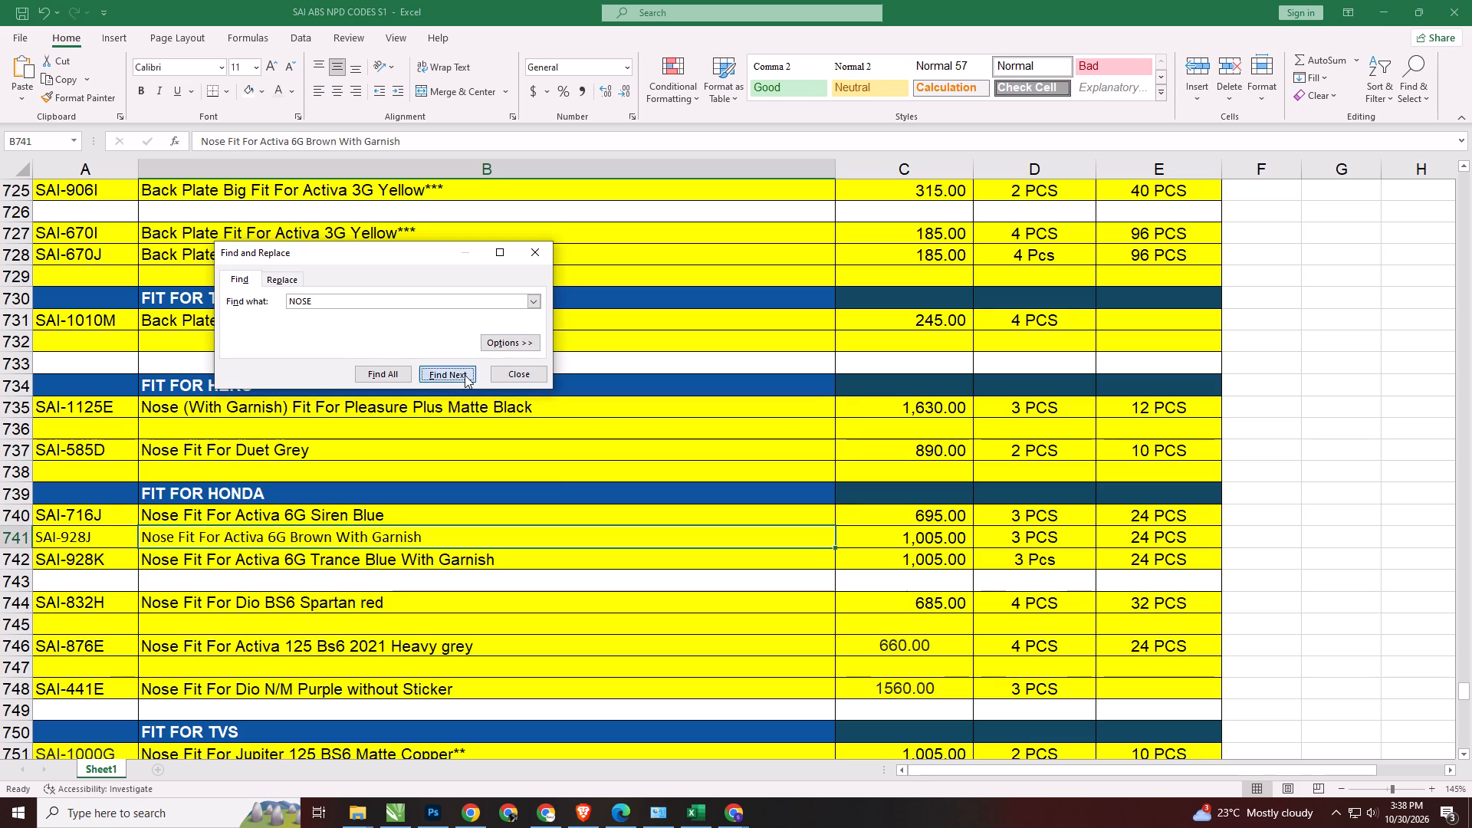
left_click(541, 257)
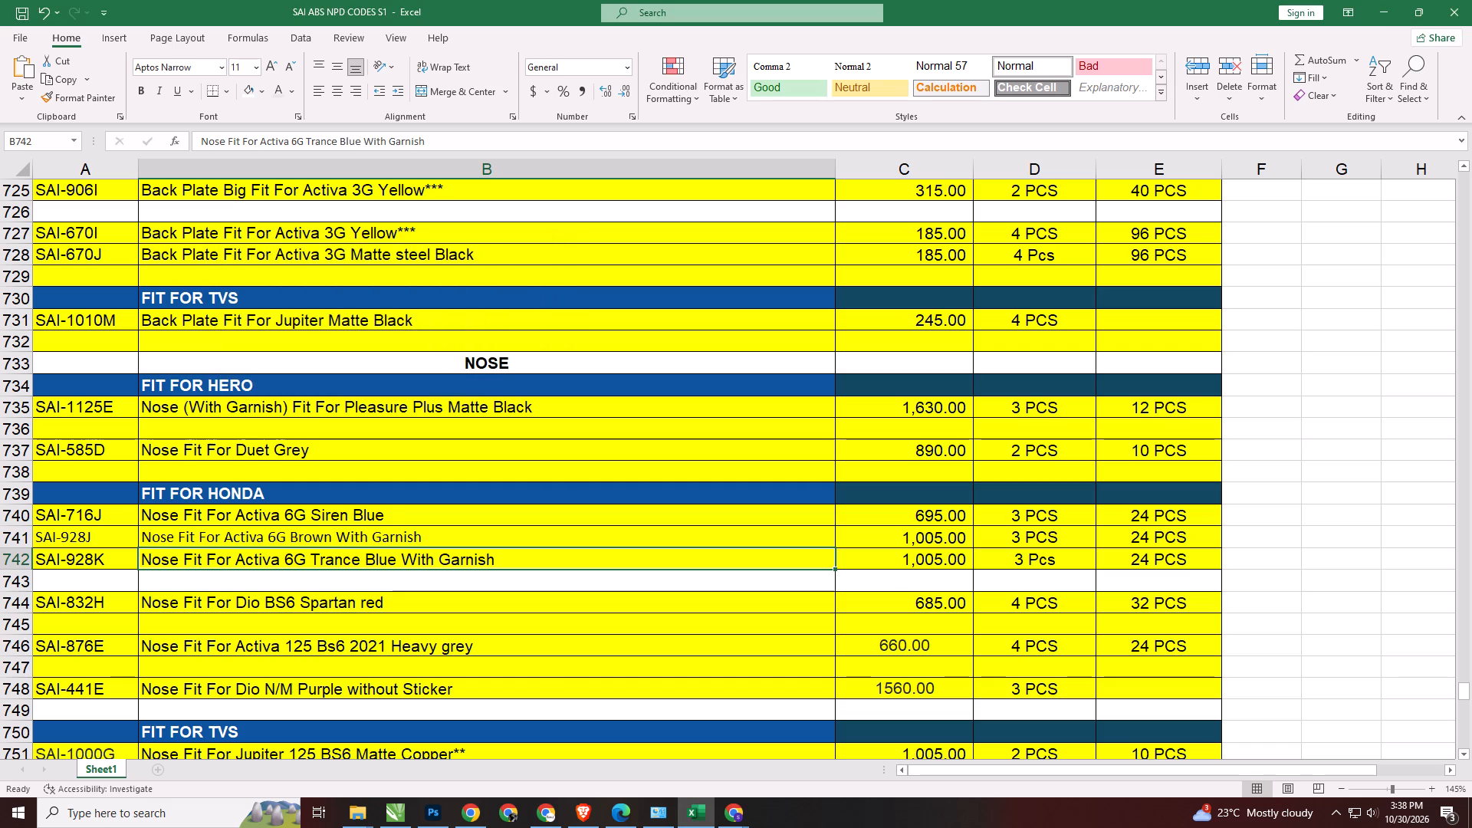
Examine the earlier NOSE section from row 371, including its Destini 125 and Activa 125 BS6 items.
scroll(590, 420, "up", 20)
scroll(590, 420, "up", 19)
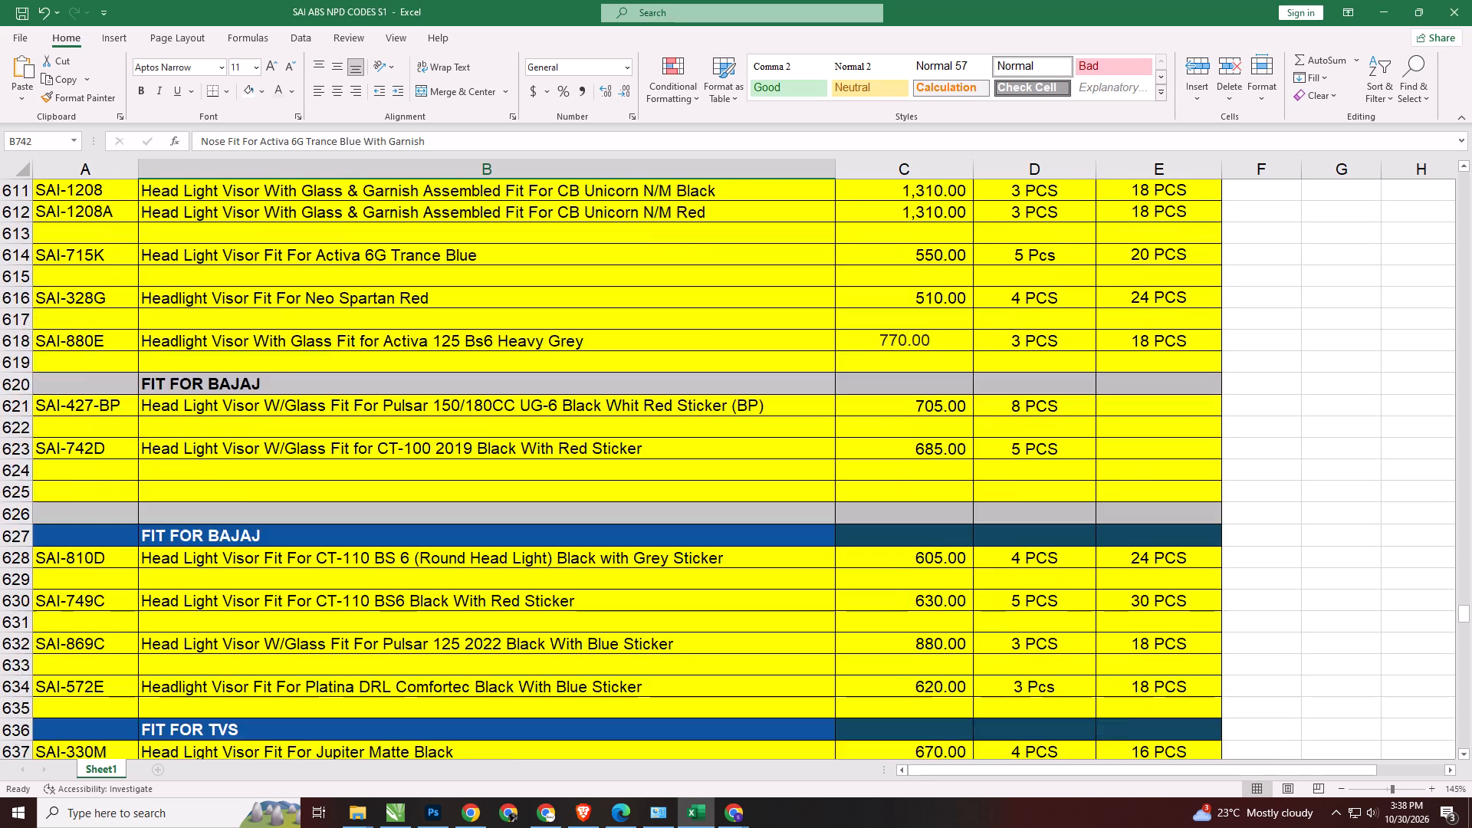
scroll(590, 420, "up", 20)
scroll(590, 420, "up", 20)
scroll(590, 420, "up", 8)
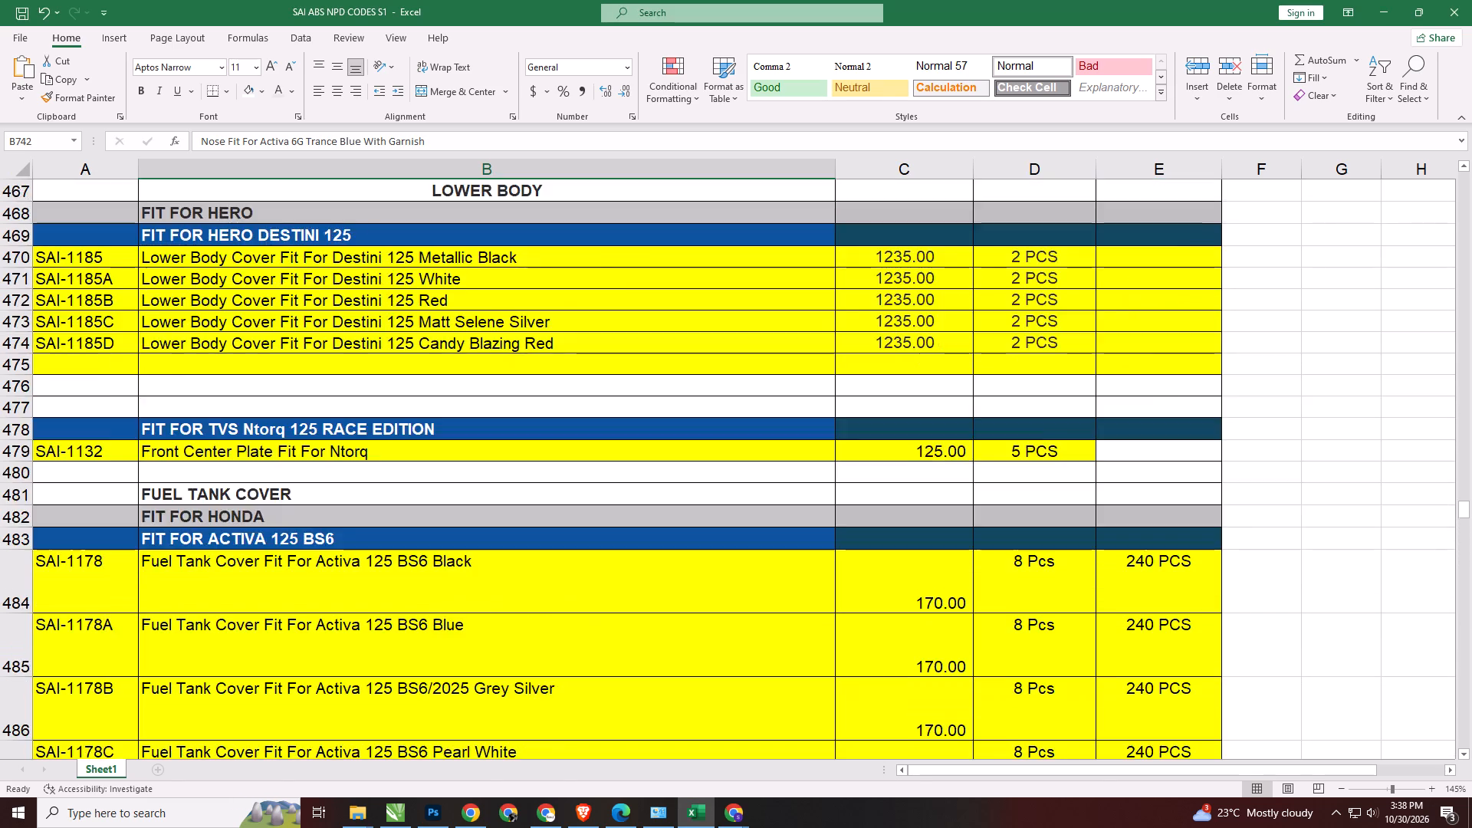
scroll(591, 420, "up", 20)
scroll(591, 420, "up", 8)
scroll(591, 420, "down", 1)
scroll(591, 420, "up", 14)
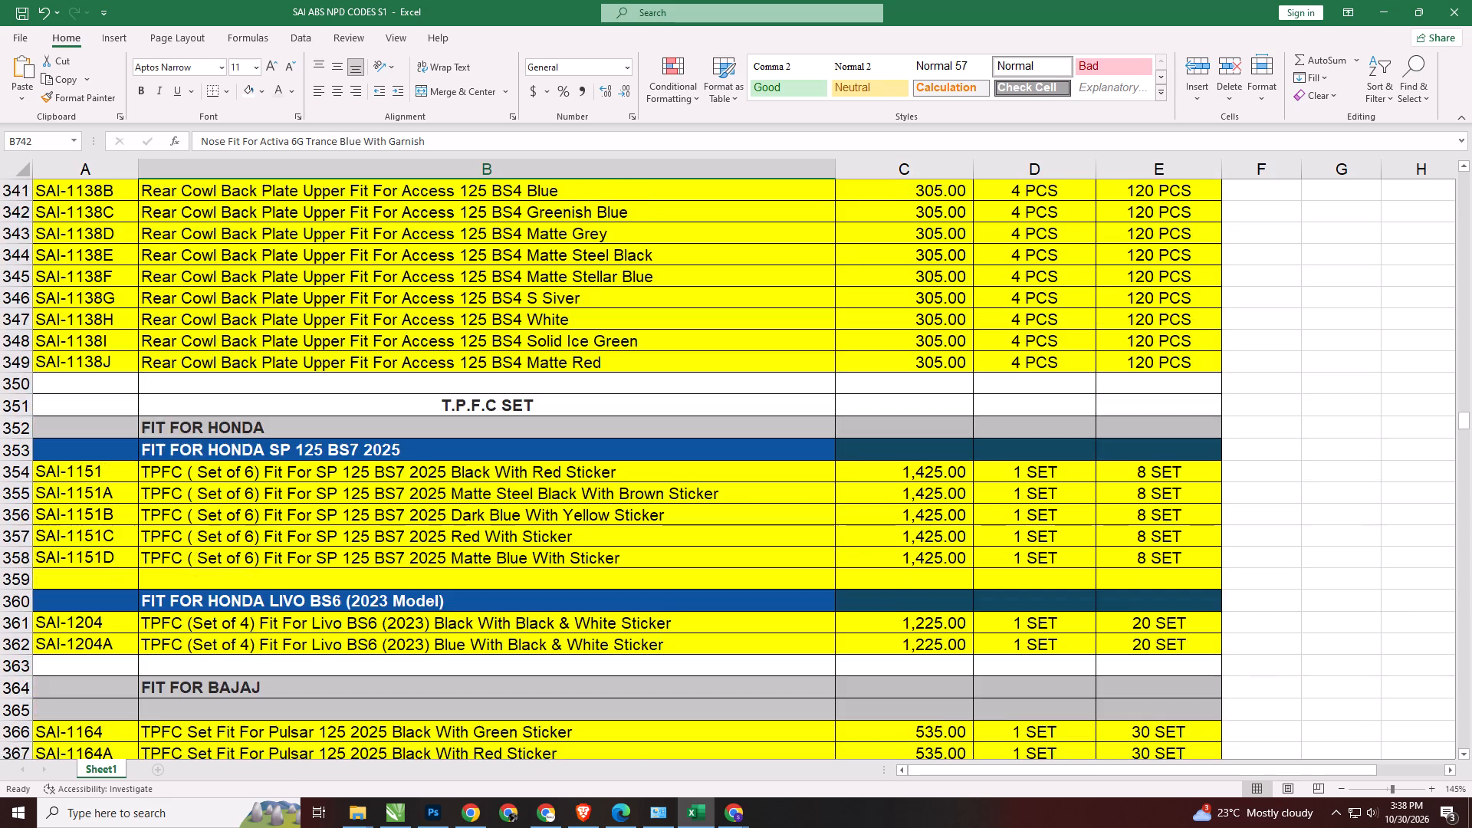
scroll(592, 429, "down", 6)
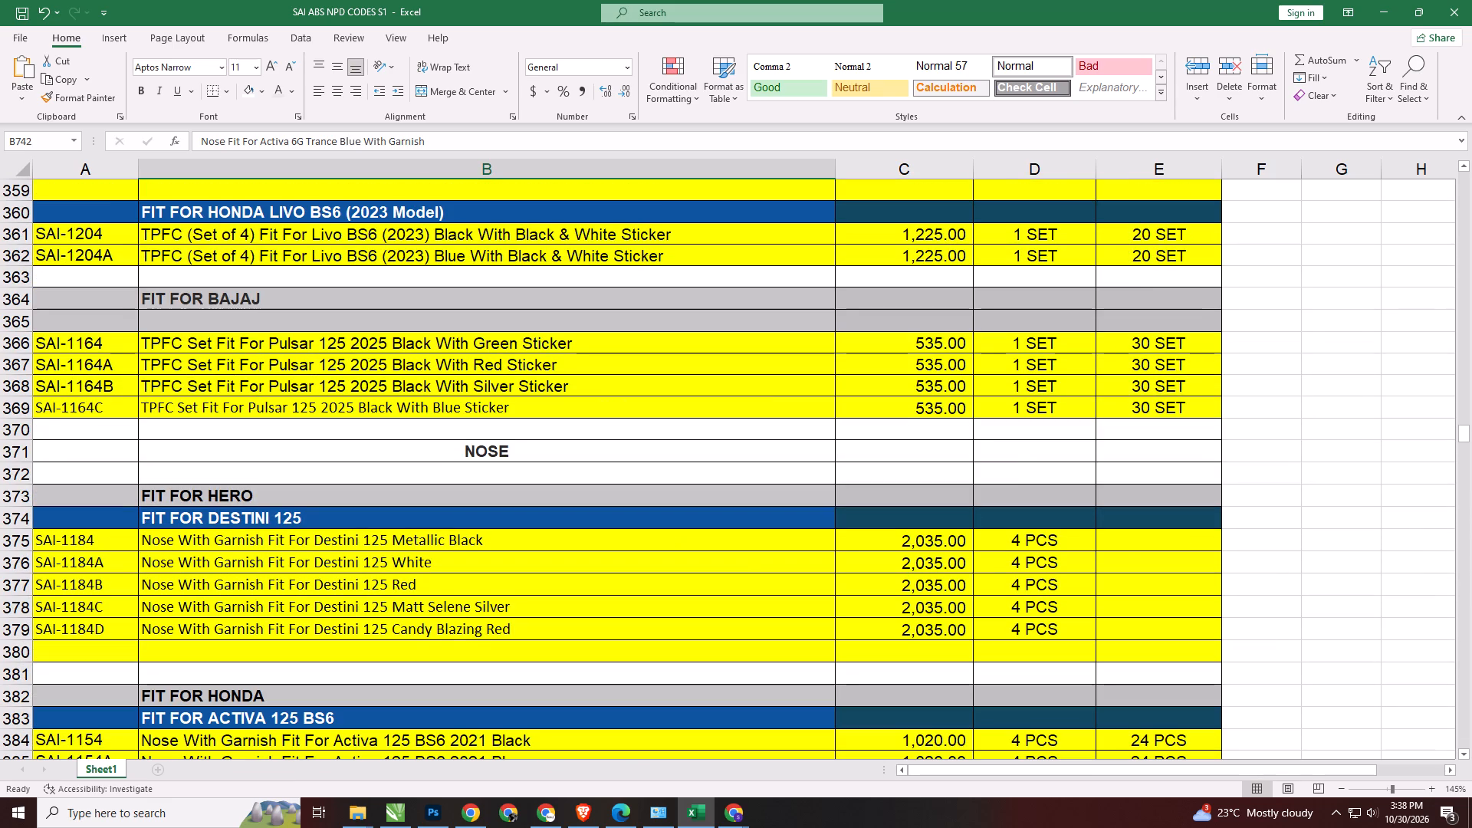
scroll(375, 539, "down", 1)
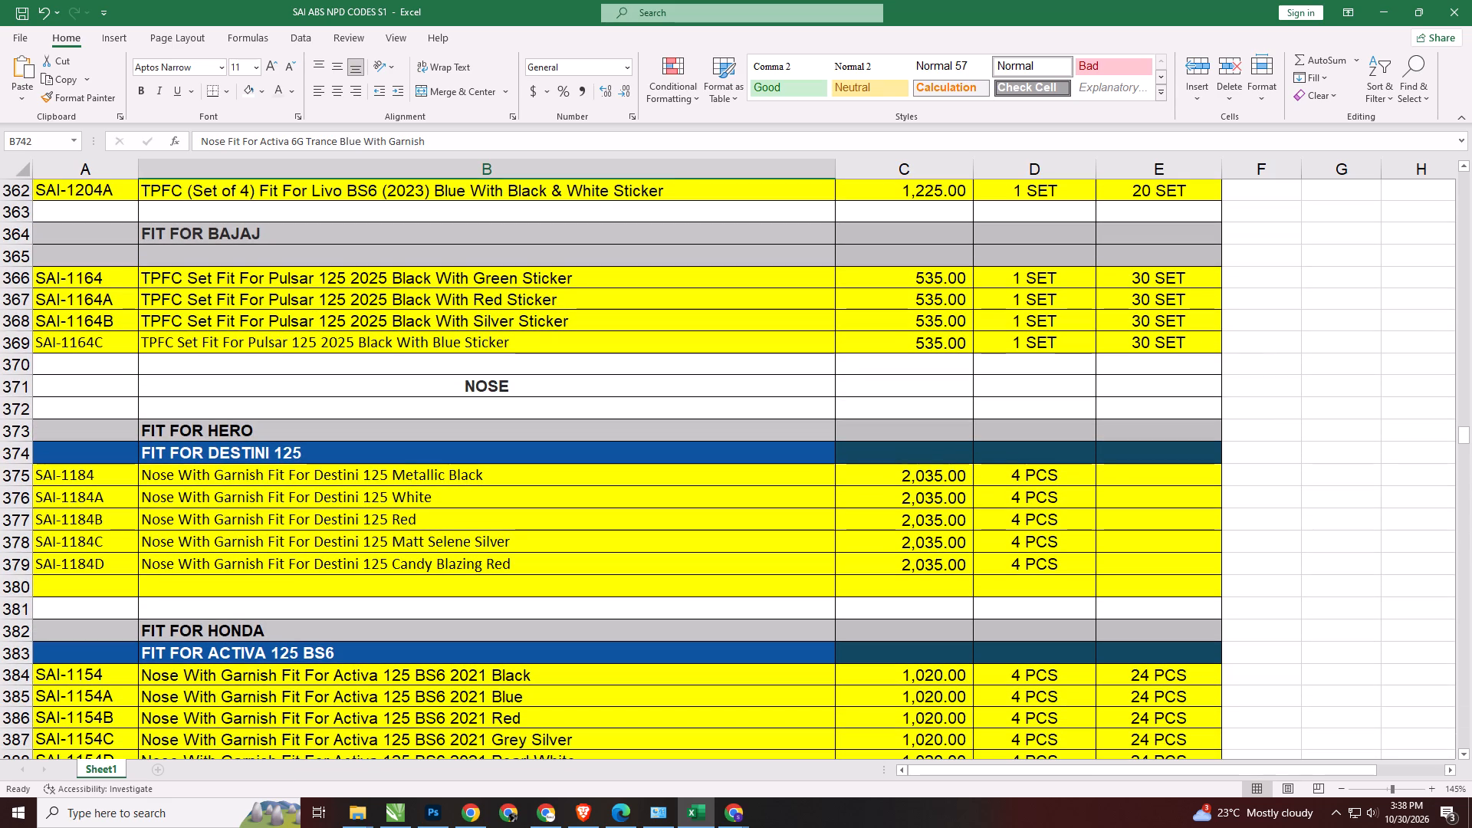
scroll(427, 511, "down", 3)
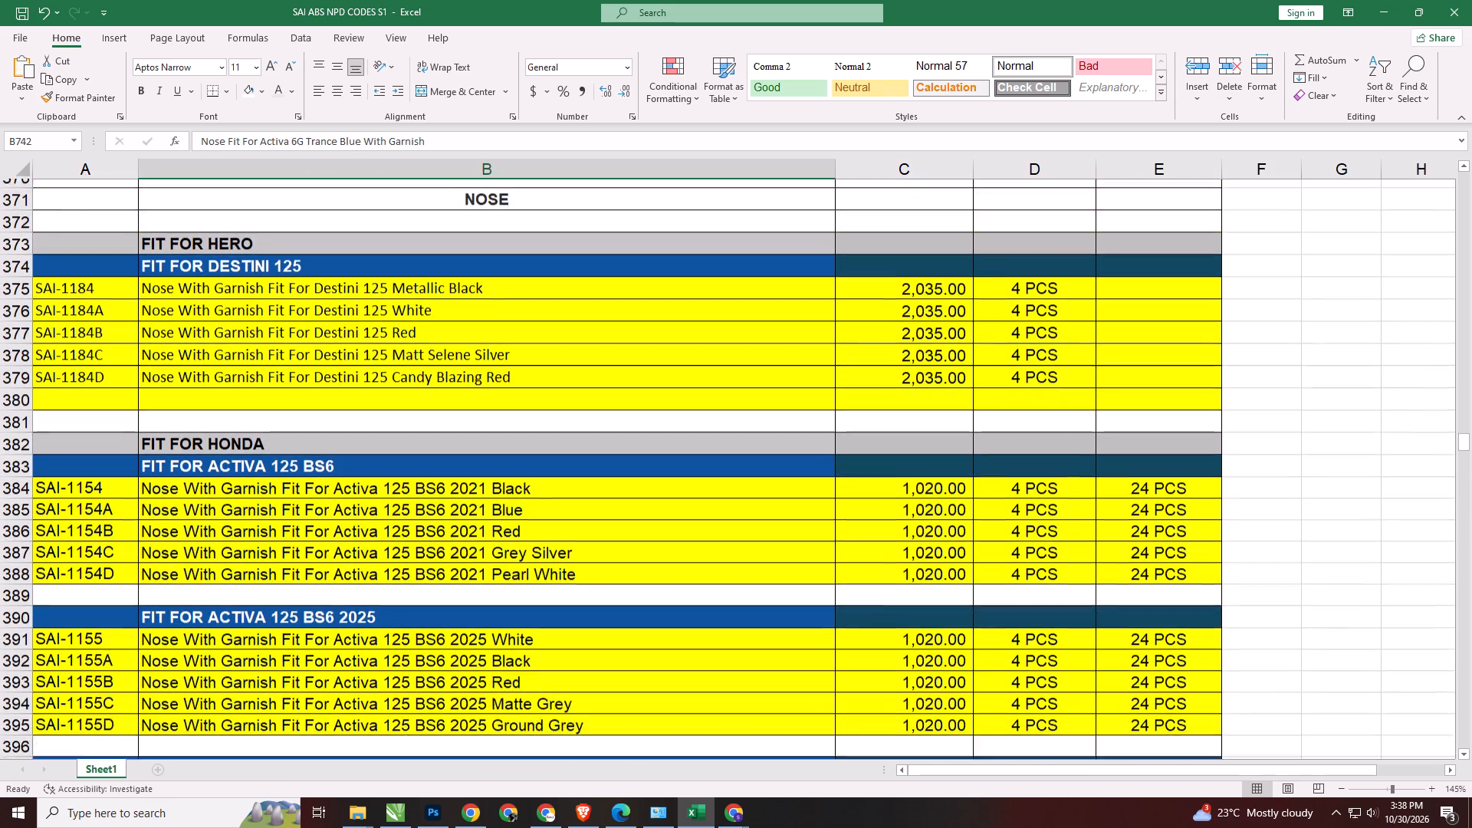
scroll(427, 512, "down", 1)
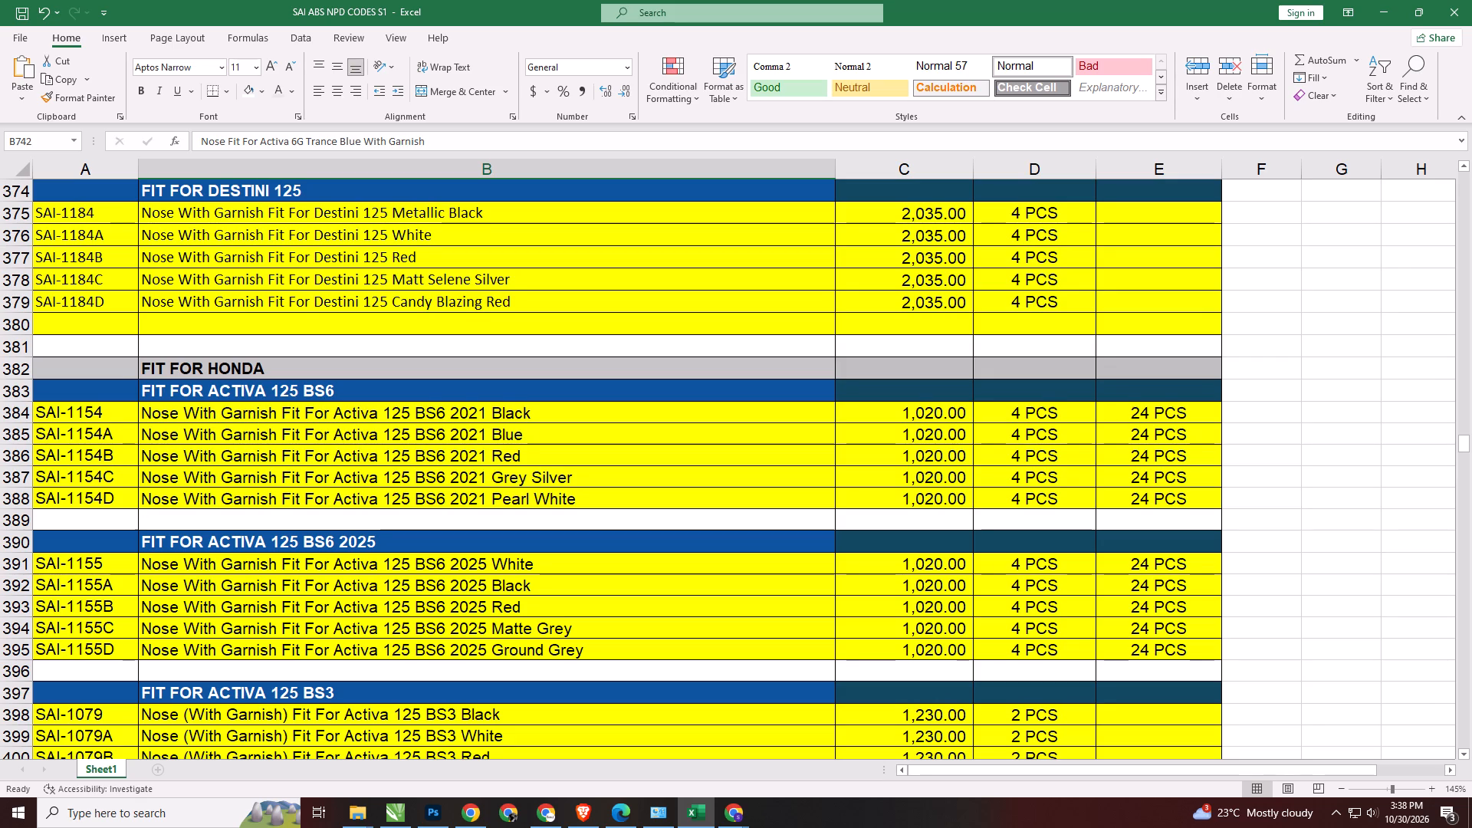
scroll(333, 429, "up", 1)
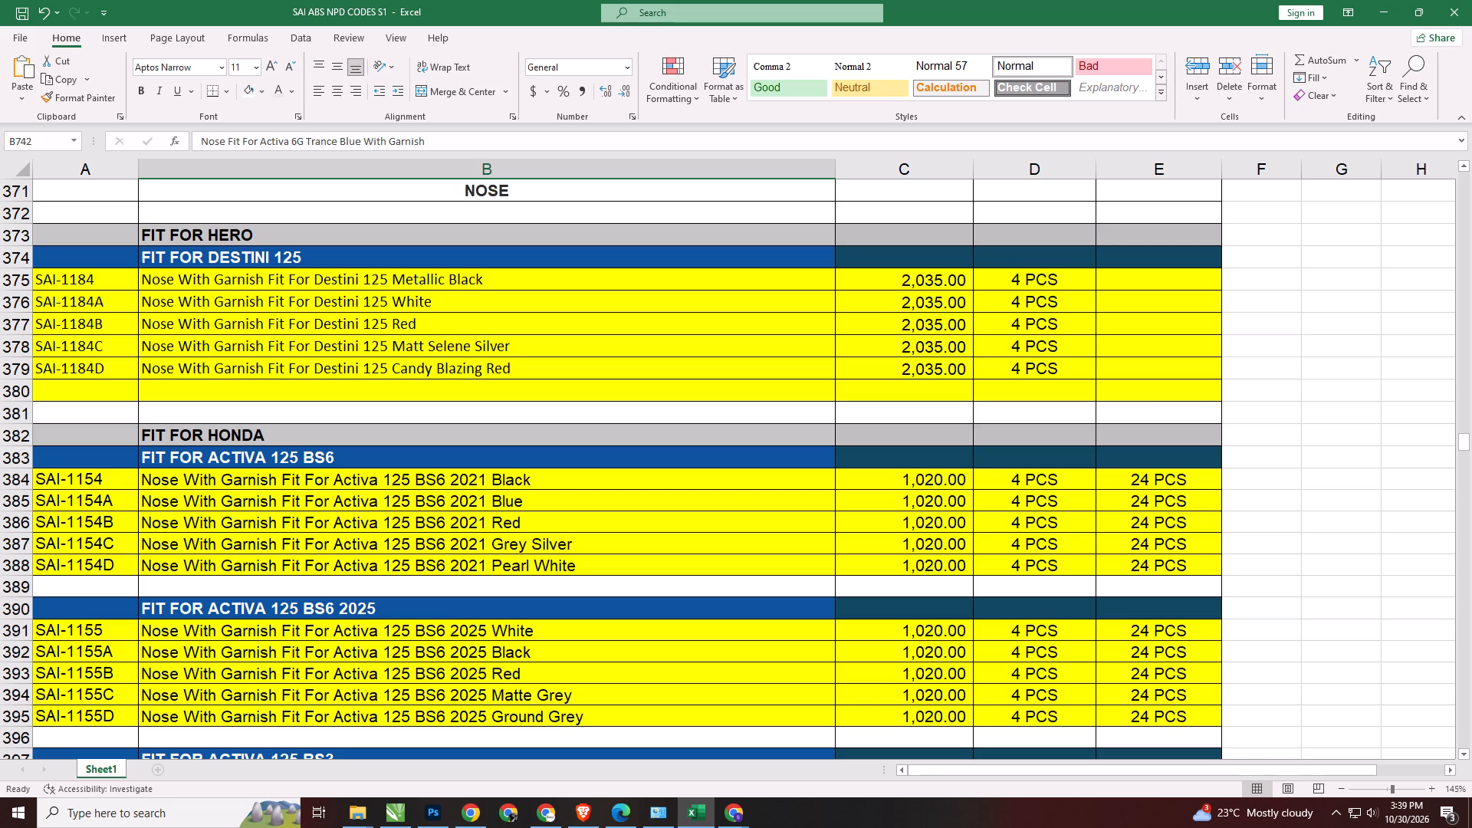
Review the product sections from Fuel Tank Cover down to Rear Cowl Back Plate, and select the NOSE heading in row 733.
scroll(654, 422, "down", 20)
scroll(654, 422, "down", 18)
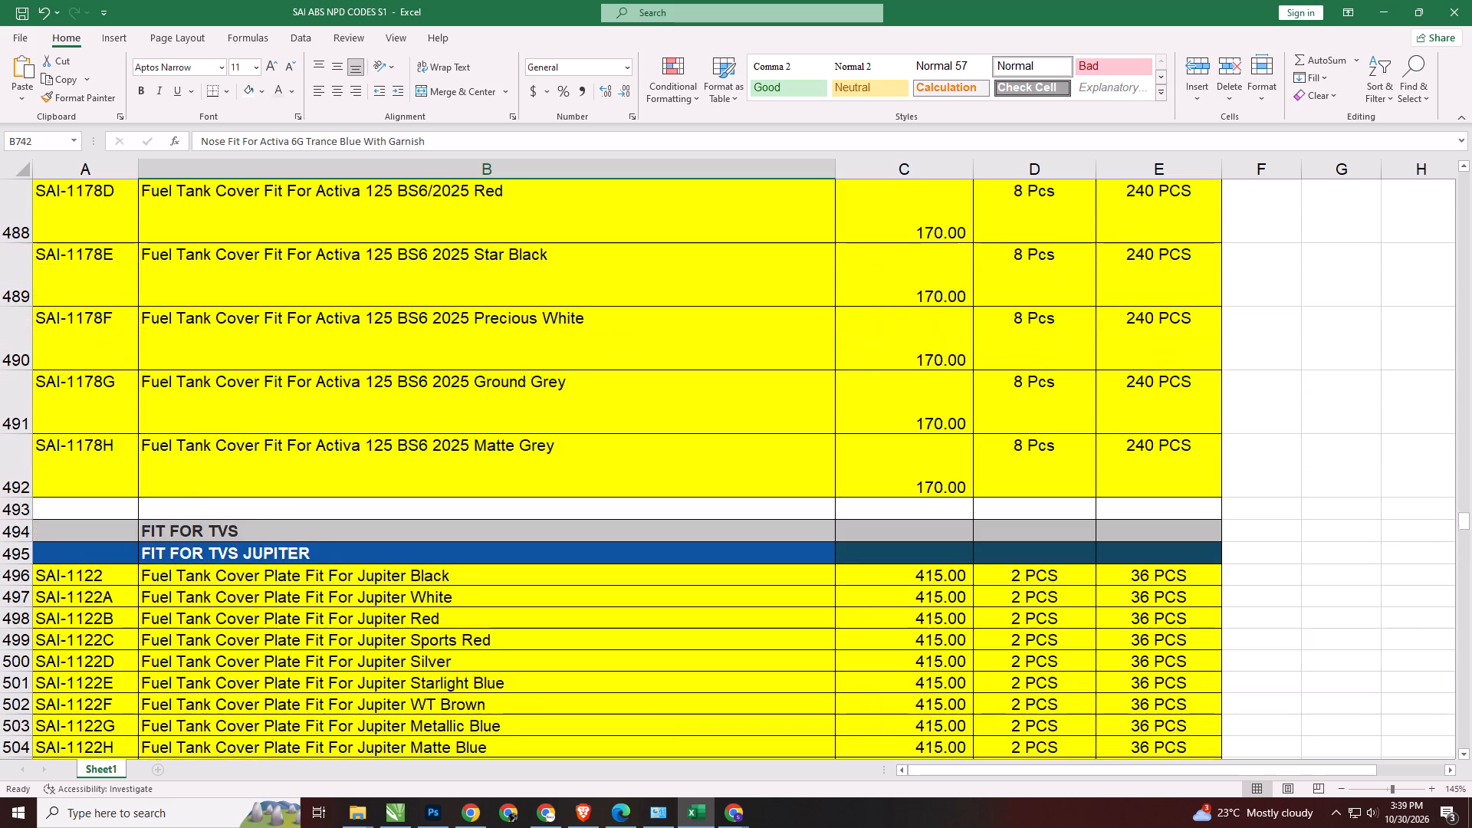
scroll(664, 407, "down", 20)
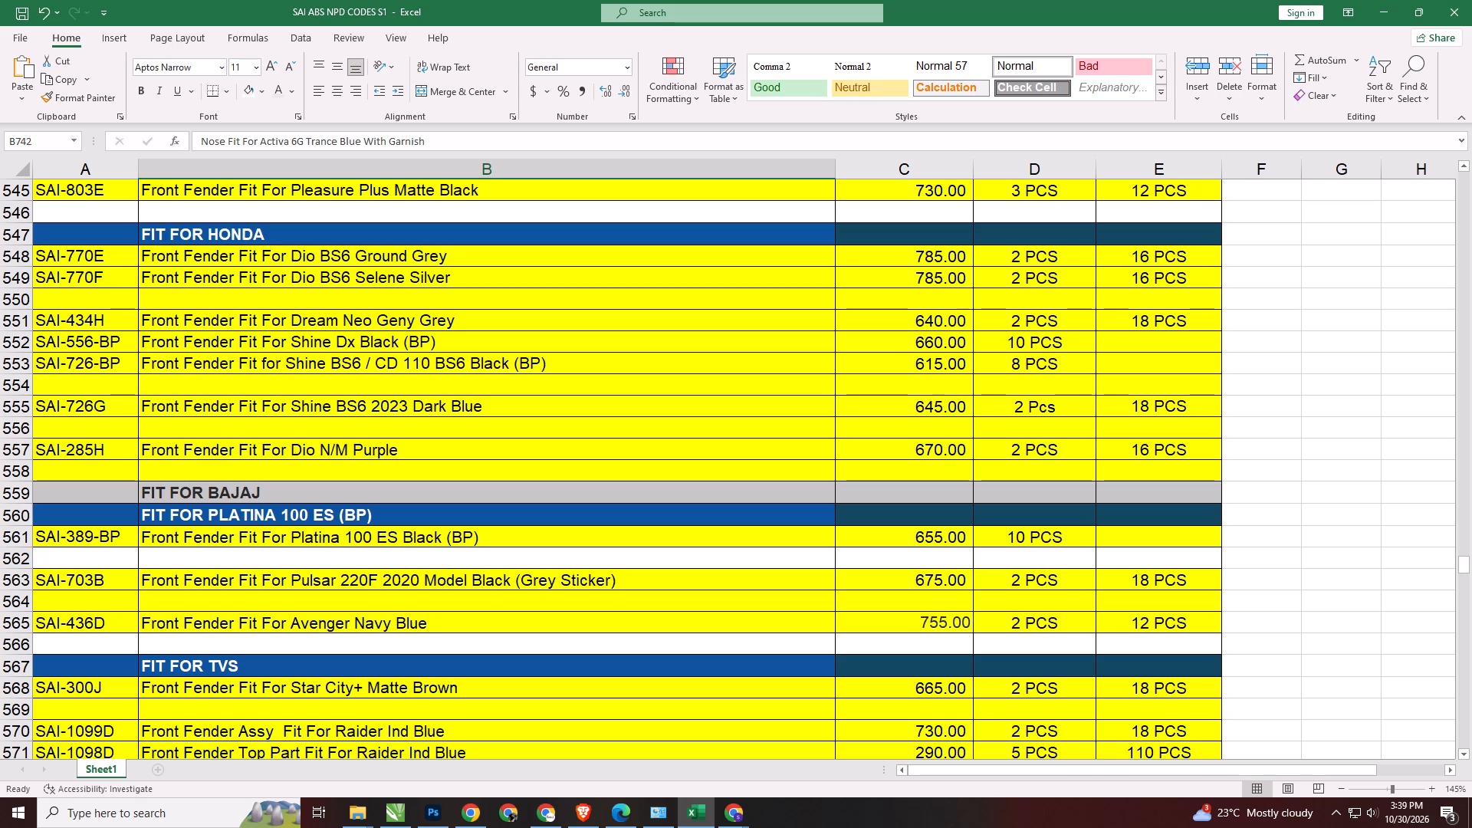
scroll(695, 342, "down", 17)
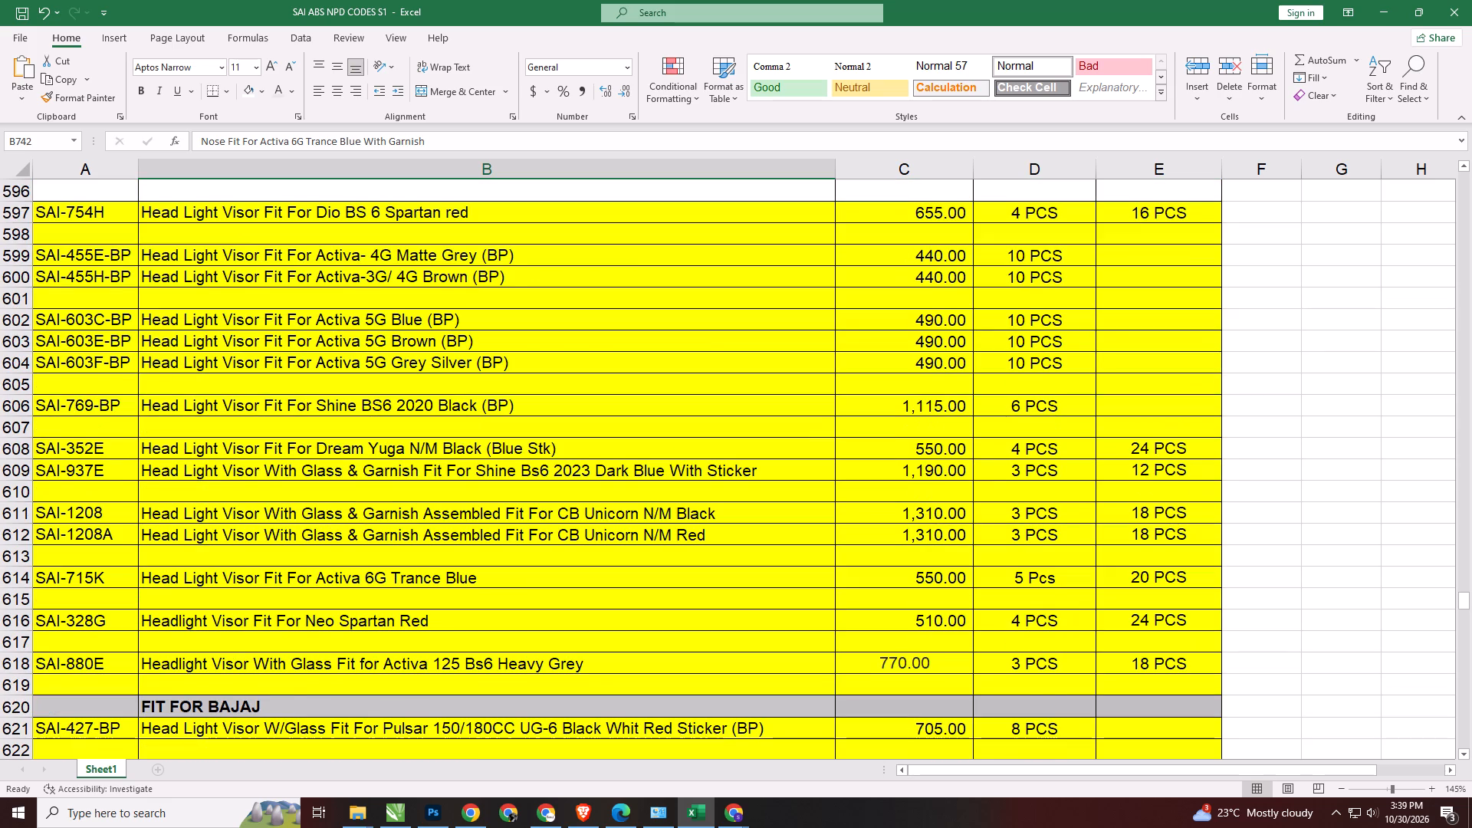
scroll(620, 430, "down", 17)
scroll(620, 430, "down", 6)
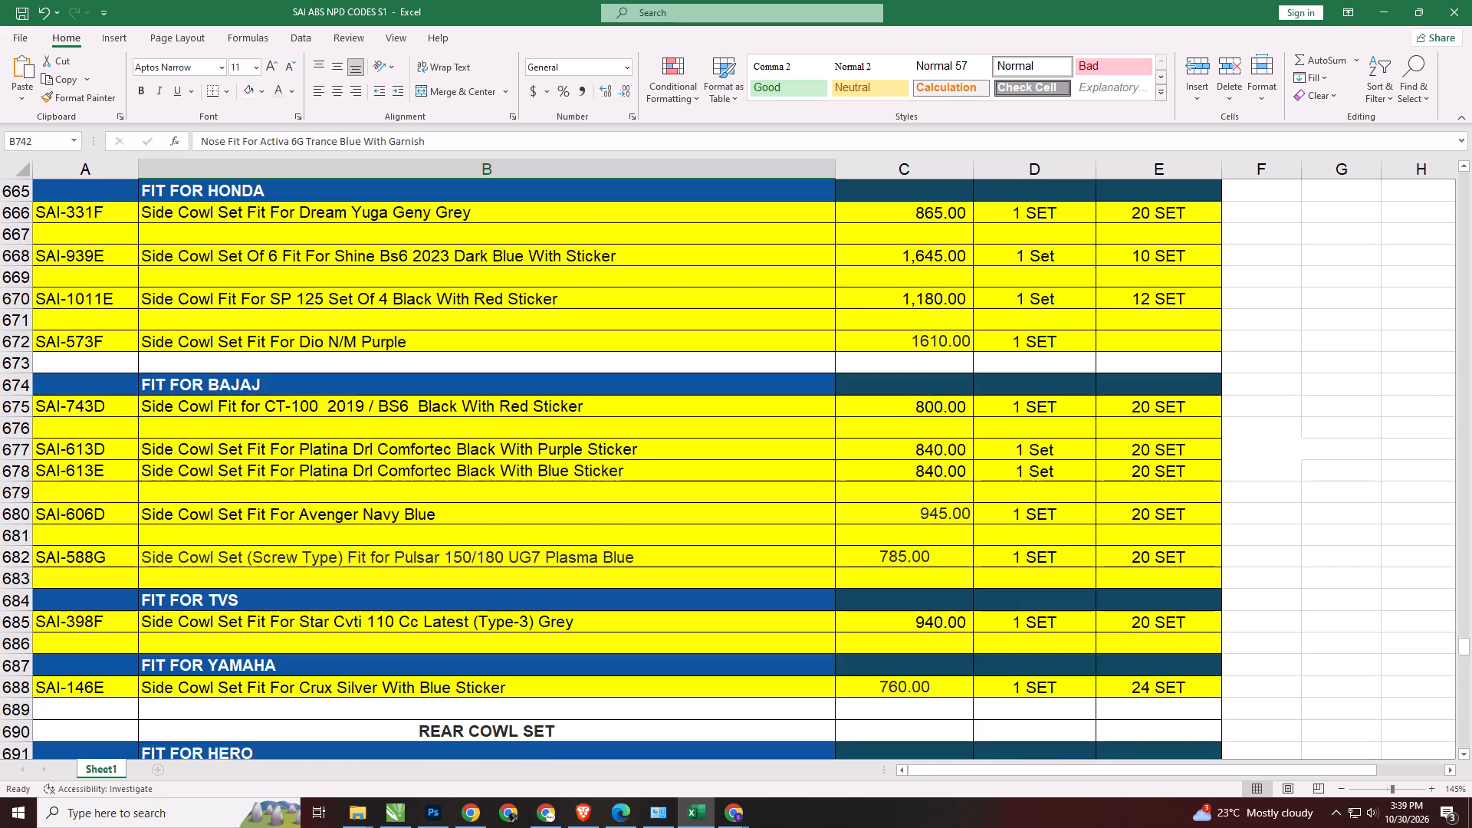
scroll(620, 430, "down", 19)
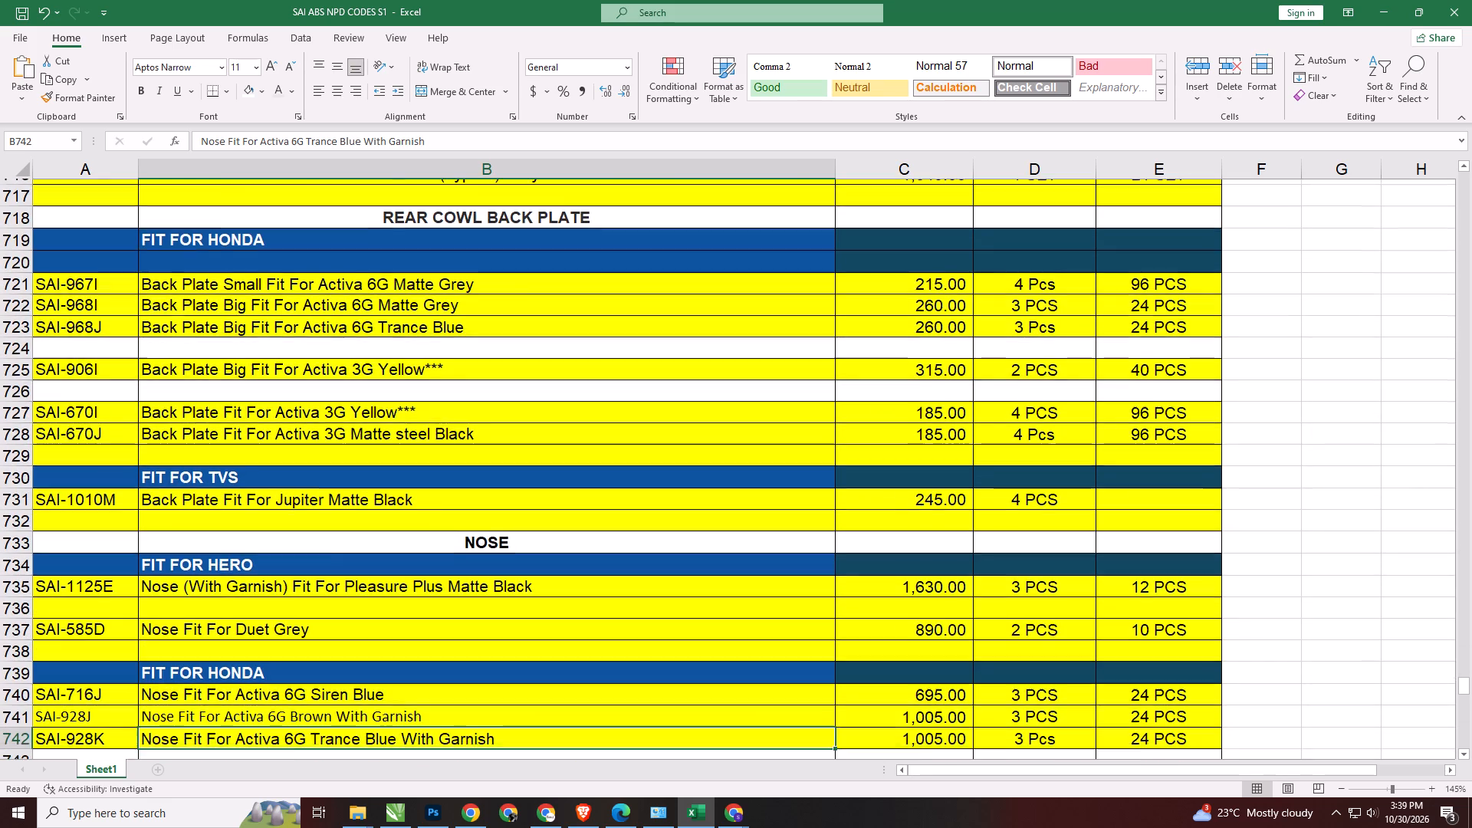
scroll(594, 455, "down", 4)
scroll(536, 389, "up", 3)
left_click(524, 362)
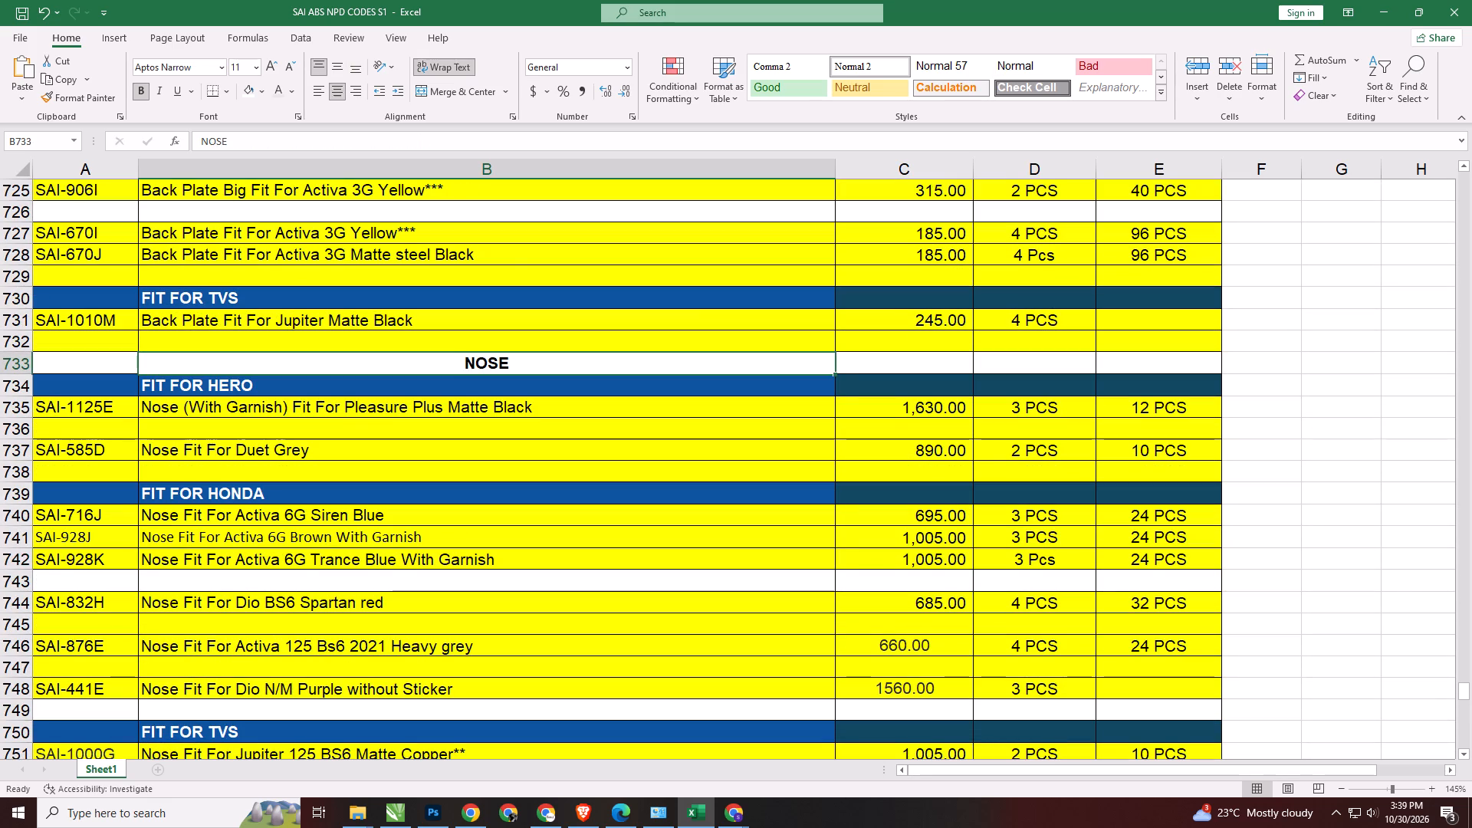
Look through the sections below the NOSE heading as far as Fuel Tank Cover, and return to the heading in row 733.
scroll(527, 390, "down", 13)
scroll(527, 396, "down", 9)
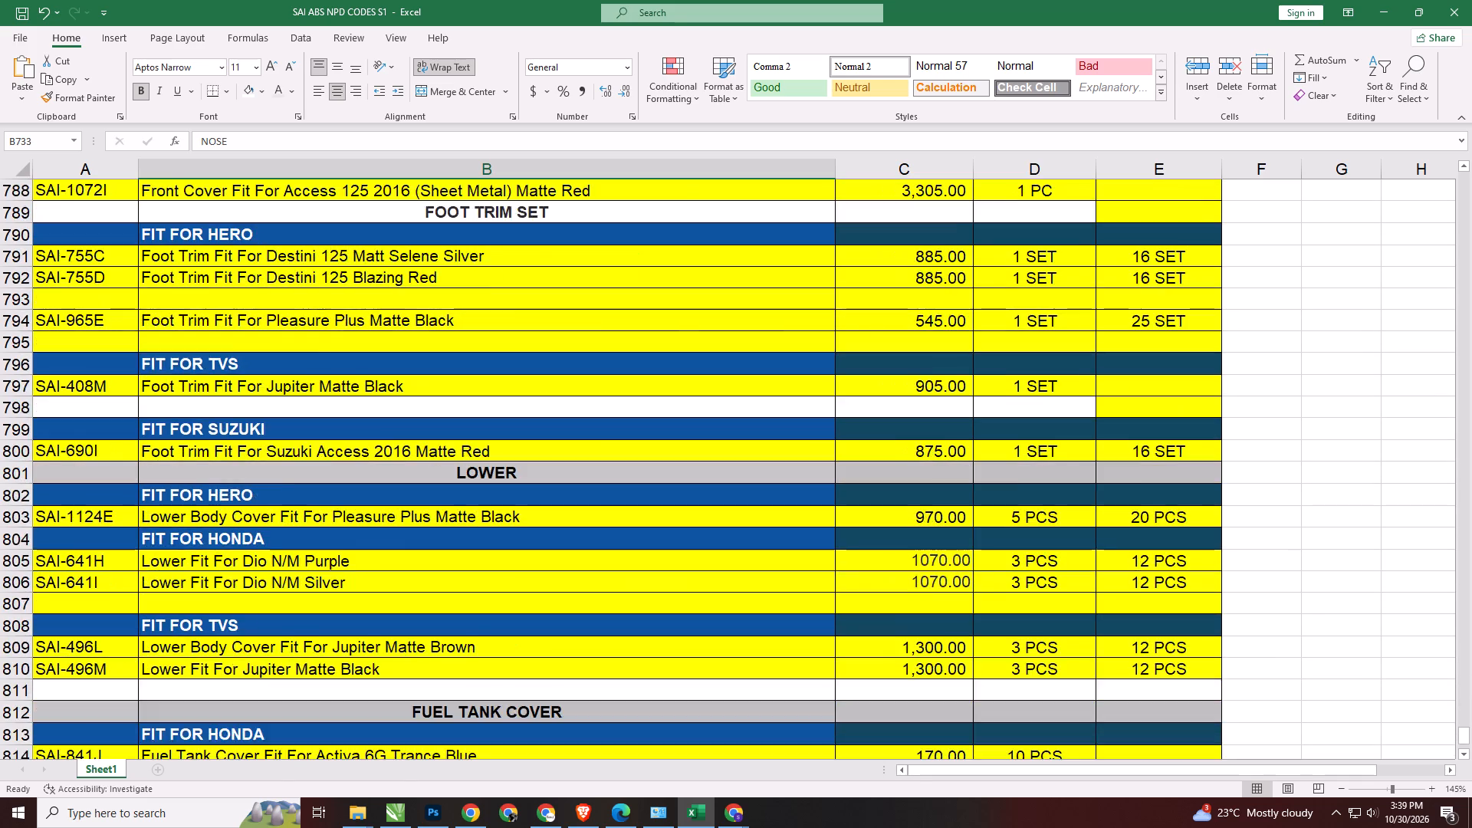
scroll(527, 396, "down", 5)
scroll(542, 419, "up", 11)
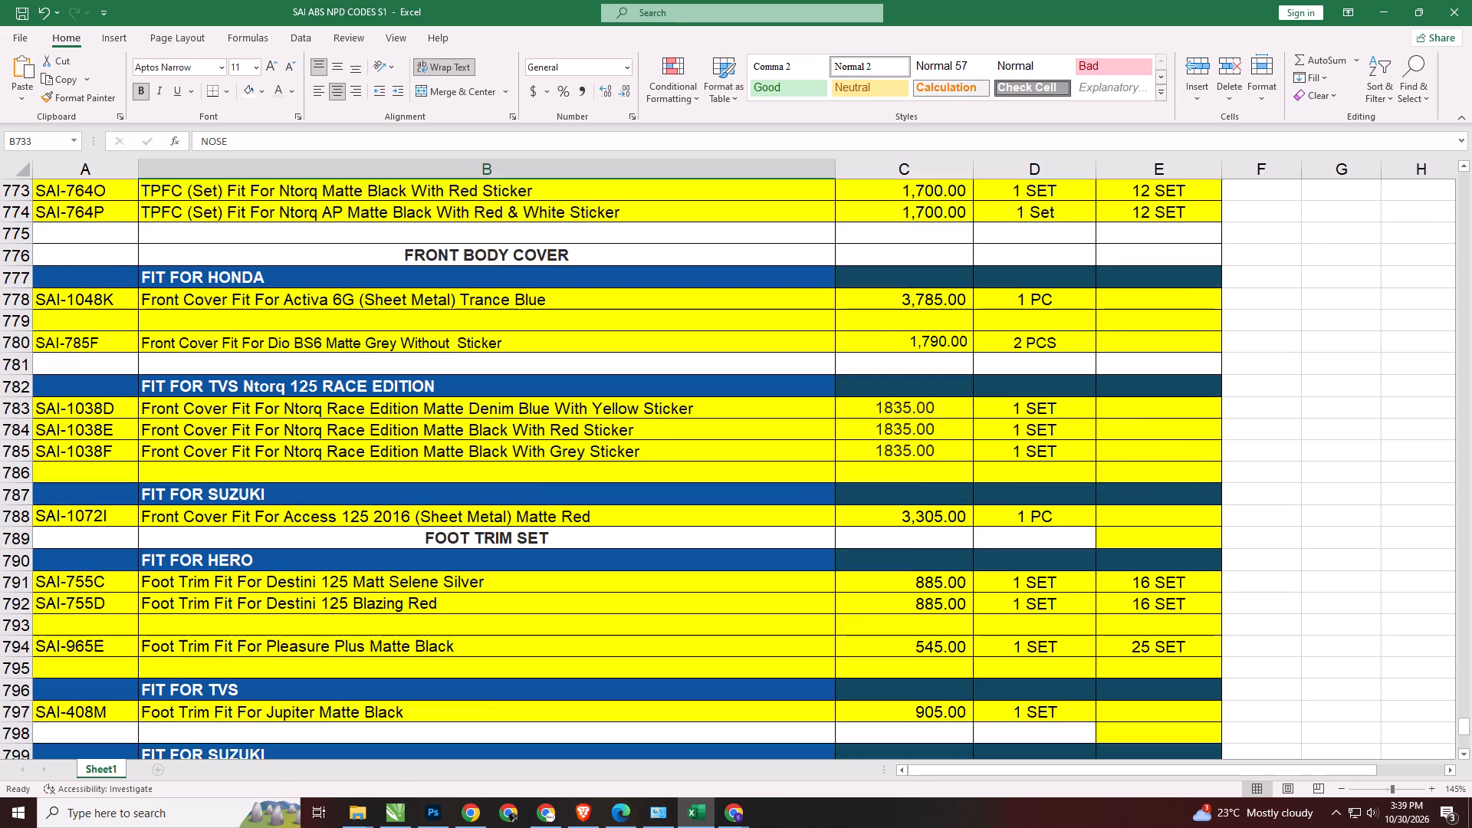
scroll(543, 419, "up", 12)
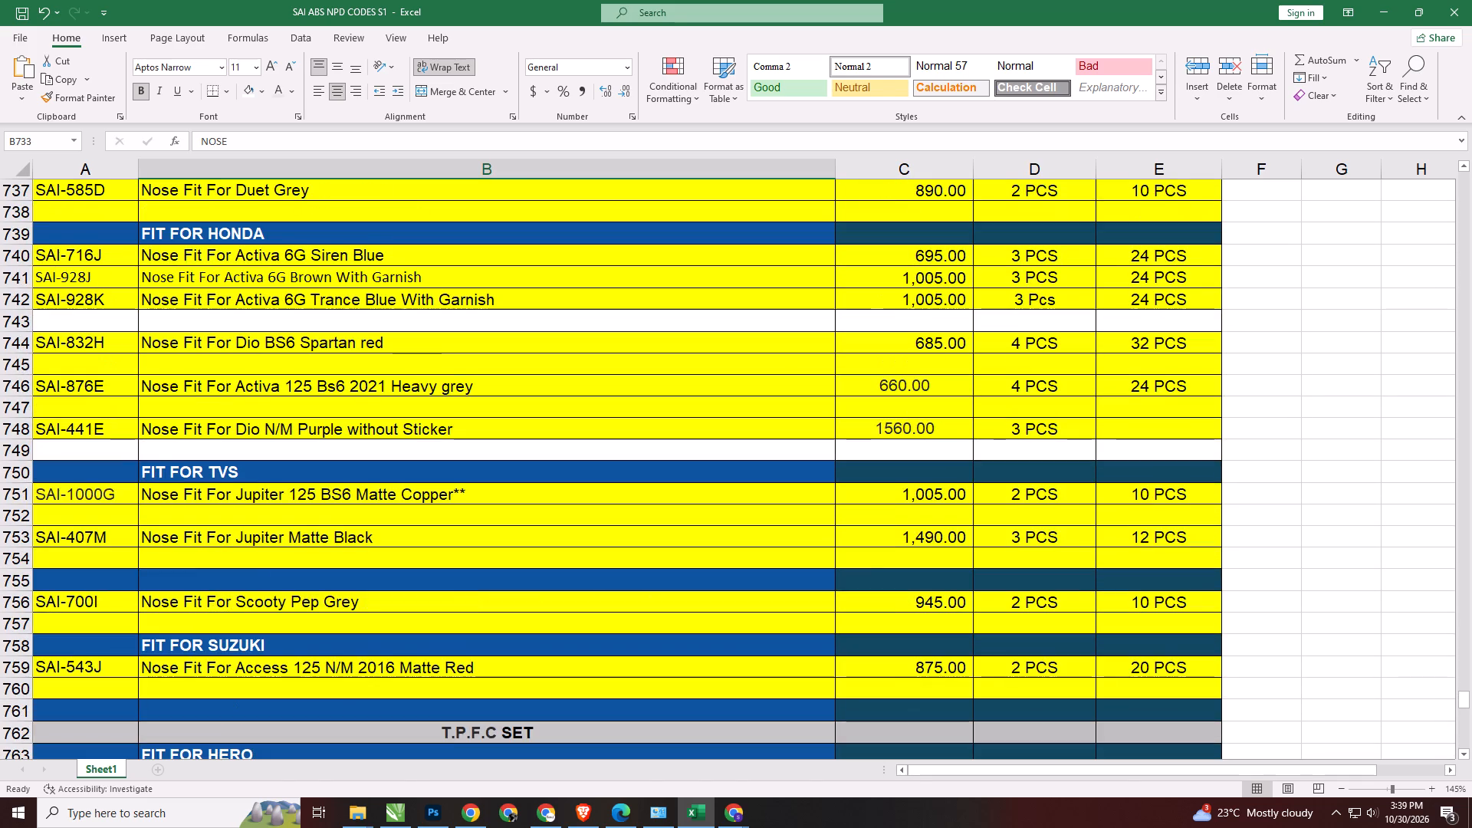
scroll(302, 416, "up", 5)
left_click(533, 422)
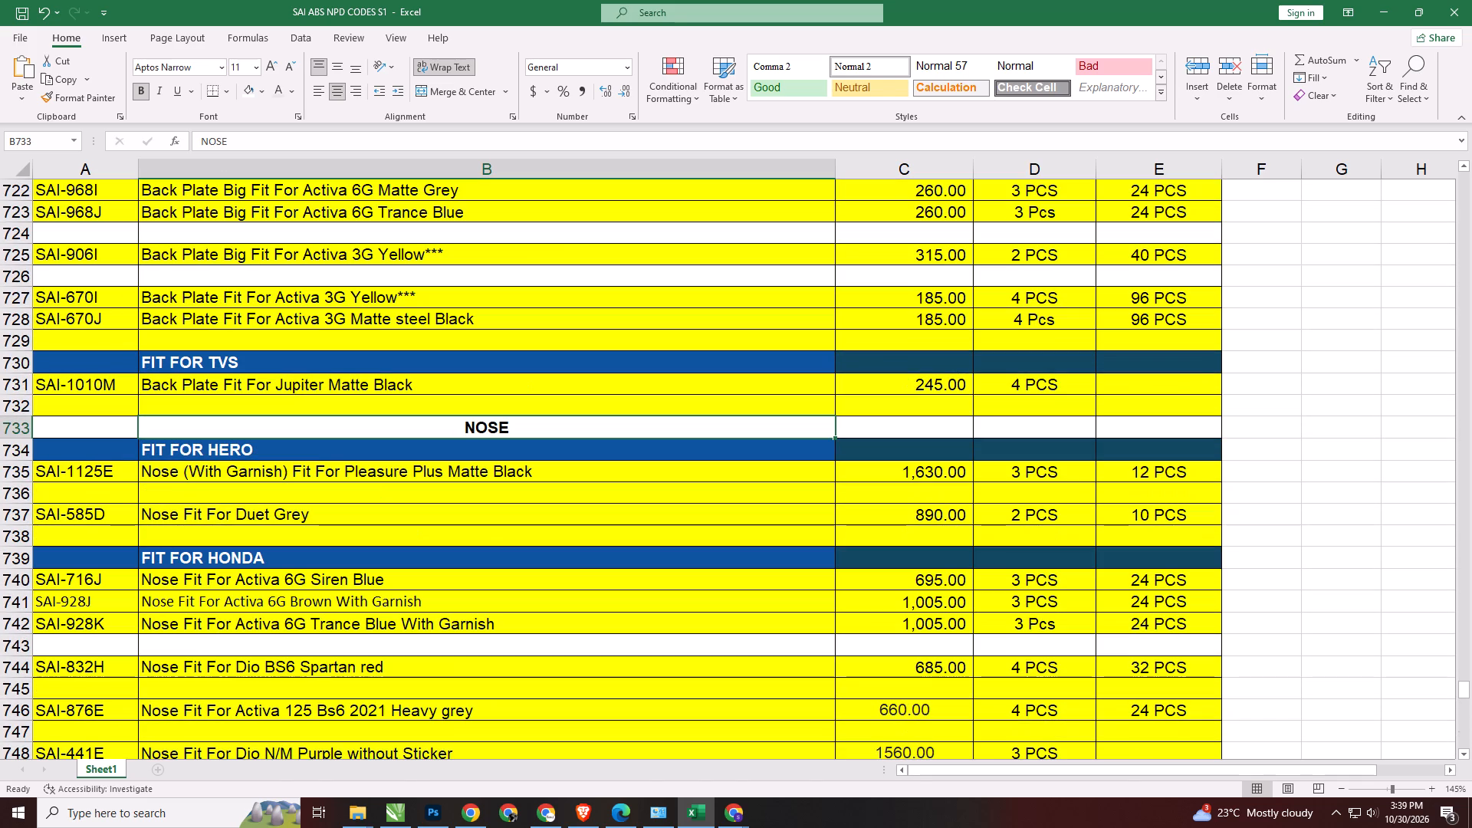
Check the sections after NOSE, from T.P.F.C Set to Full Kit at the end of the list.
scroll(535, 434, "down", 15)
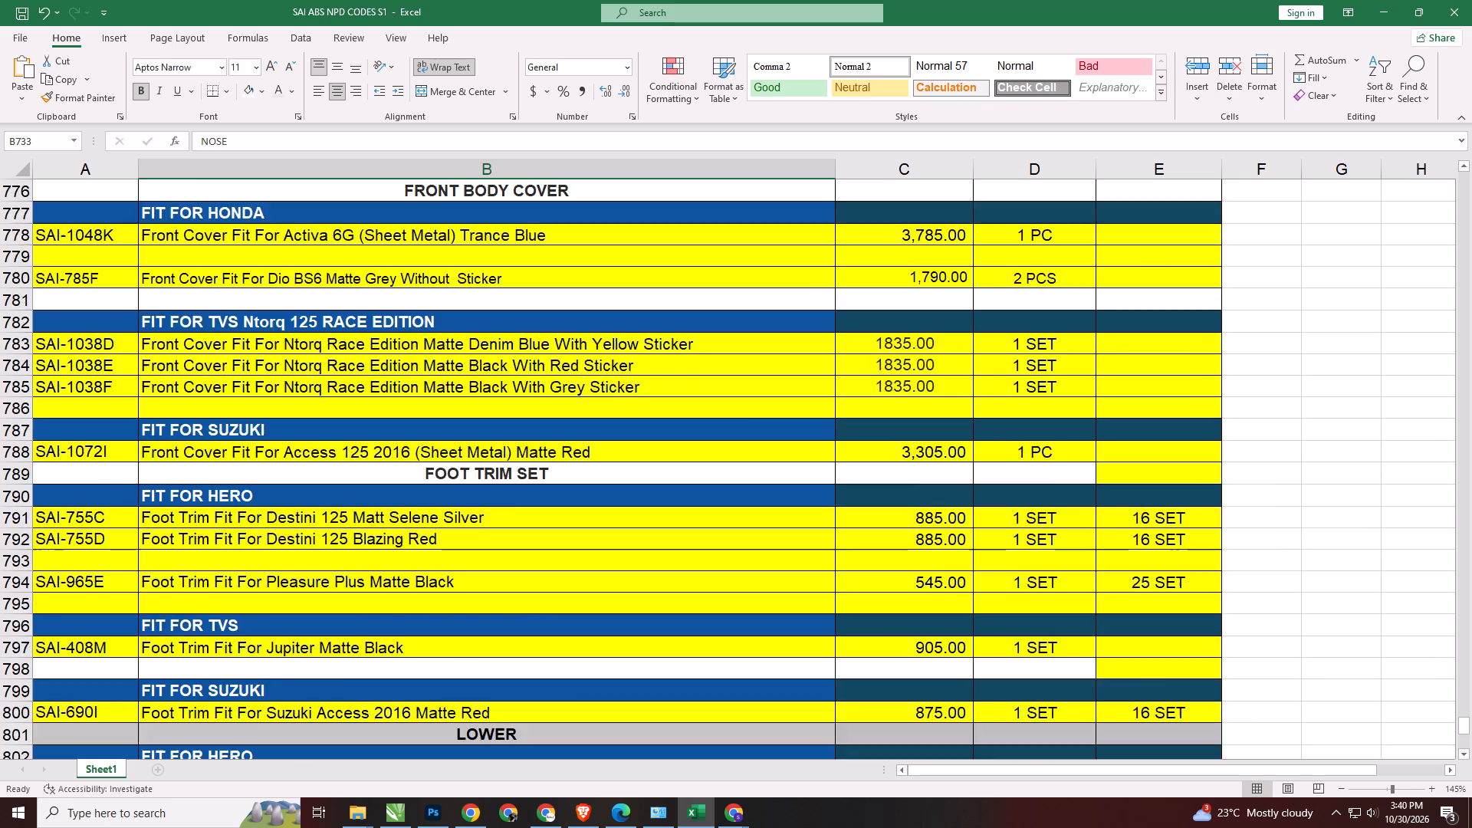
scroll(546, 544, "down", 15)
scroll(416, 441, "up", 2)
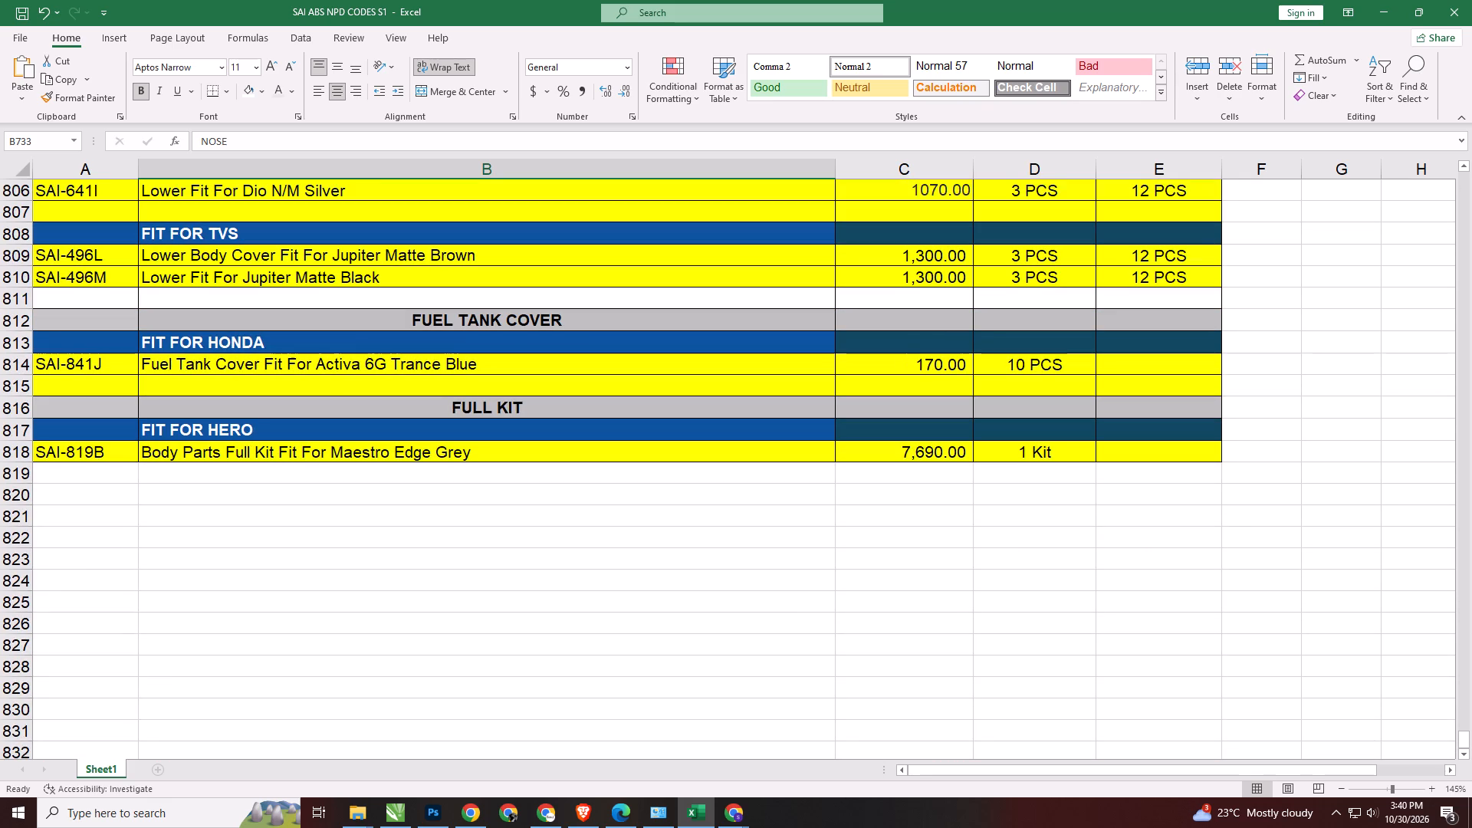
scroll(928, 552, "up", 6)
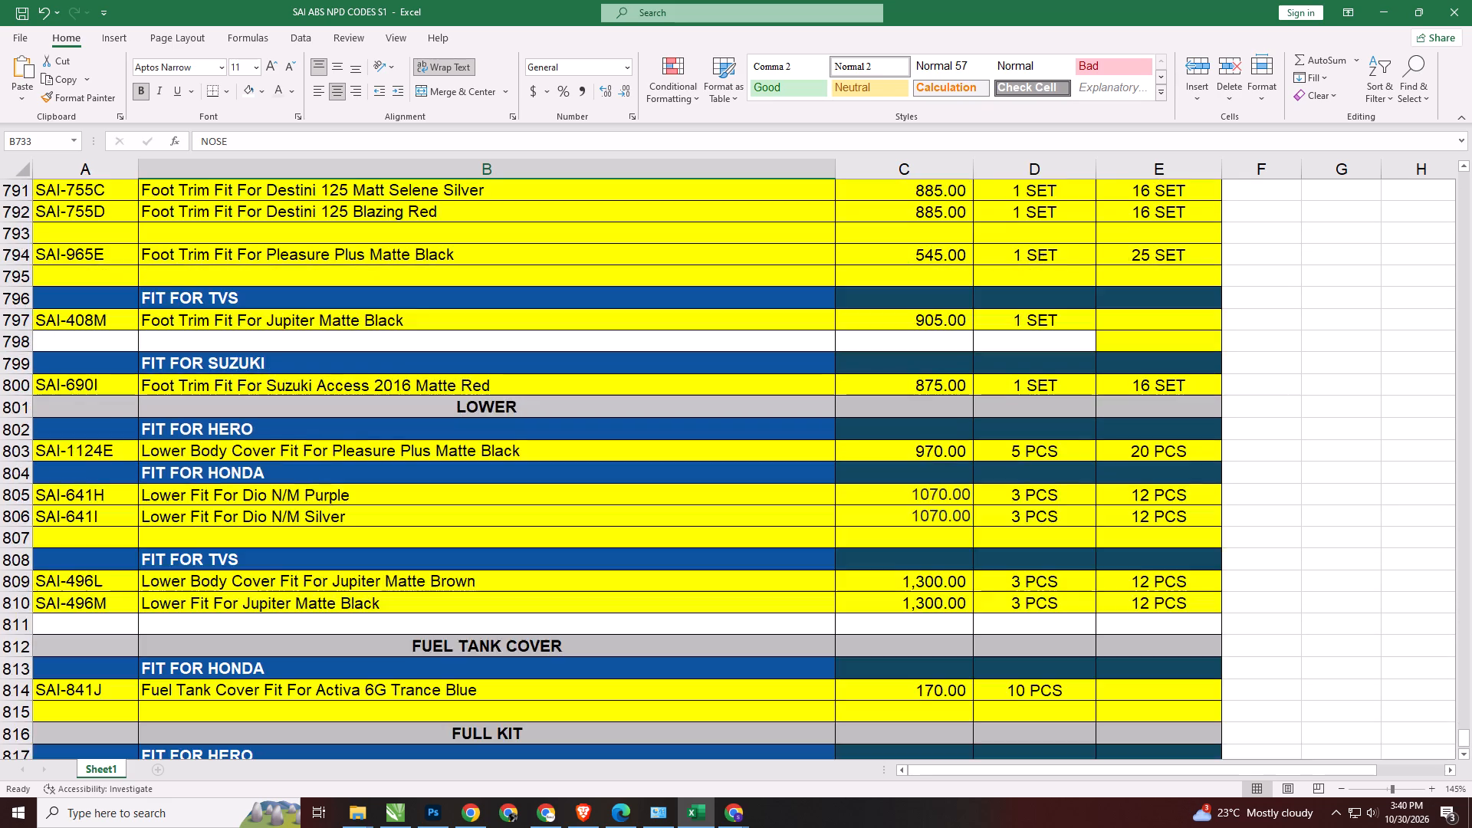
scroll(849, 538, "up", 14)
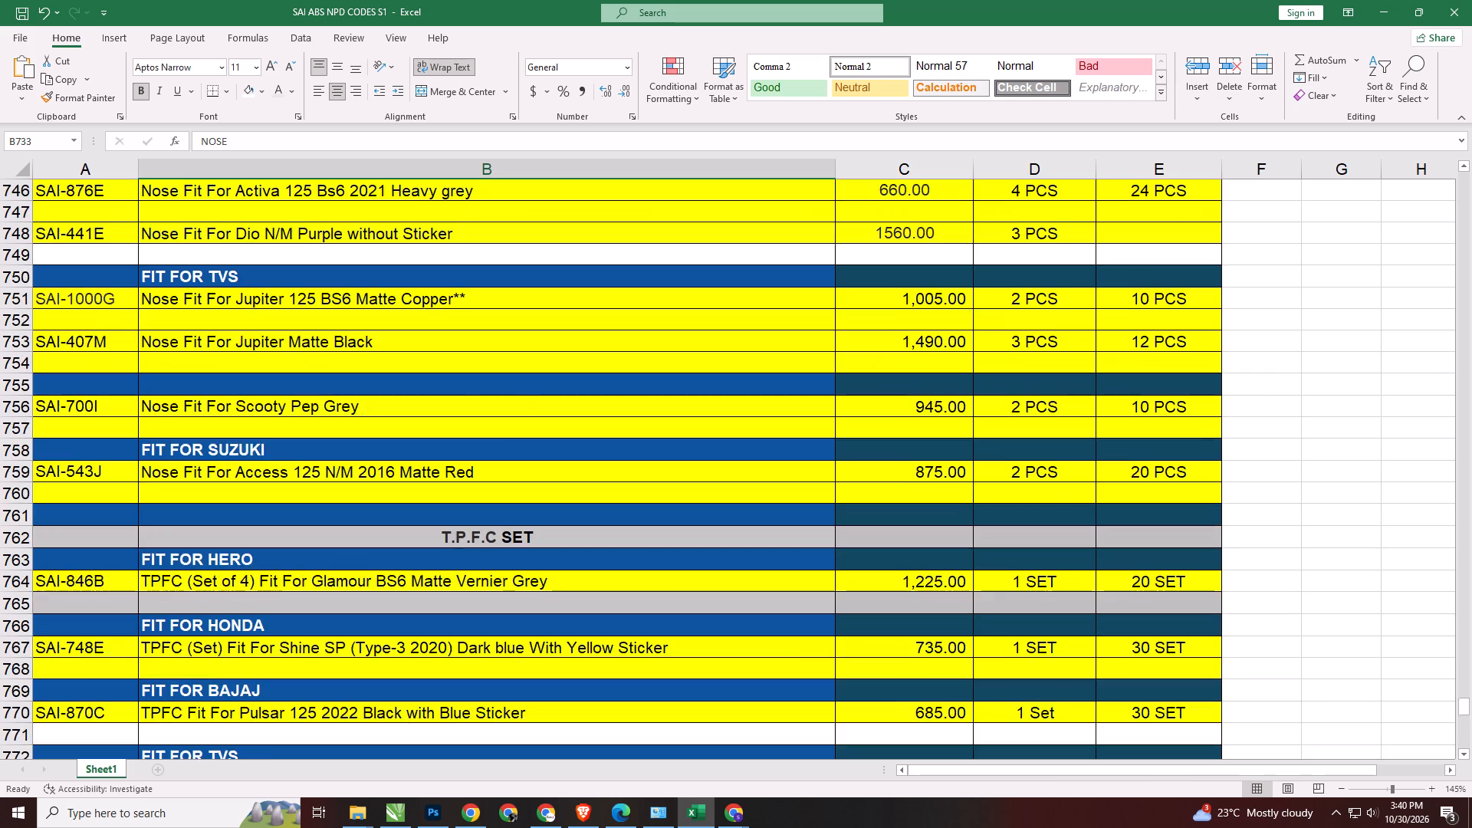
scroll(845, 534, "up", 3)
scroll(845, 534, "down", 10)
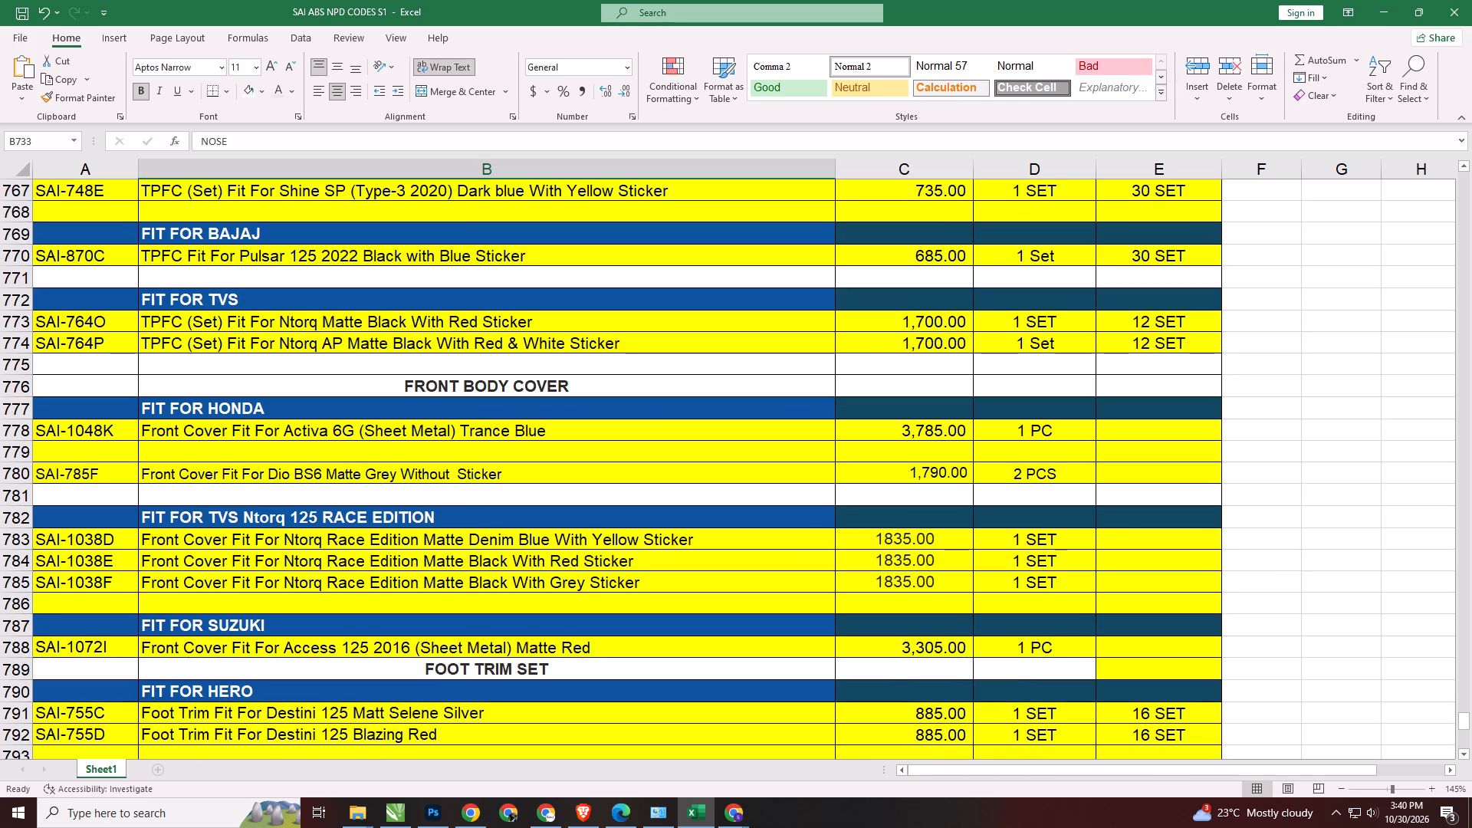
scroll(844, 534, "up", 4)
Look back through the Excel sections above Front Body Cover, up to the HEAD LIGHT VISOR section.
scroll(844, 534, "up", 17)
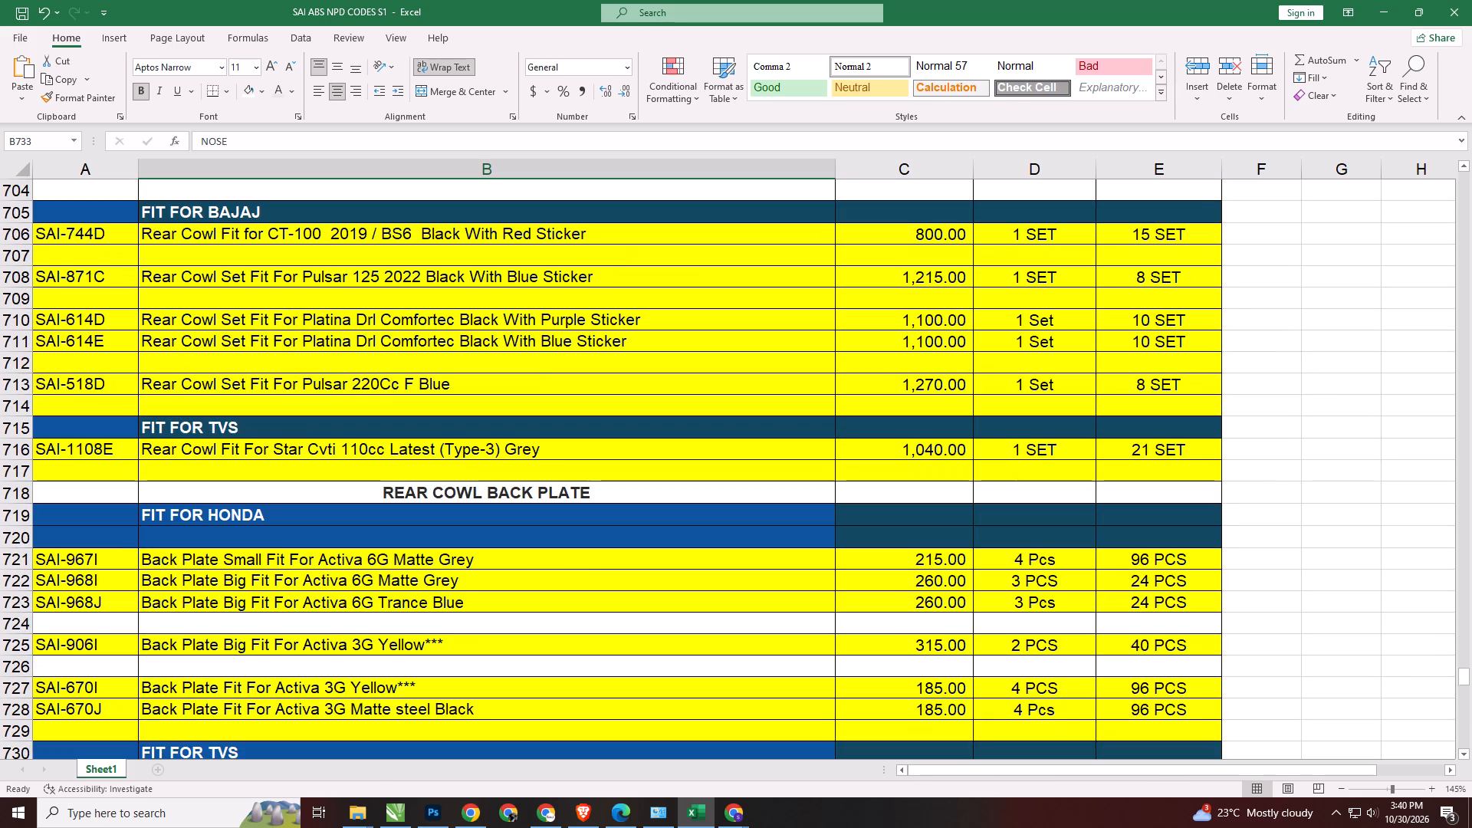
scroll(844, 534, "up", 18)
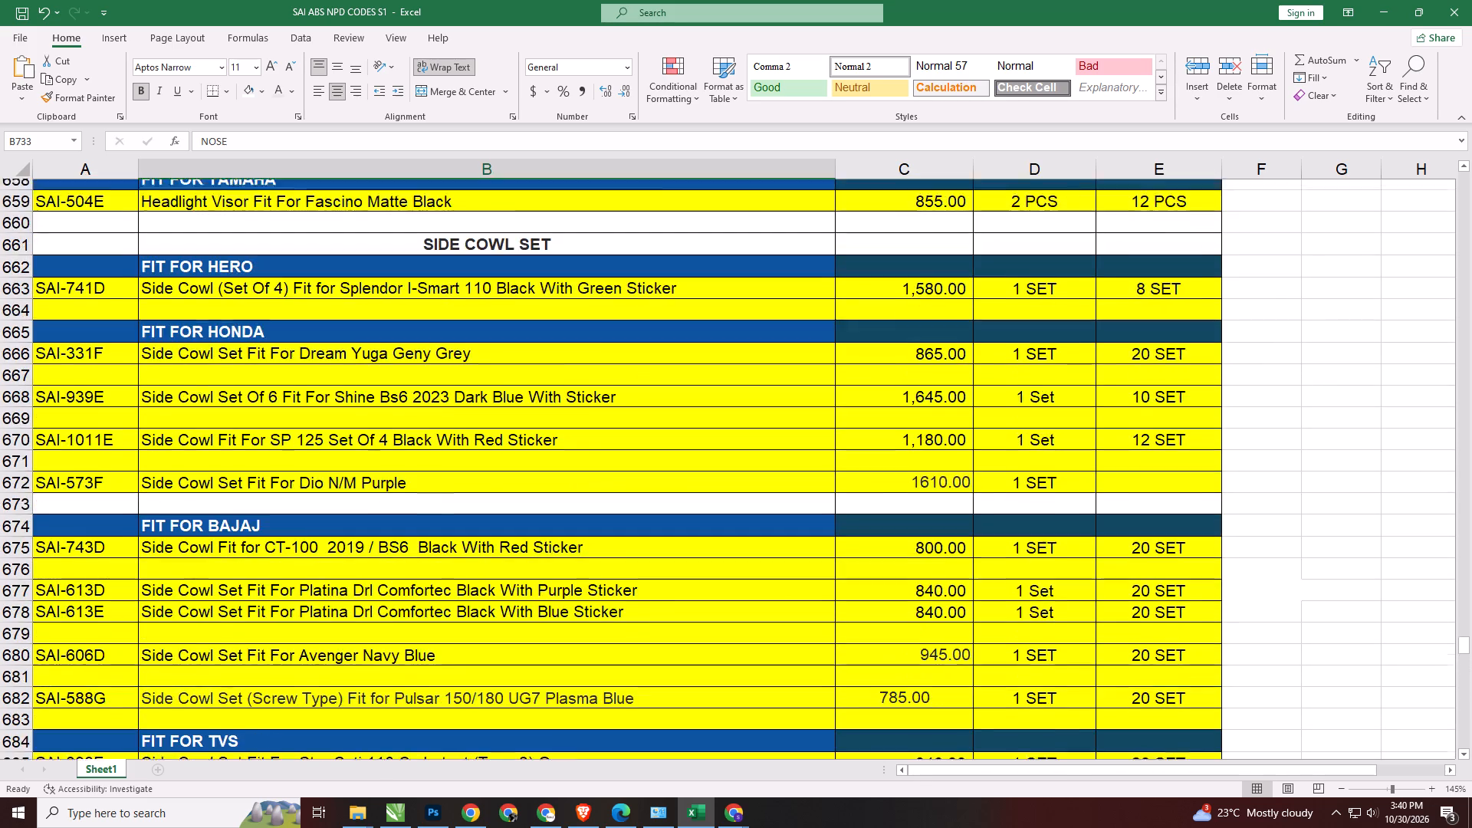
scroll(844, 534, "up", 18)
scroll(844, 534, "up", 6)
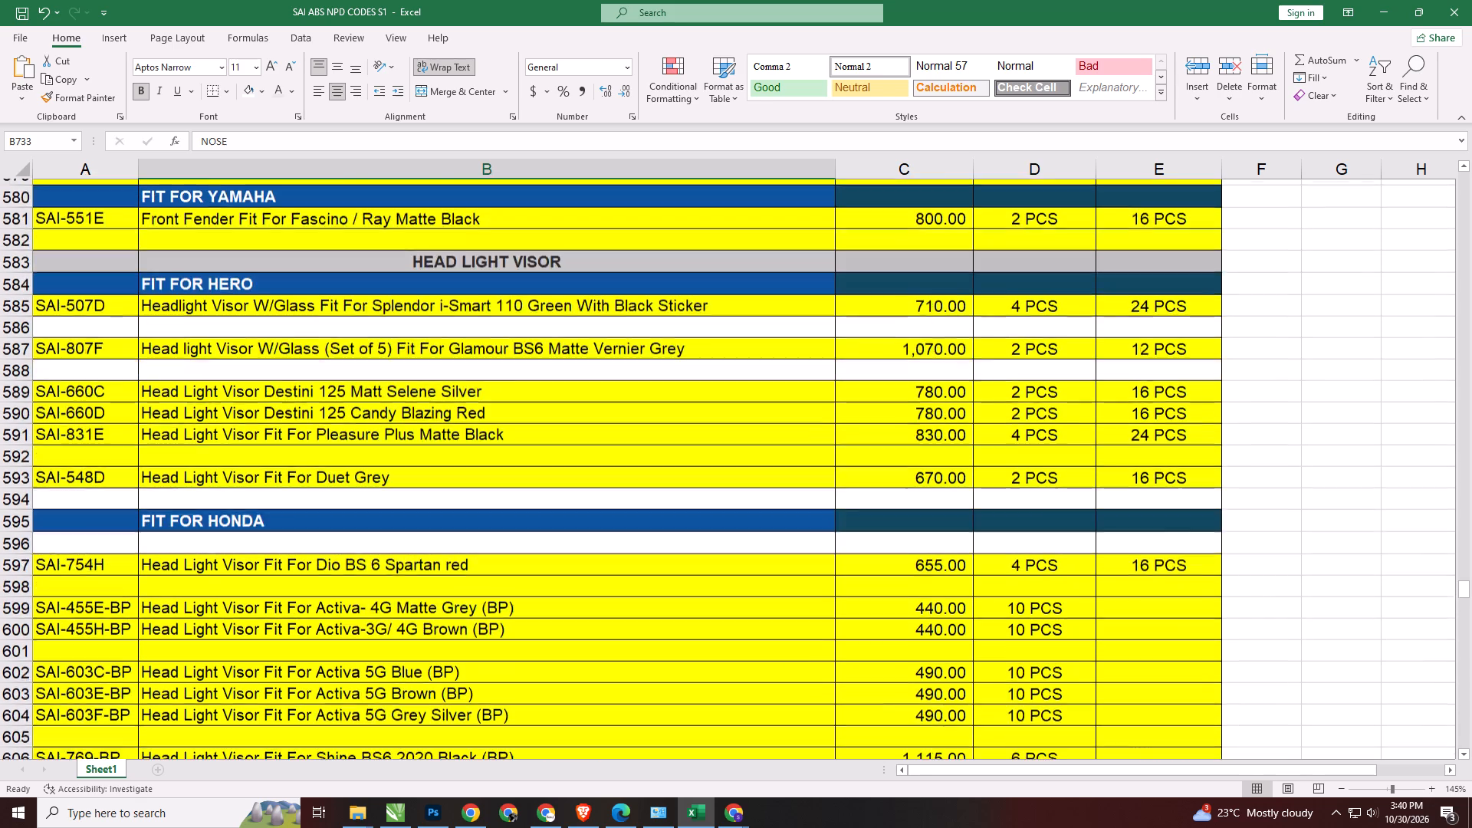
Review the sections from Head Light Visor down through Side Cowl, Rear Cowl and Back Plate, ending at the NOSE heading in row 733.
scroll(844, 534, "down", 18)
scroll(644, 536, "down", 3)
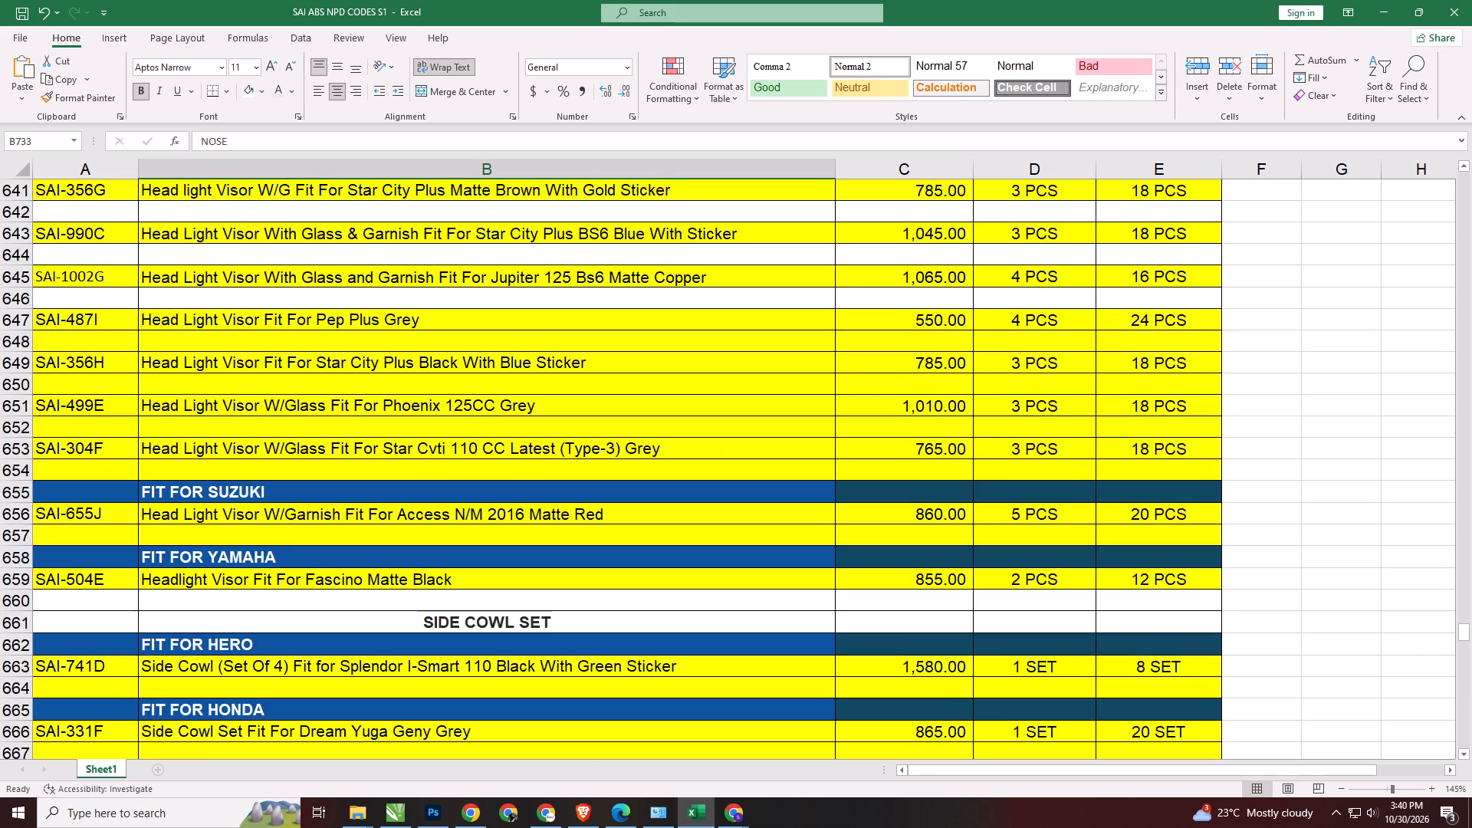
scroll(644, 536, "down", 12)
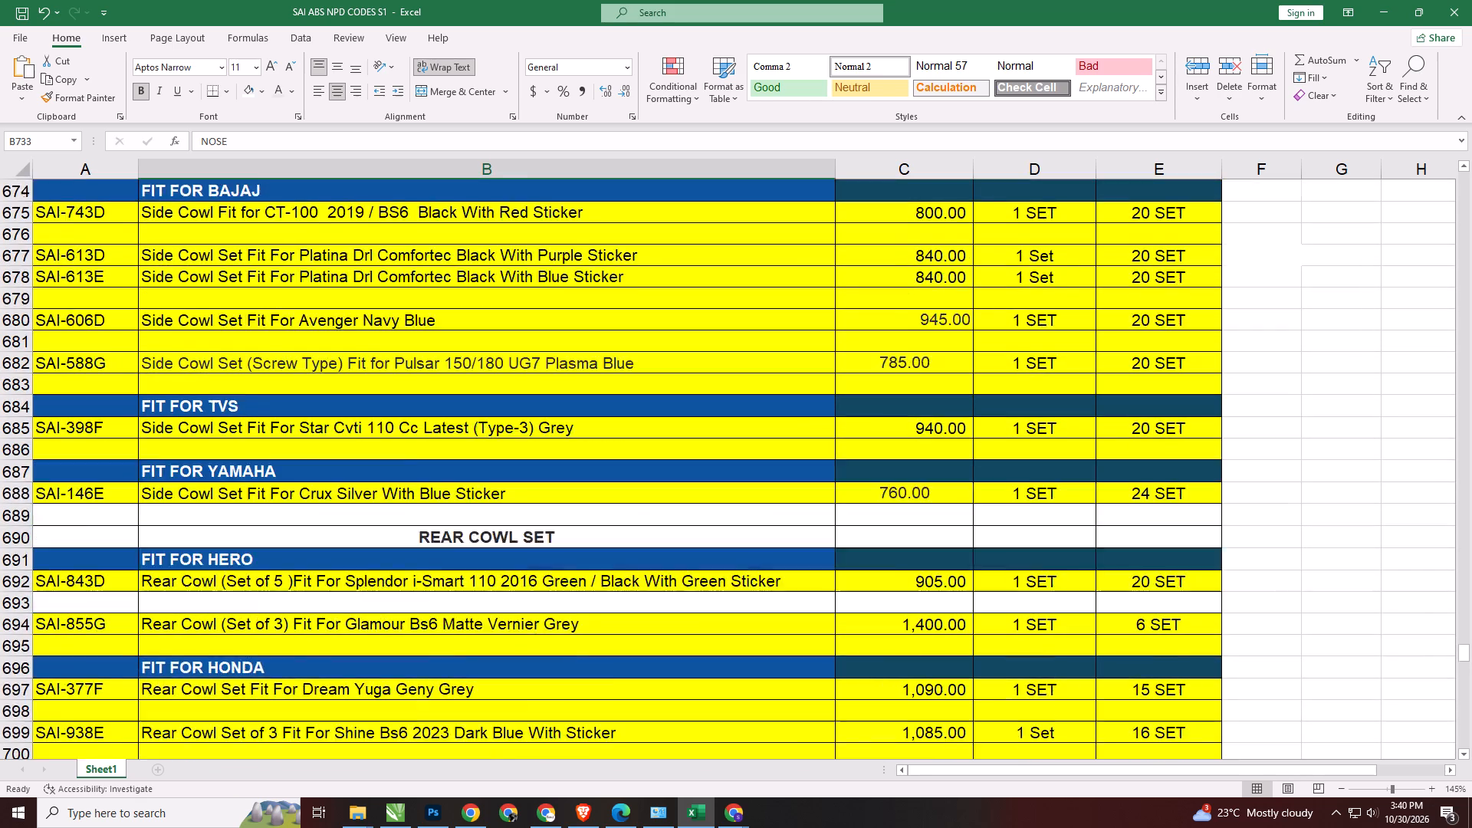
scroll(644, 536, "down", 8)
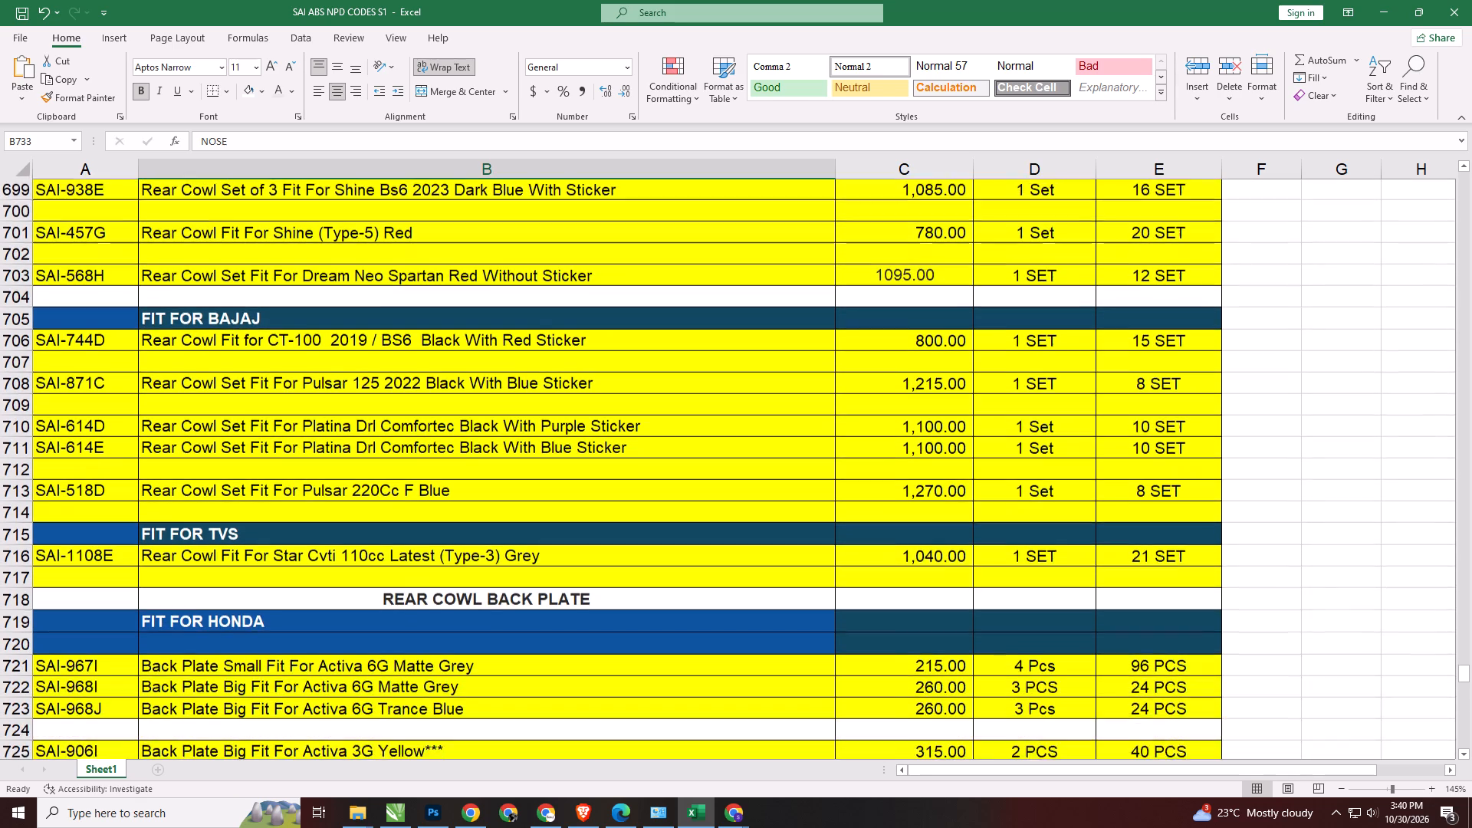
scroll(644, 536, "down", 7)
left_click(567, 428)
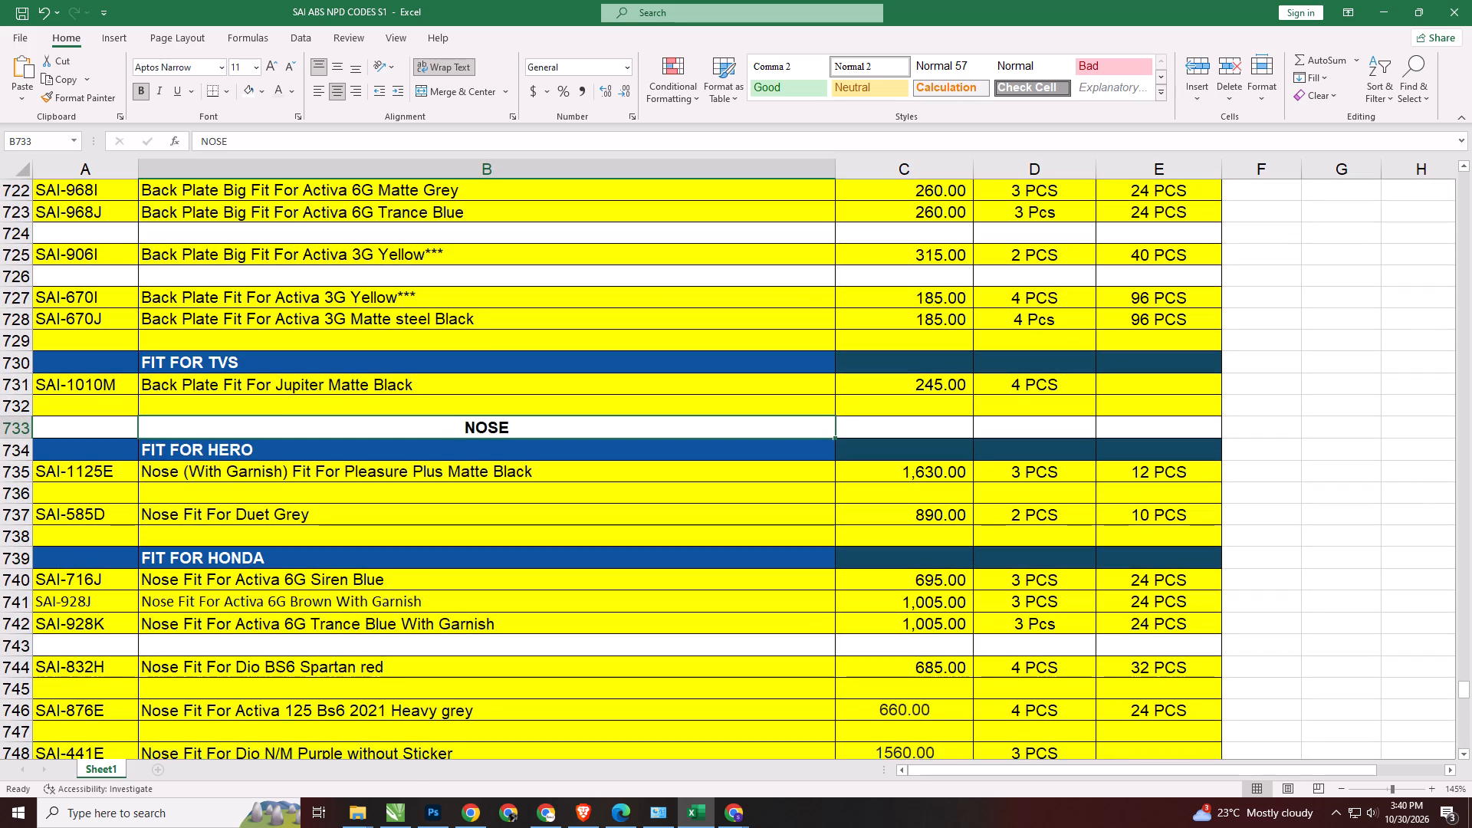
left_click(375, 432)
Check the layout of catalogue page 24 in CorelDRAW against the Excel list, selecting the Jupiter back plate description in row 731.
key("alt+Tab")
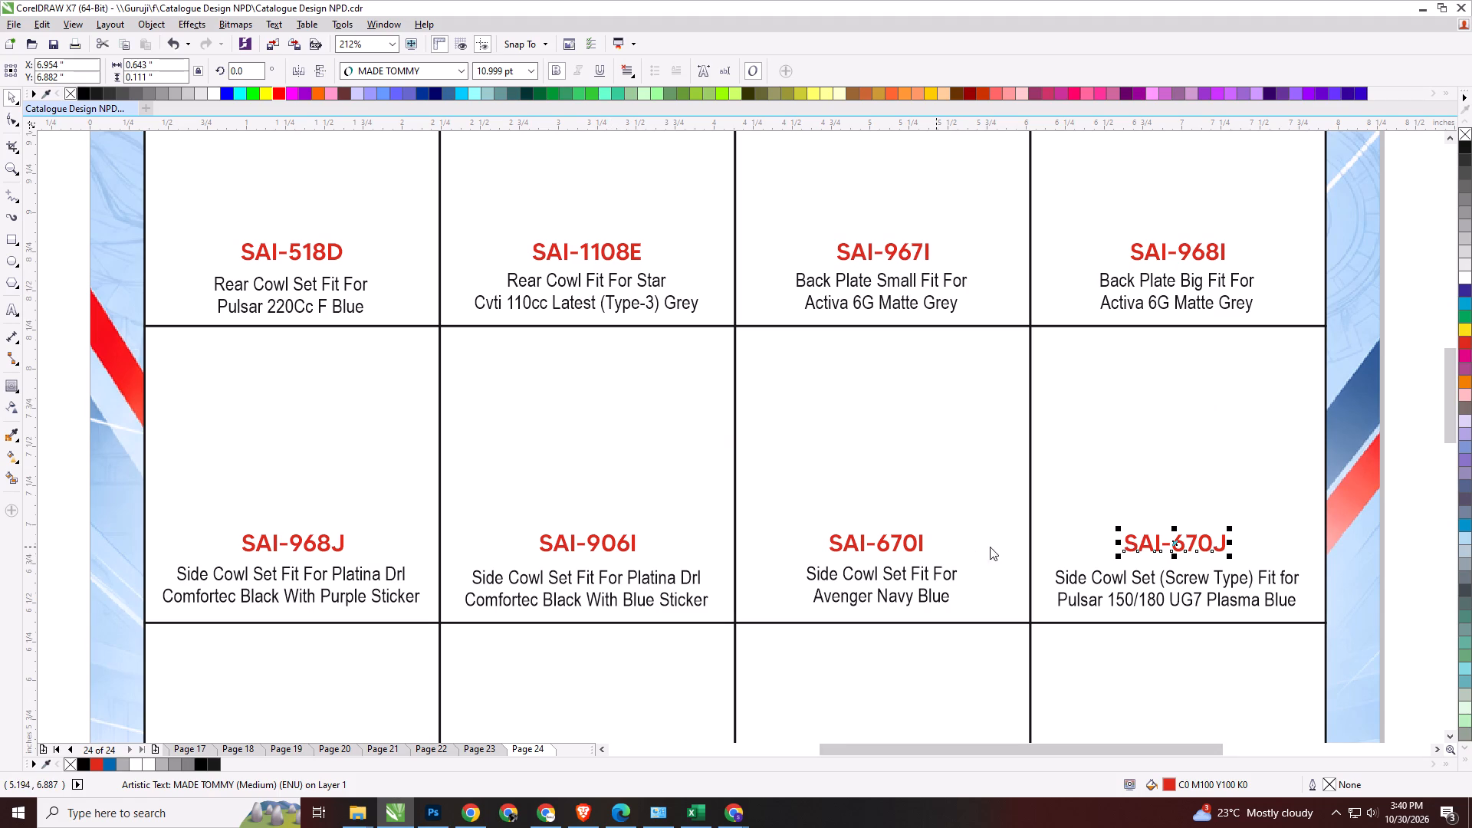
key("alt+Tab")
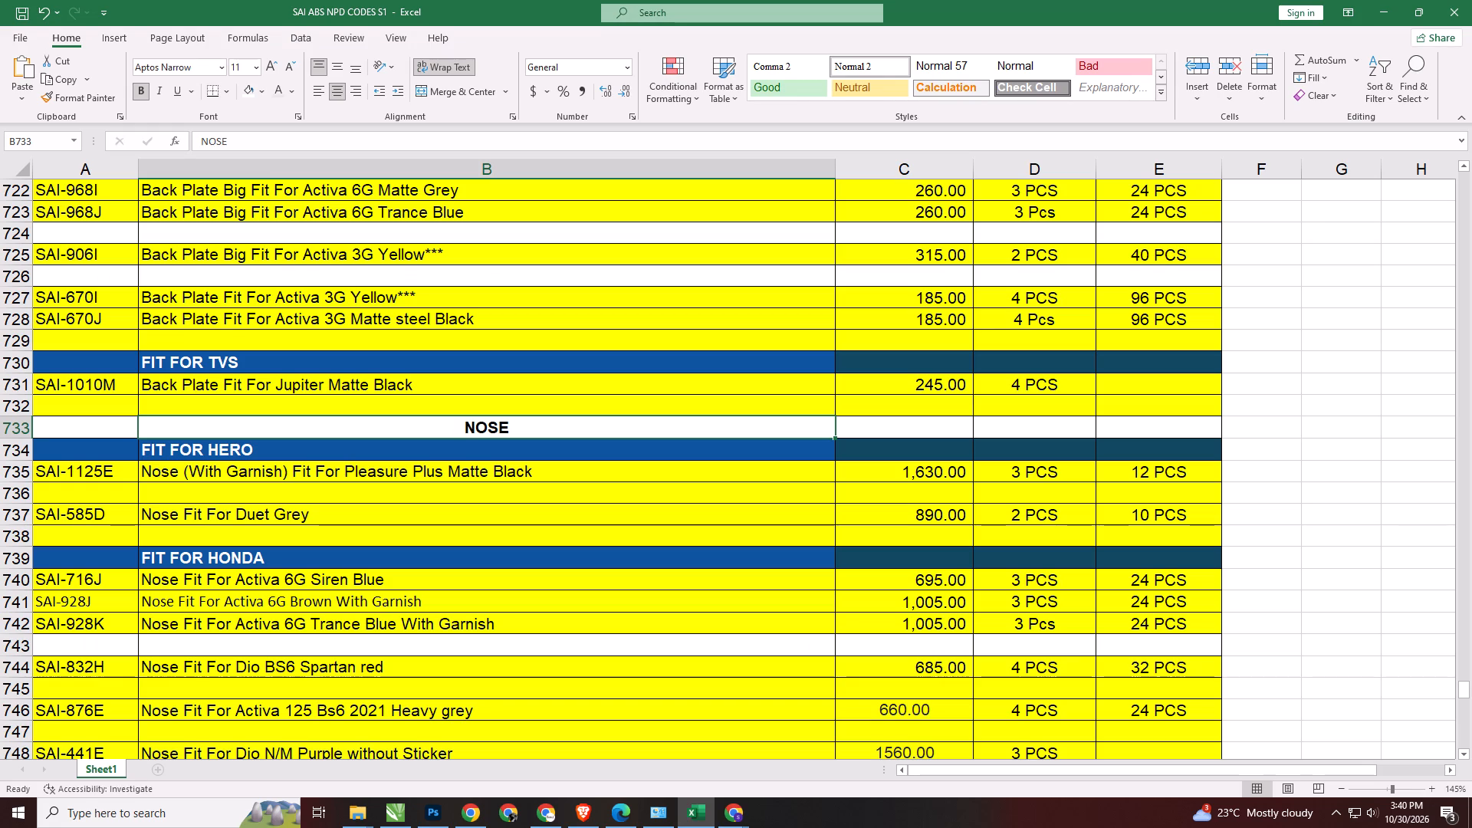
left_click(218, 392)
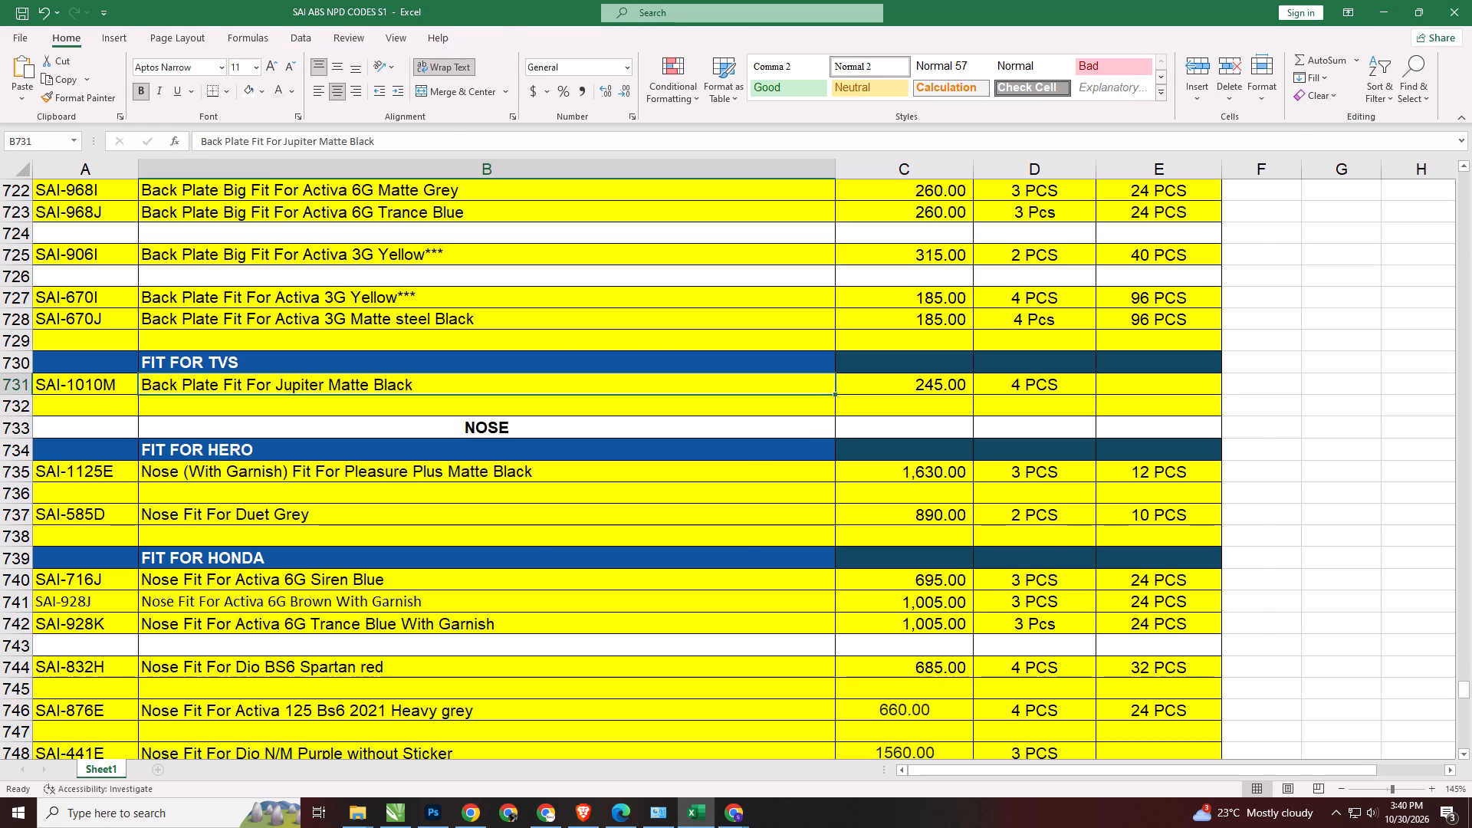
key("alt+Tab")
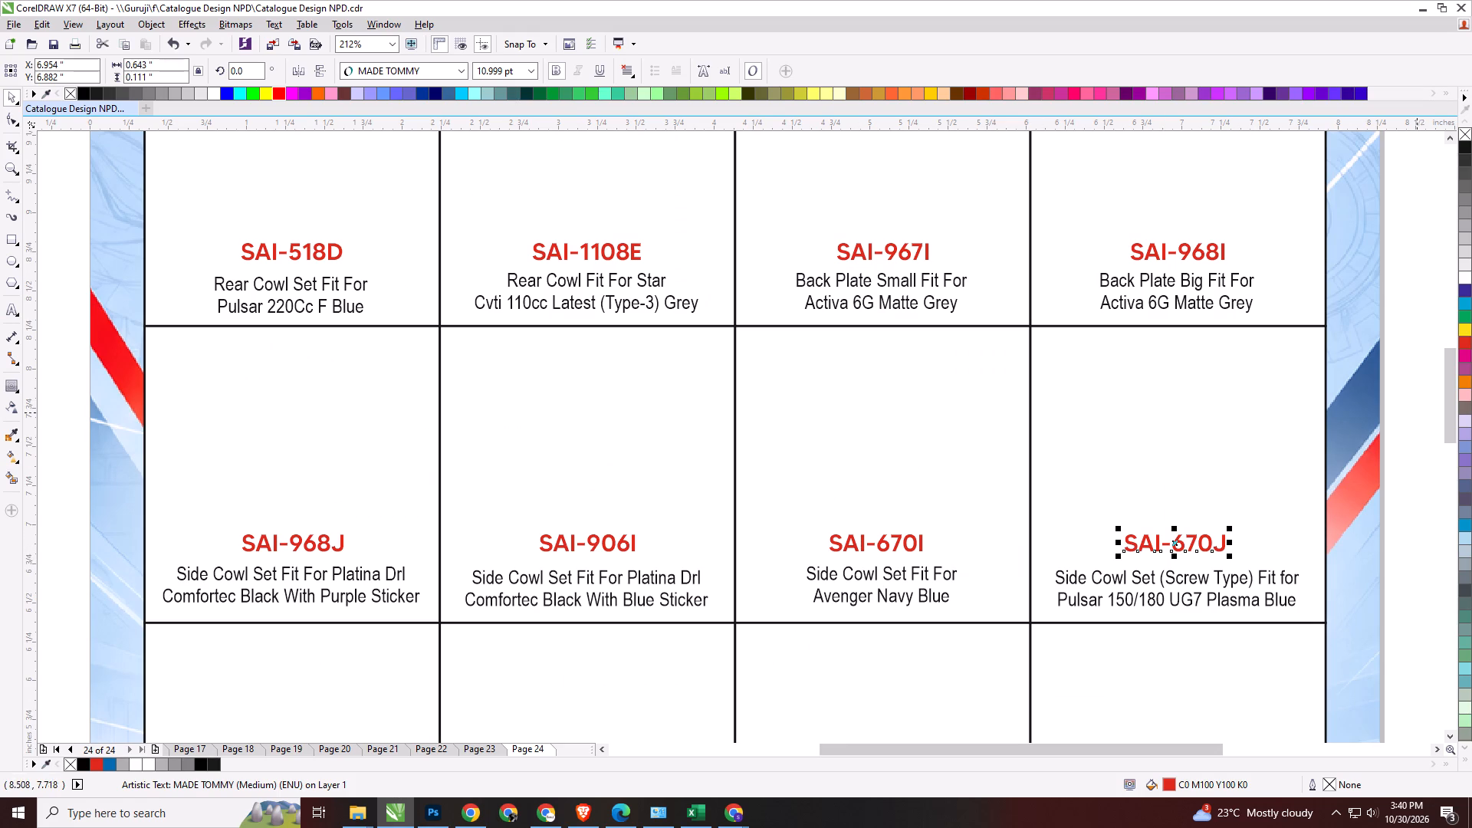
left_click_drag(1452, 403, 1450, 376)
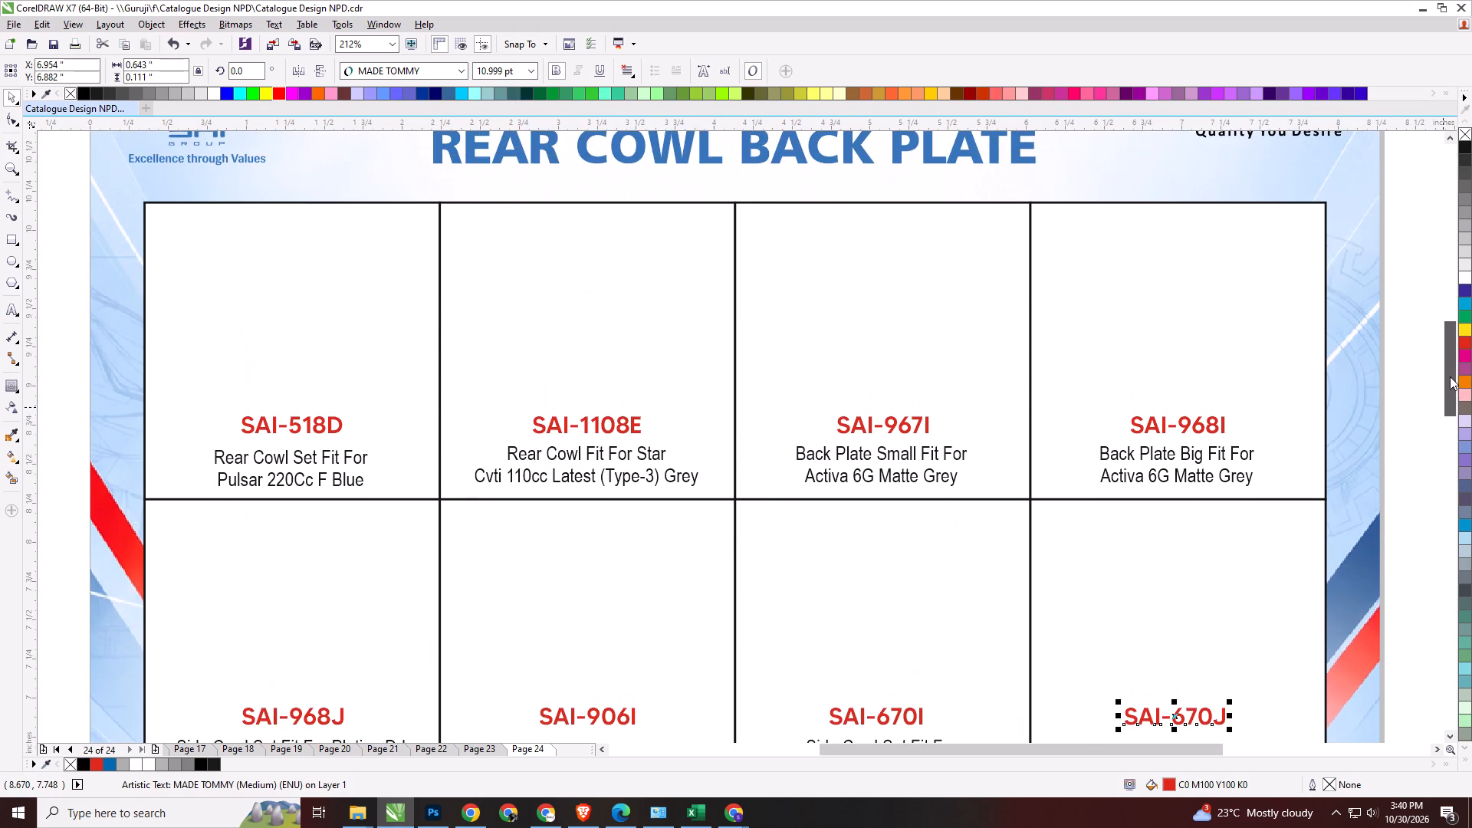
left_click_drag(1450, 376, 1441, 335)
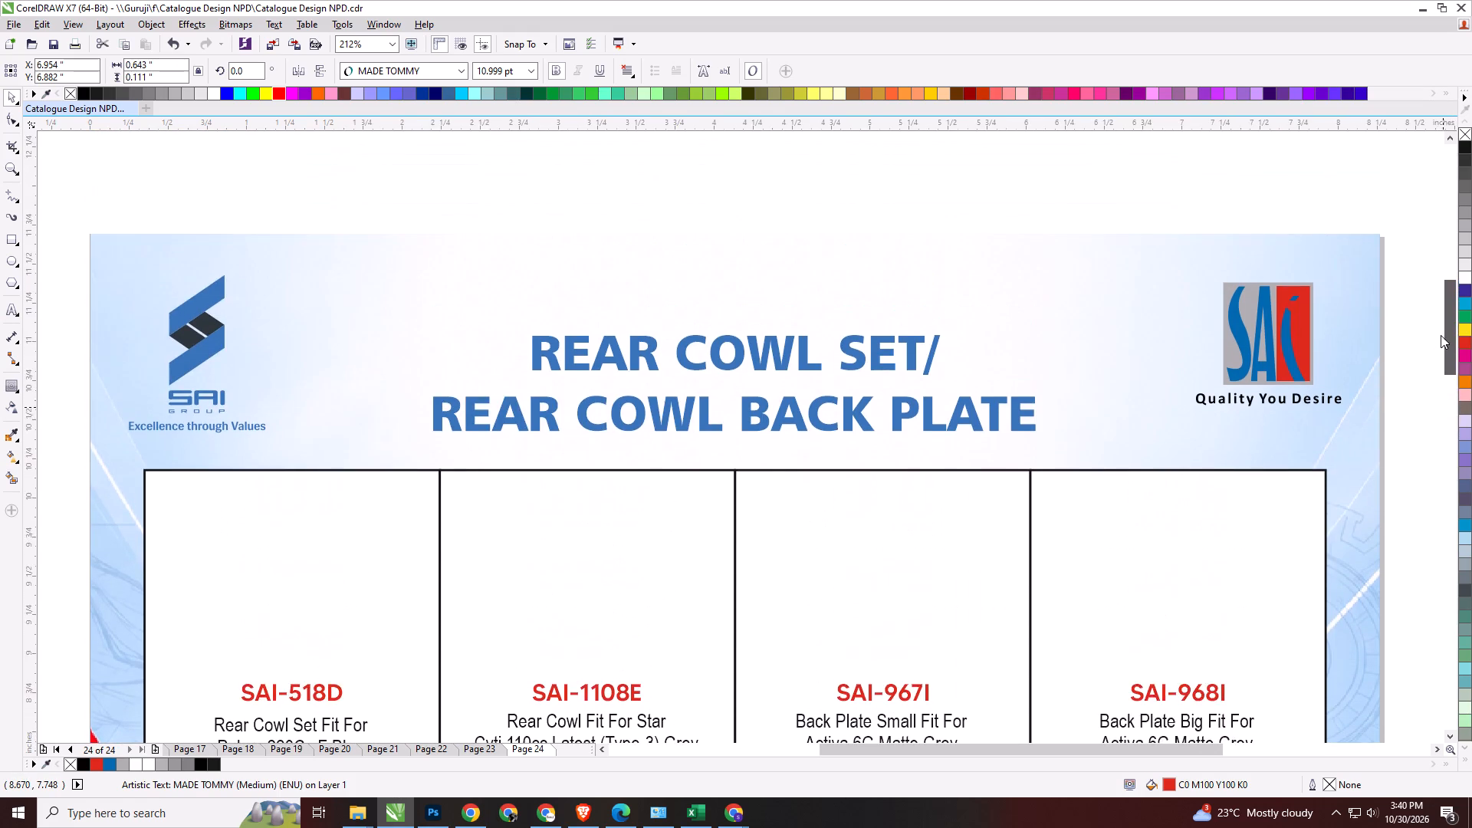
left_click_drag(1441, 335, 1438, 450)
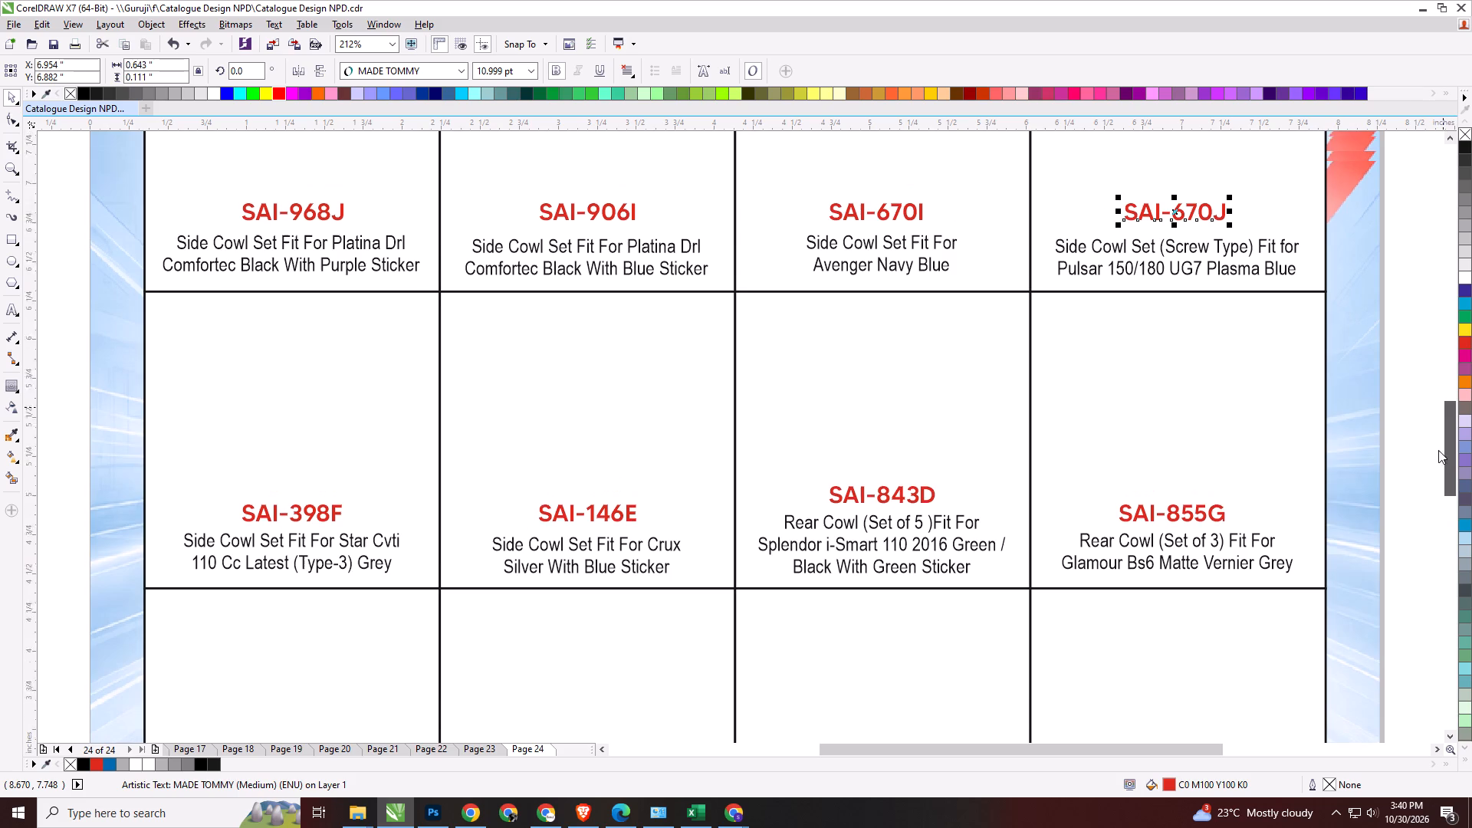
left_click_drag(1438, 450, 1437, 426)
Compare the Excel back plate rows, selecting the SAI-670J description in row 728, with the matching codes on CorelDRAW page 24.
key("alt+Tab")
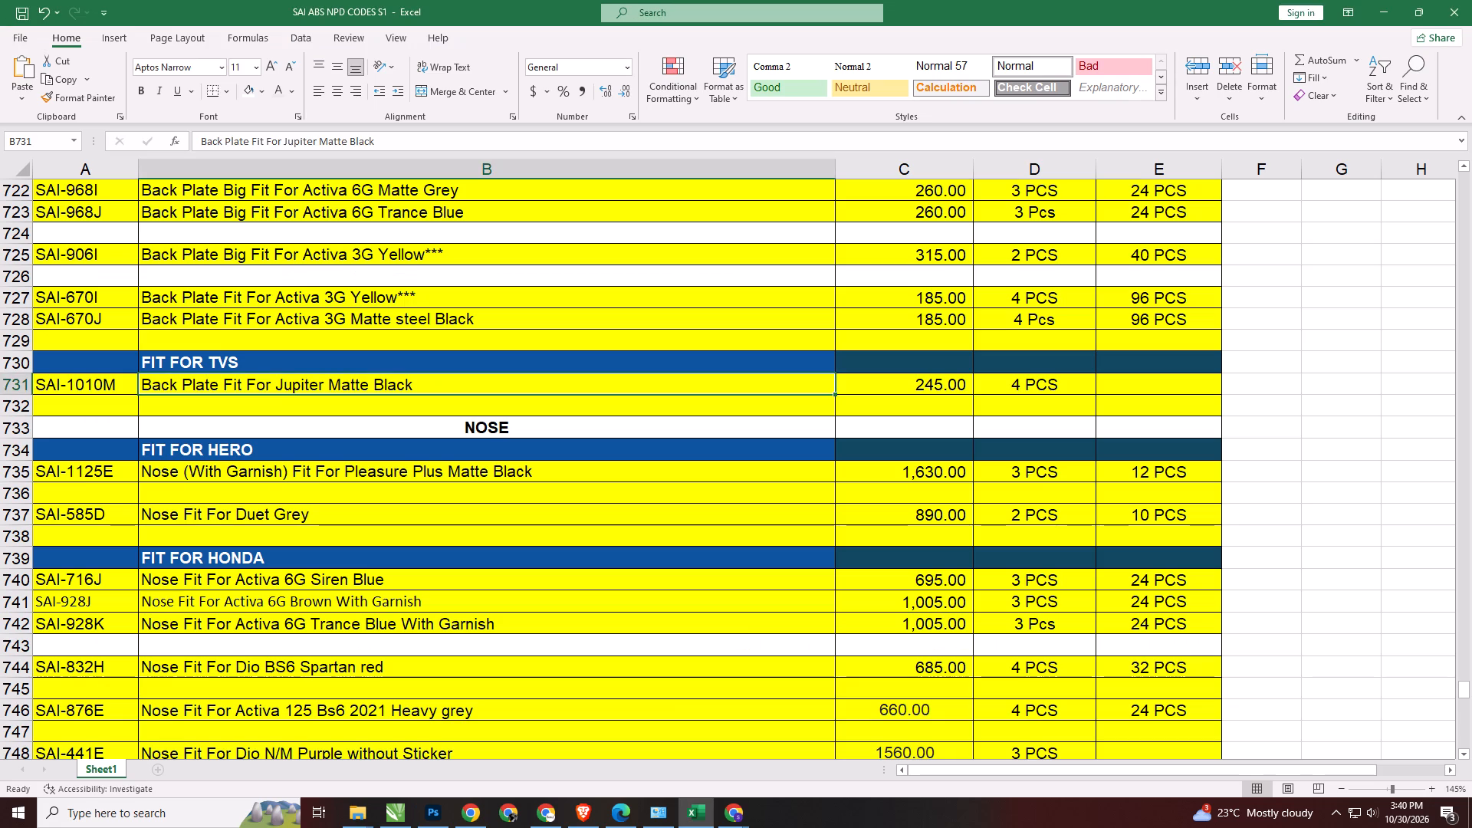
left_click(179, 324)
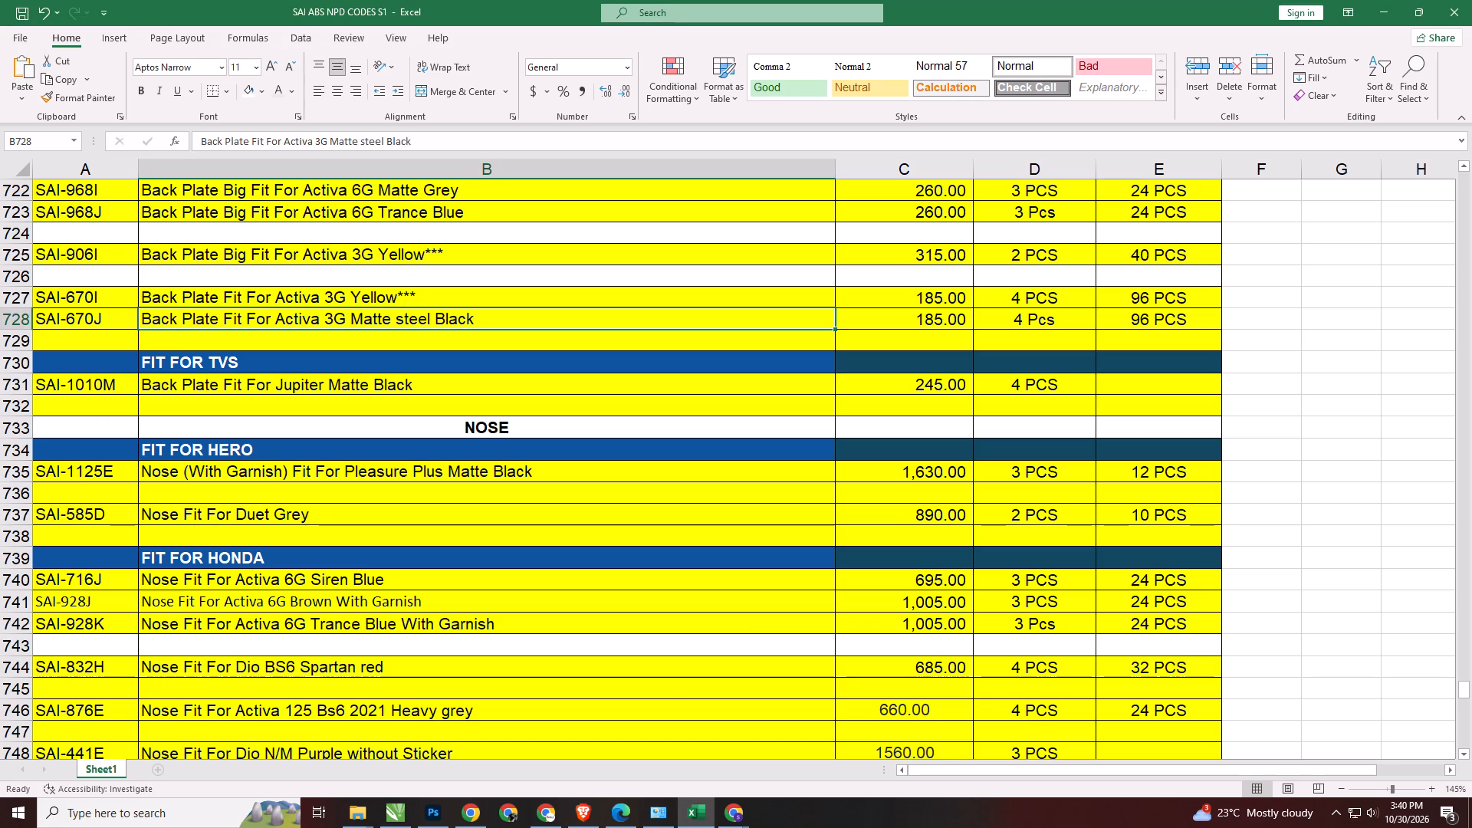
key("alt+Tab")
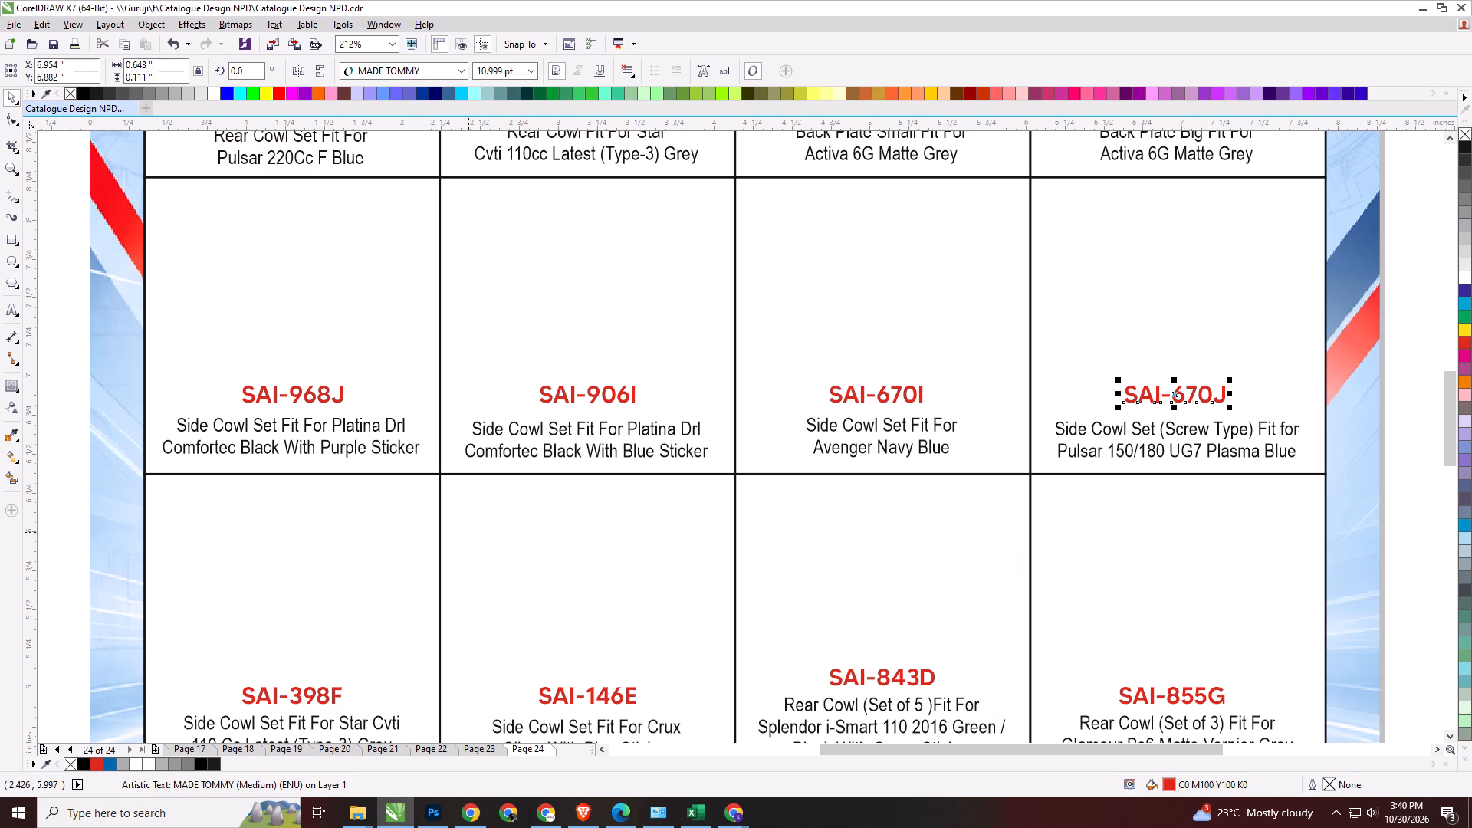
key("alt+Tab")
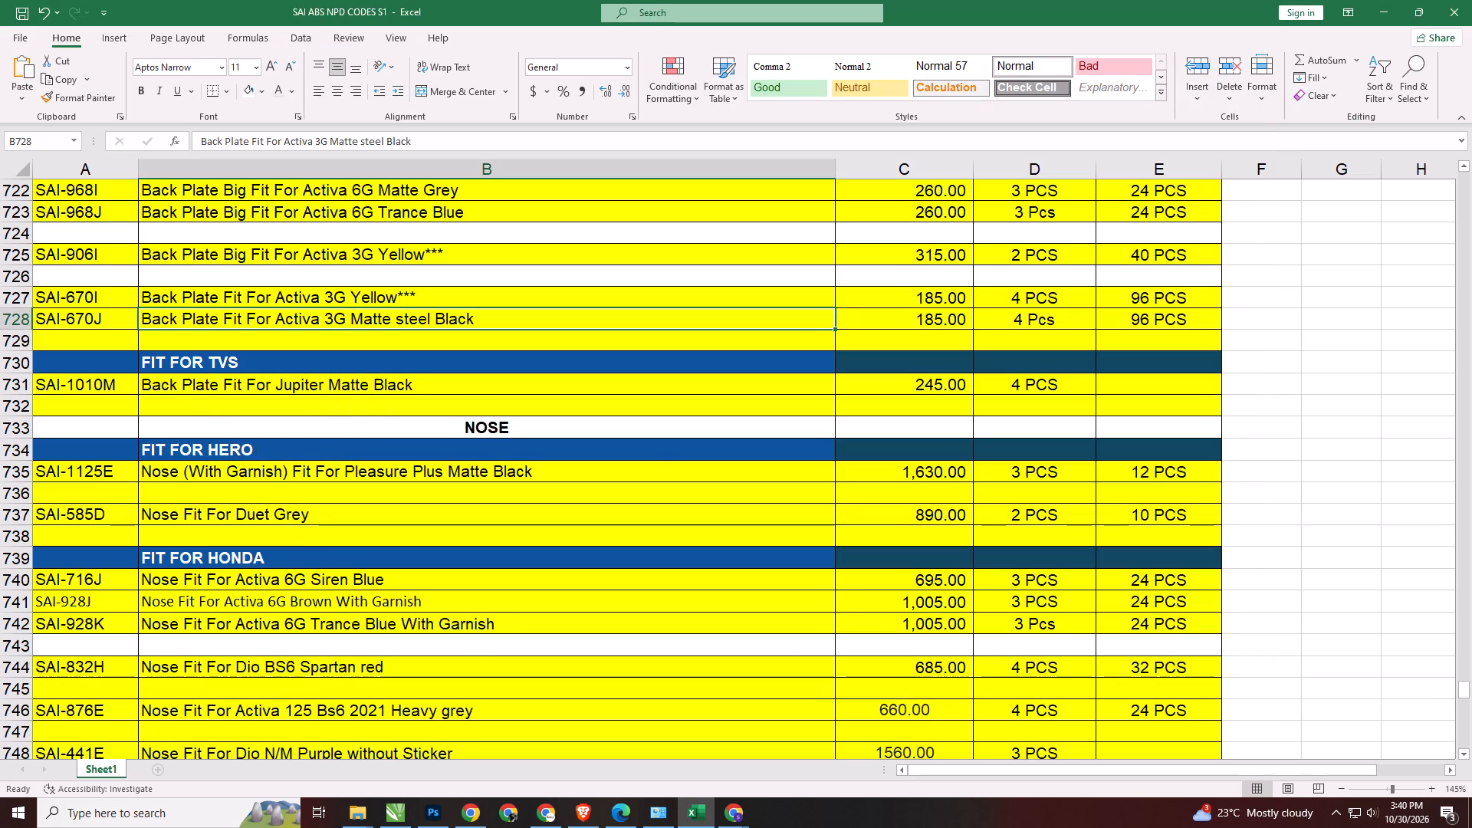
key("alt+Tab")
key("alt+Tab")
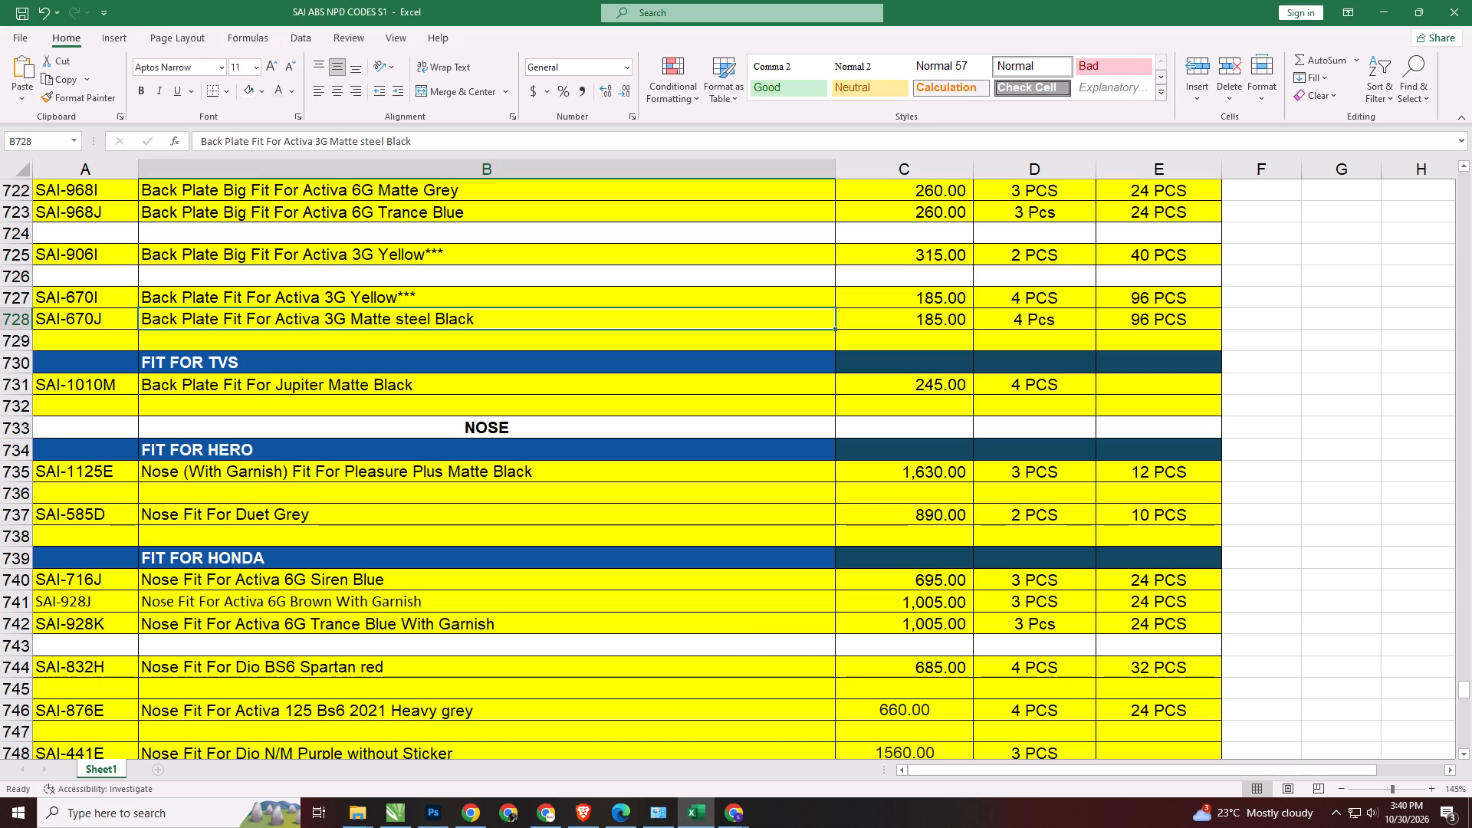
scroll(350, 380, "up", 2)
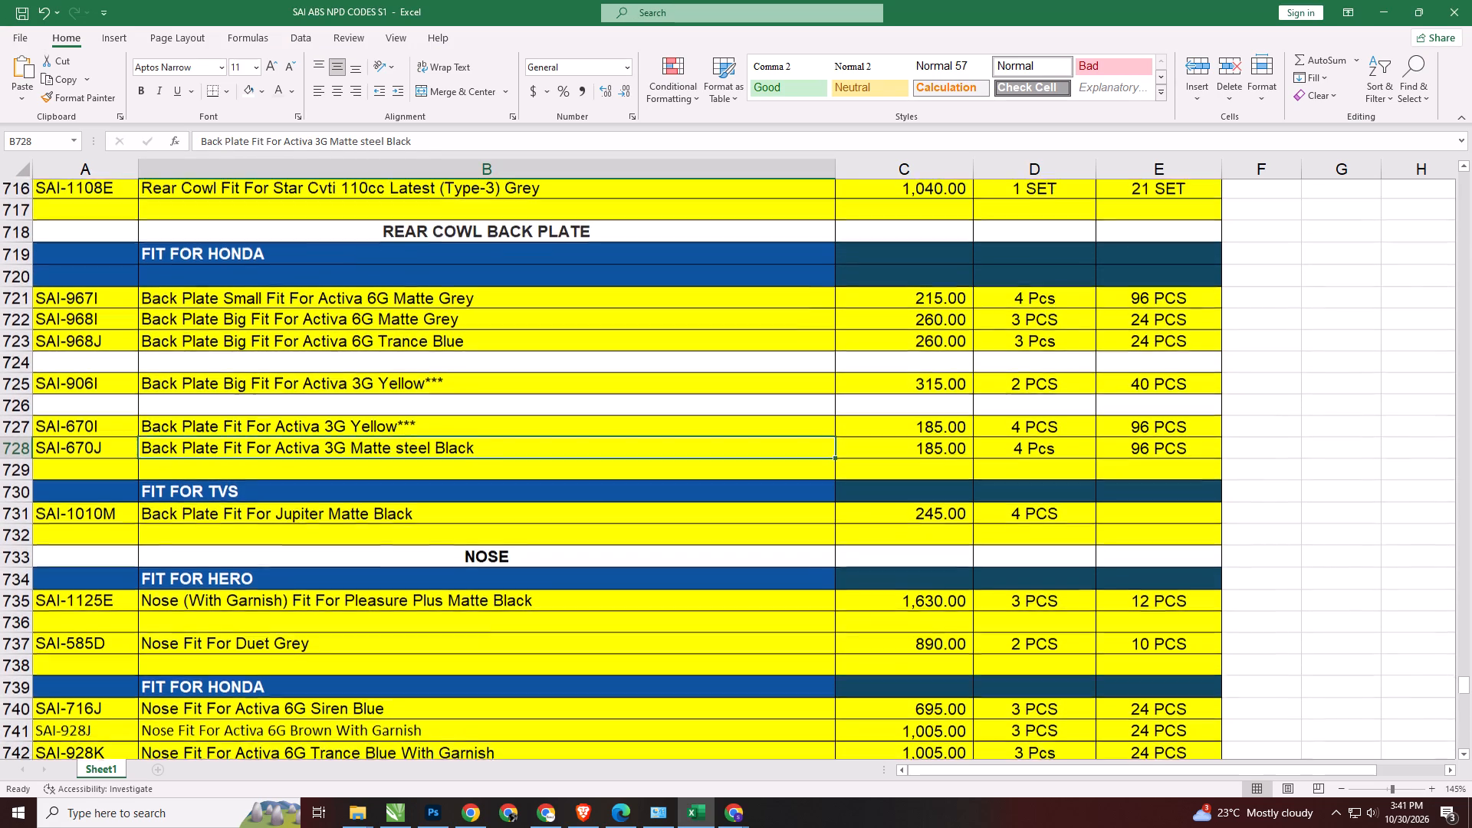
key("alt+Tab")
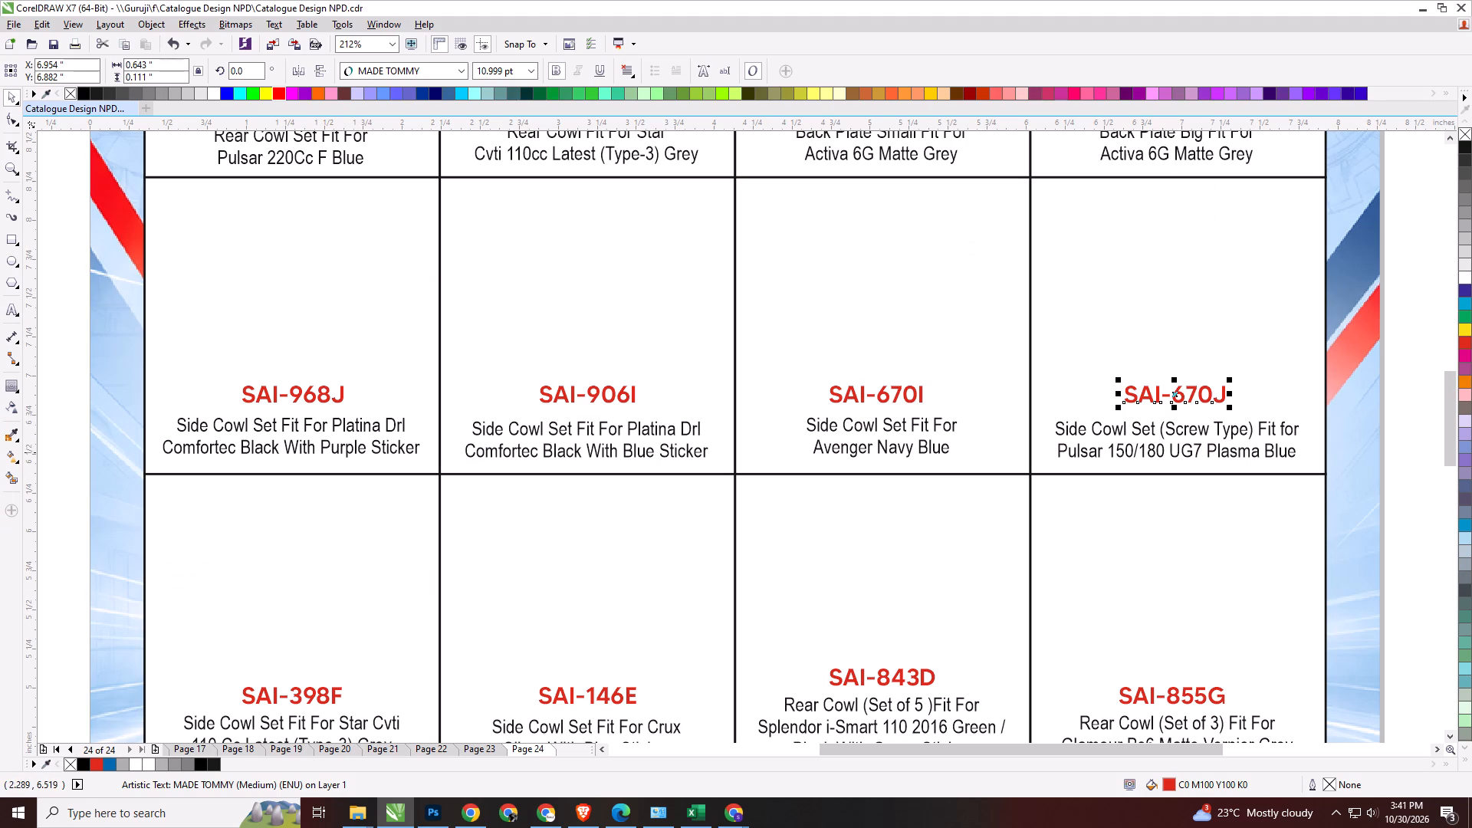
key("alt+Tab")
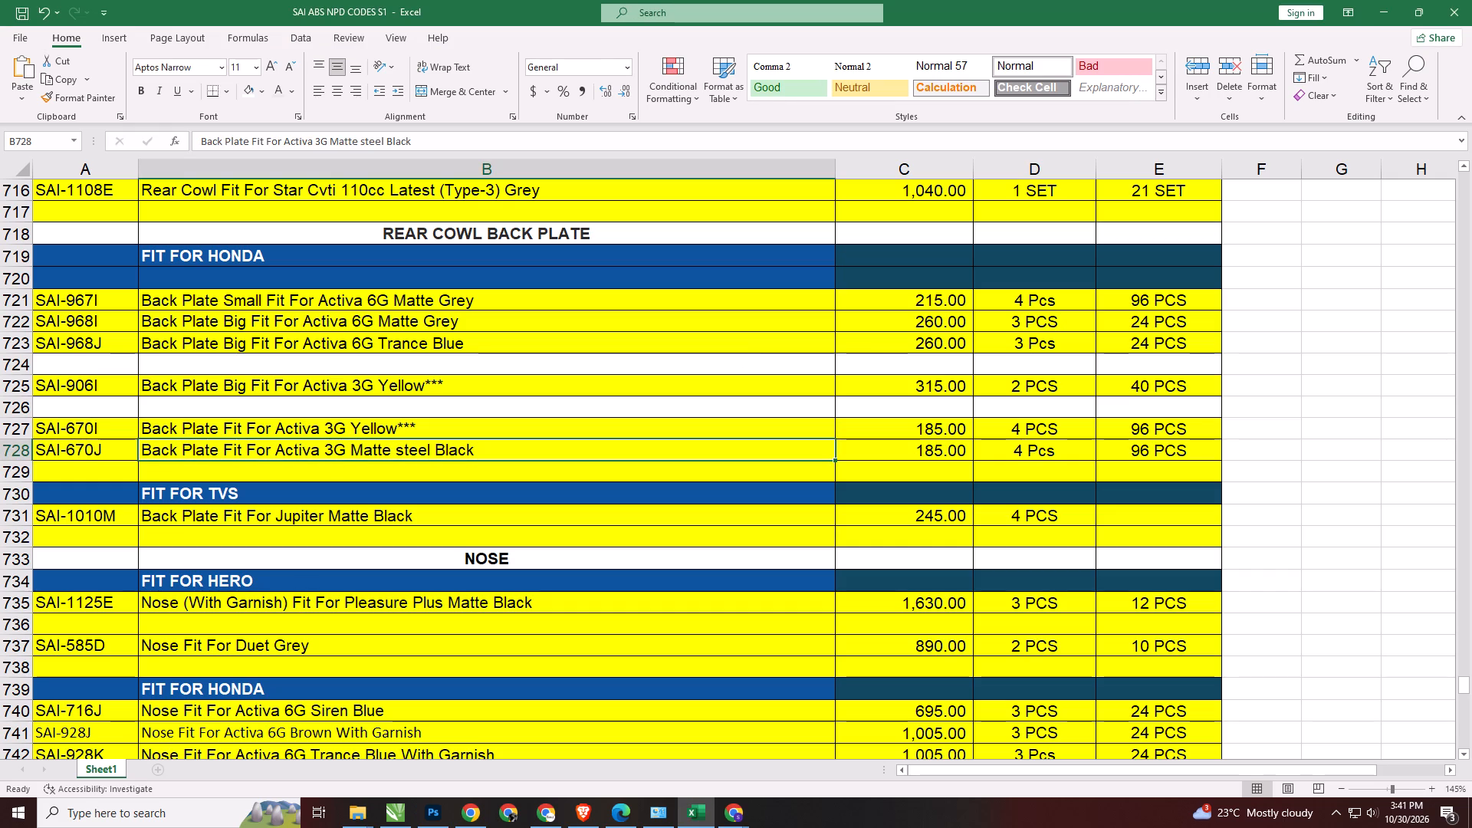
Replace the description under SAI-670J on CorelDRAW page 24 with "Back Plate Fit For Activa 3G Matte steel Black" copied from Excel row 728.
double_click(222, 452)
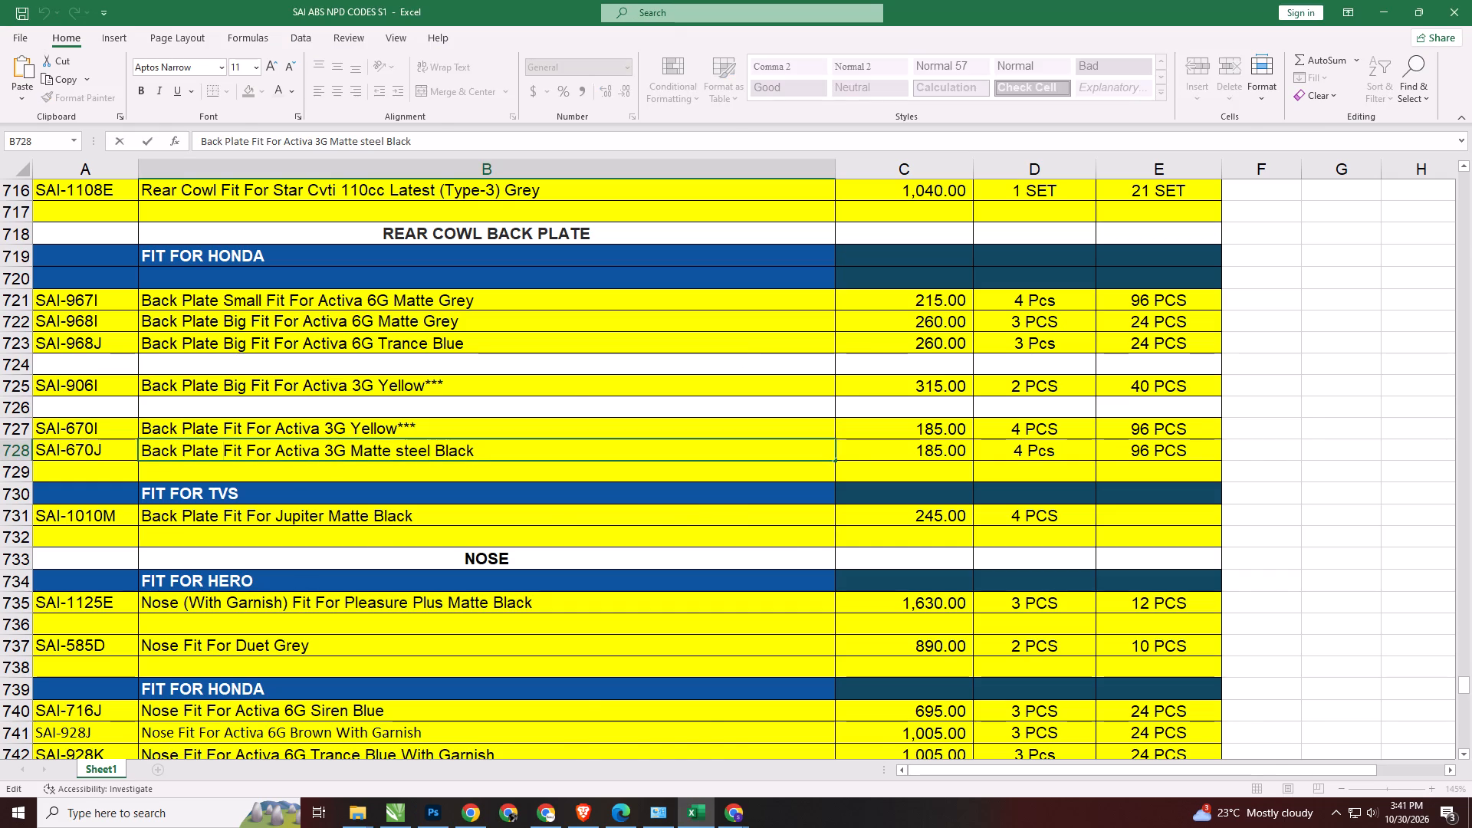
key("alt+Tab")
key("alt+Tab")
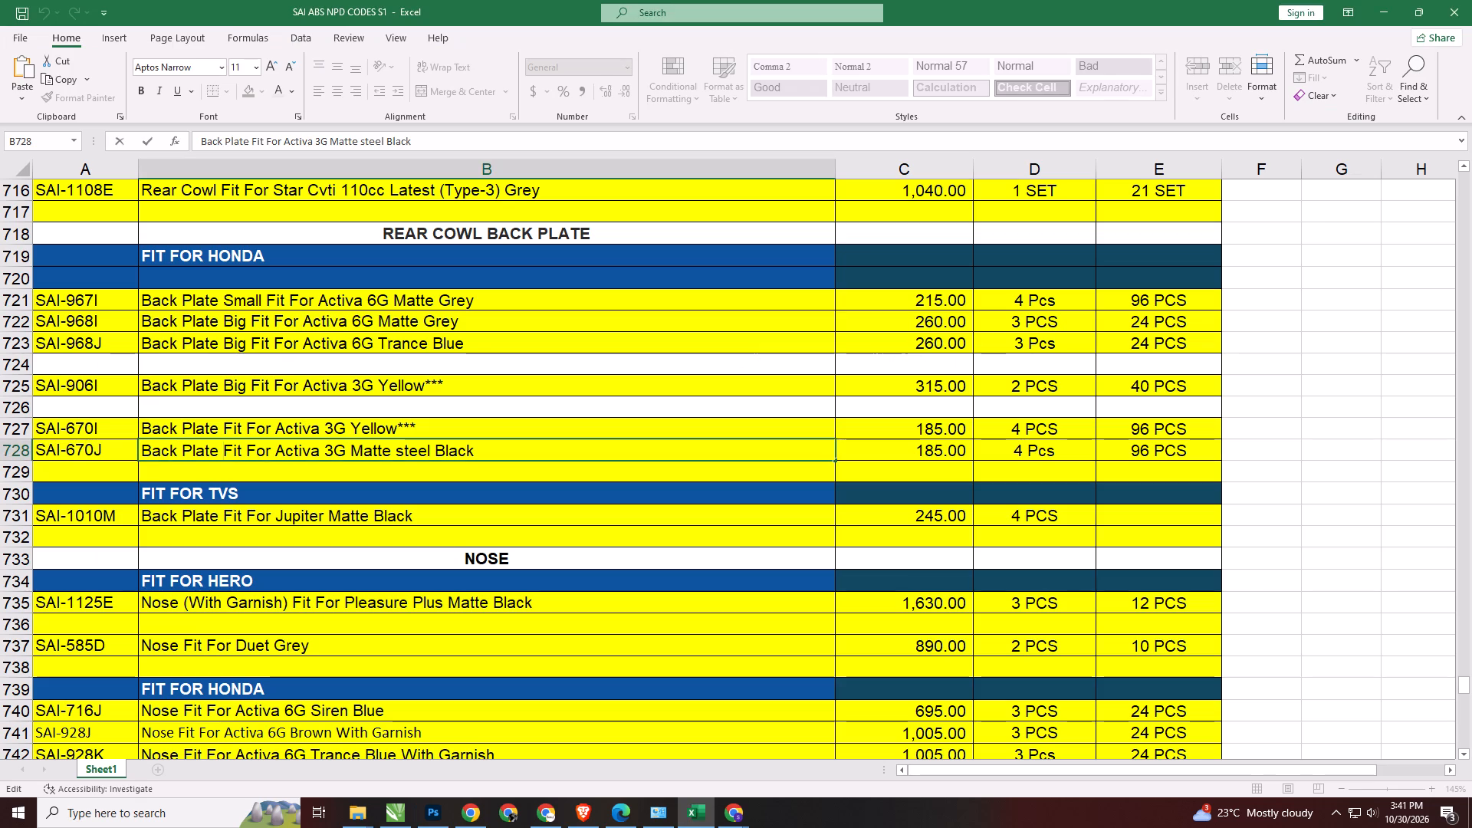
left_click(349, 449)
key("ctrl+a")
key("ctrl+c")
key("alt+Tab")
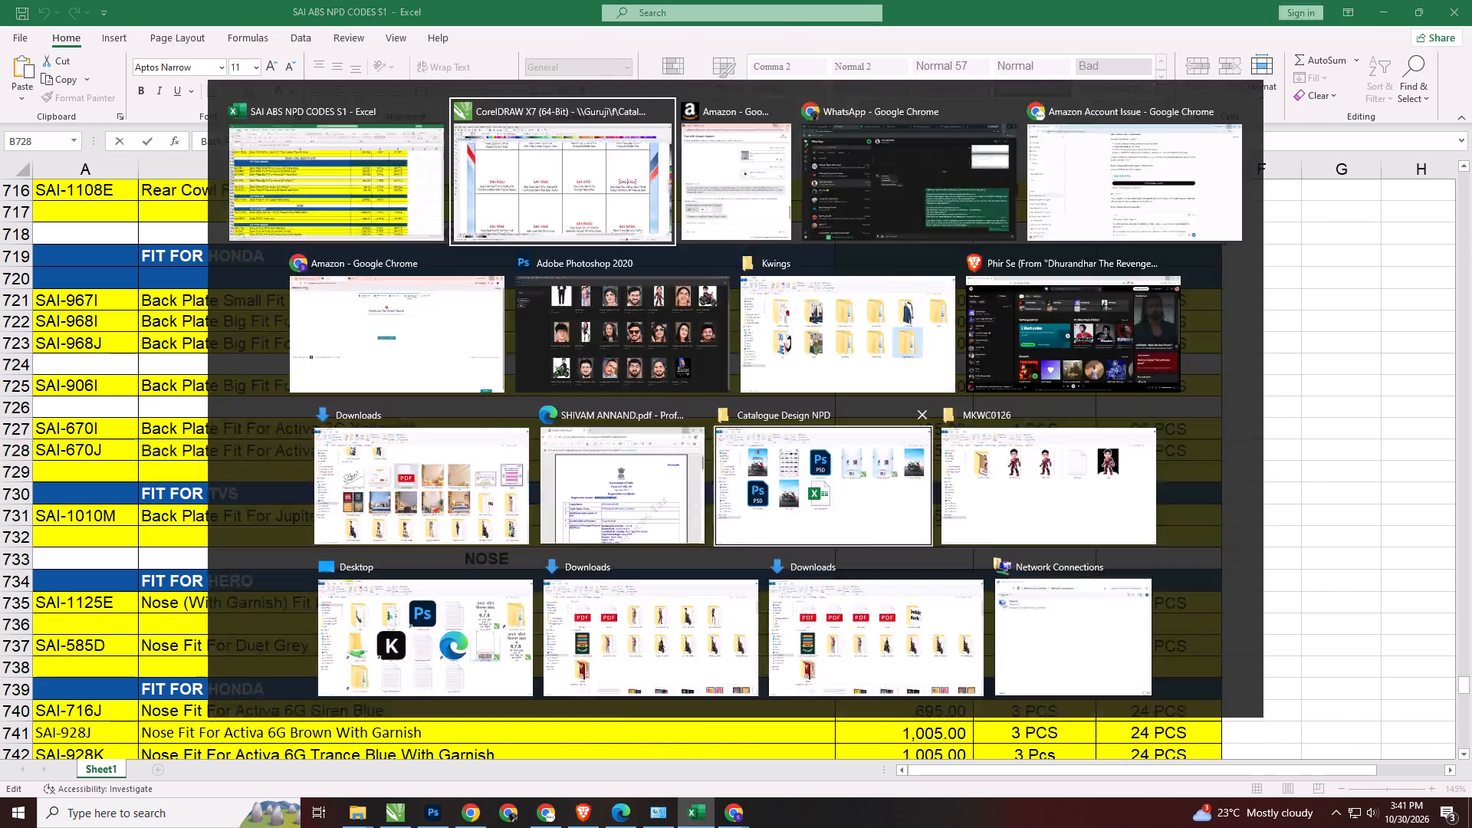
double_click(1176, 452)
key("ctrl+a")
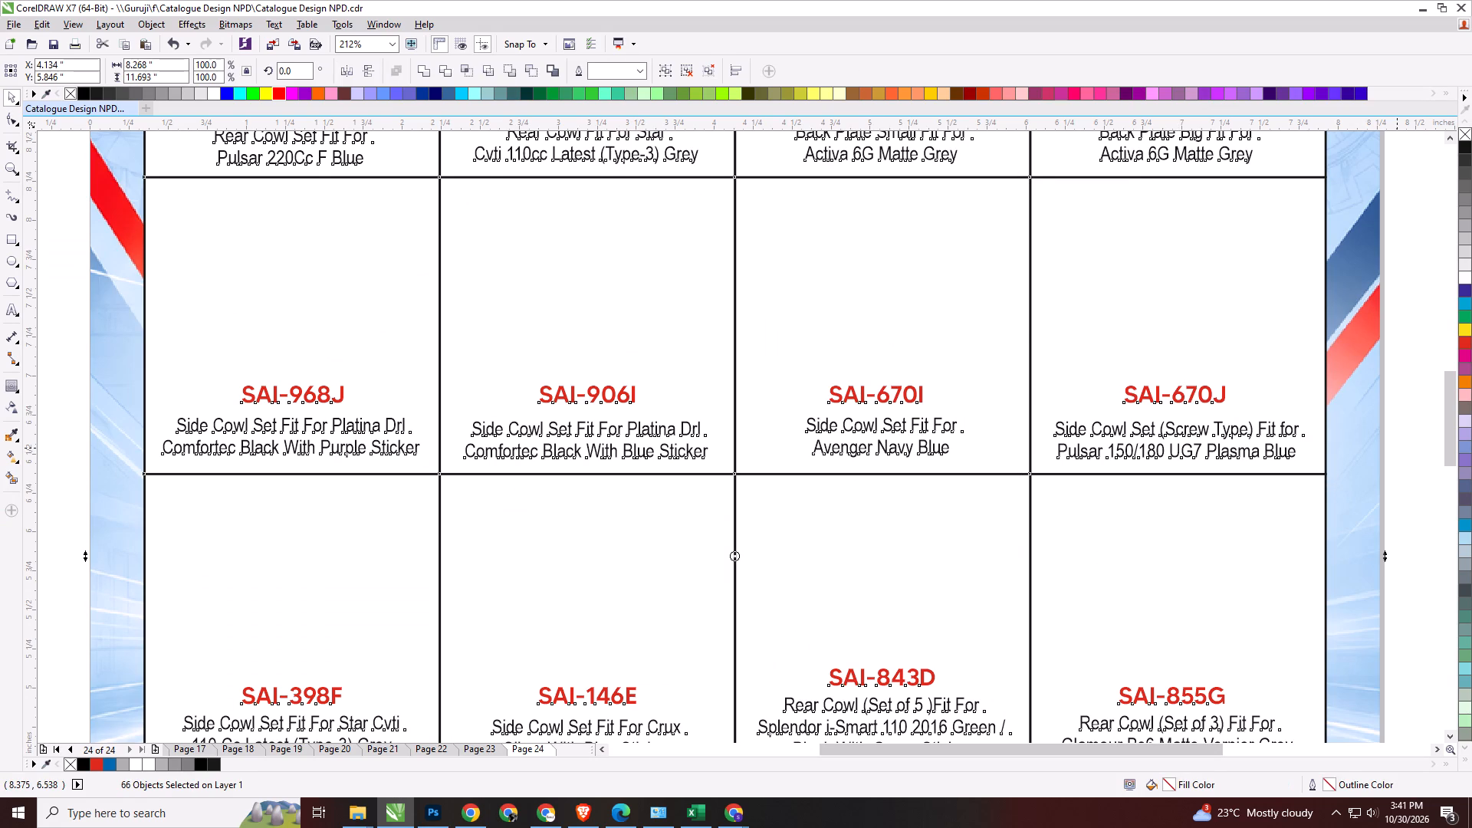
left_click(1397, 448)
left_click(1263, 451)
left_click(1271, 451)
double_click(1273, 451)
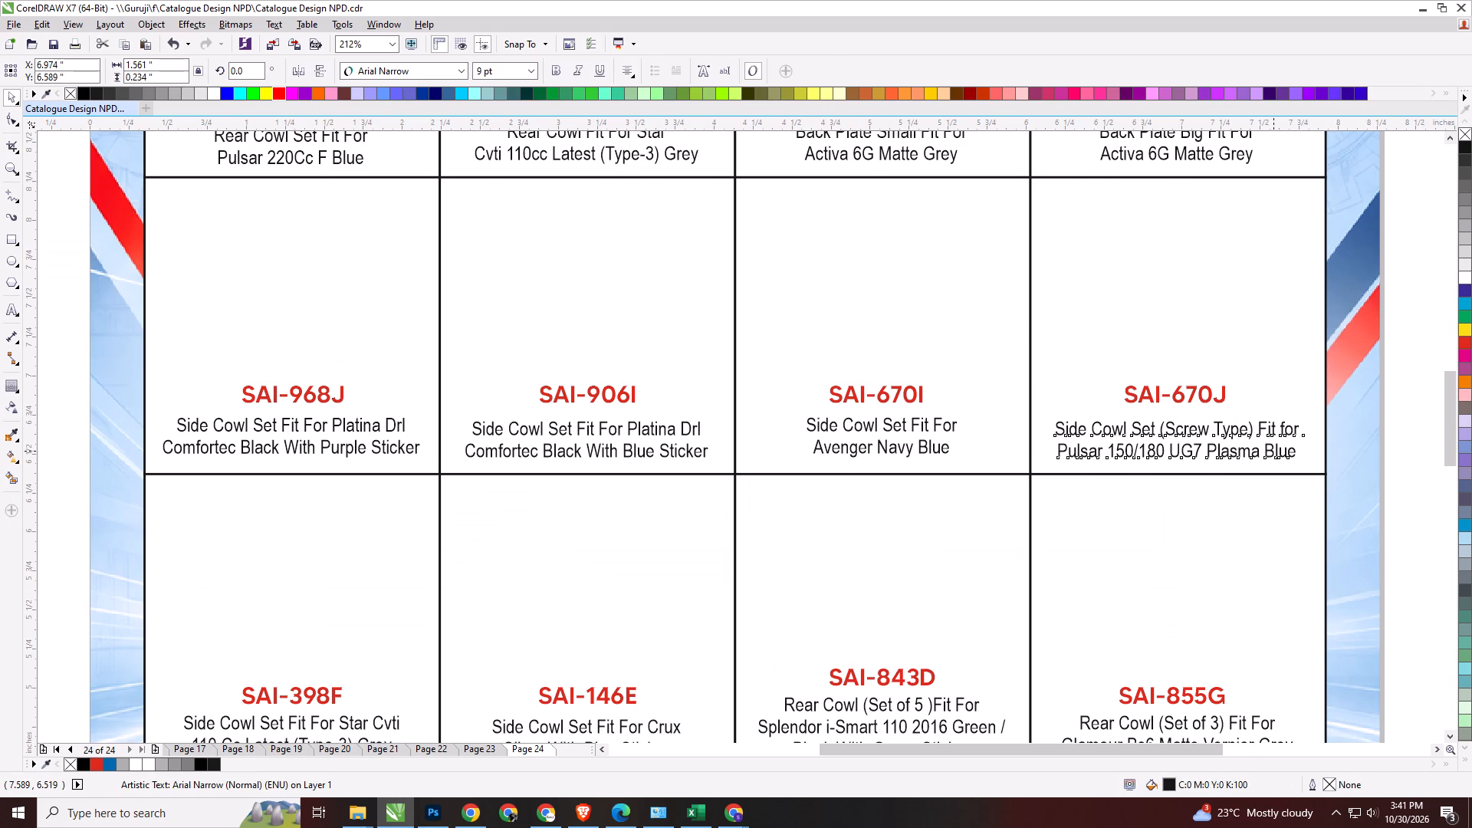
key("ctrl+a")
key("ctrl+v")
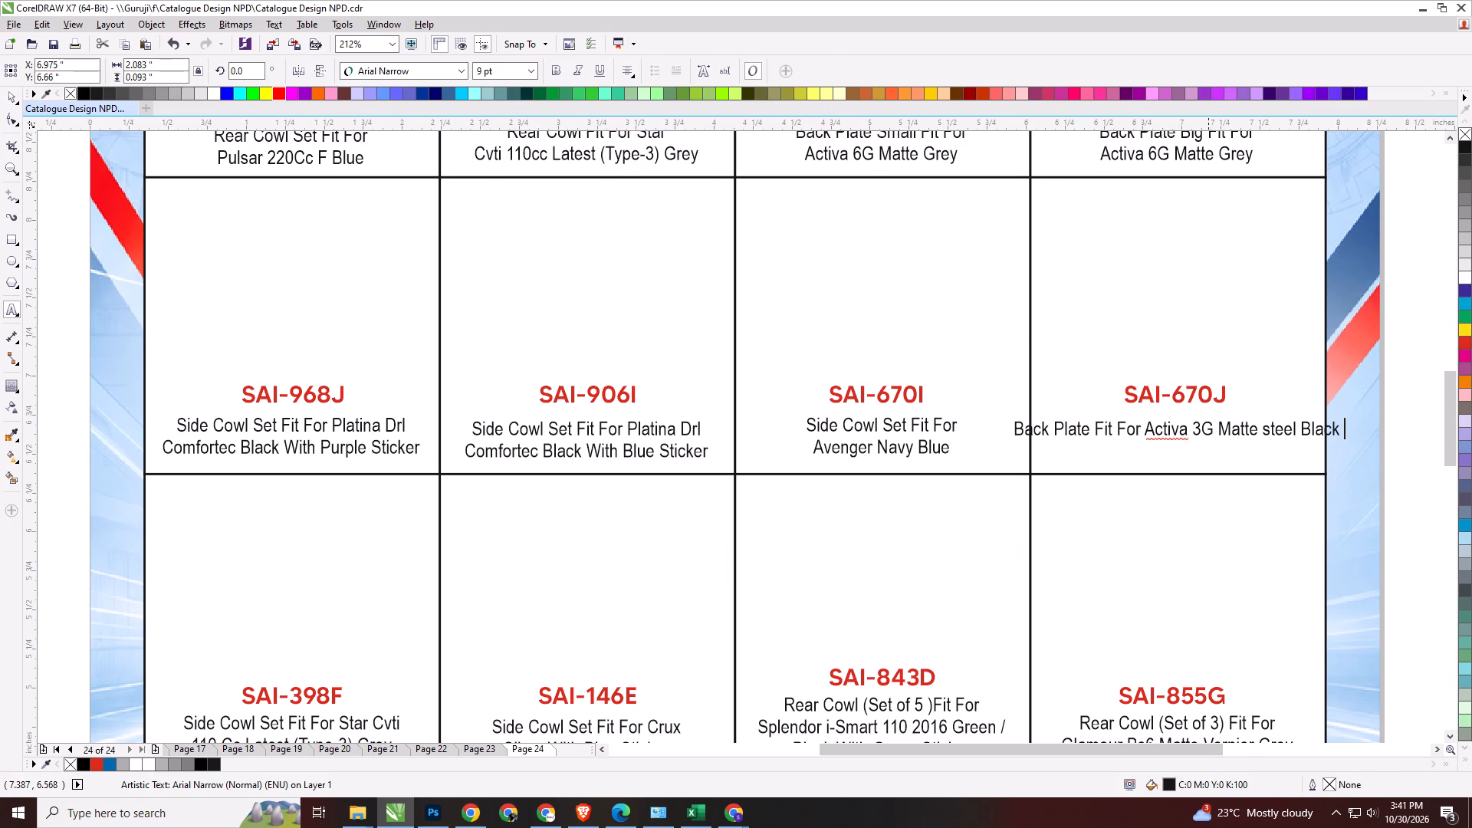
Break the SAI-670J description into two lines, with the second line starting at "3G".
left_click(1198, 429)
key("Left")
key("Return")
left_click(12, 91)
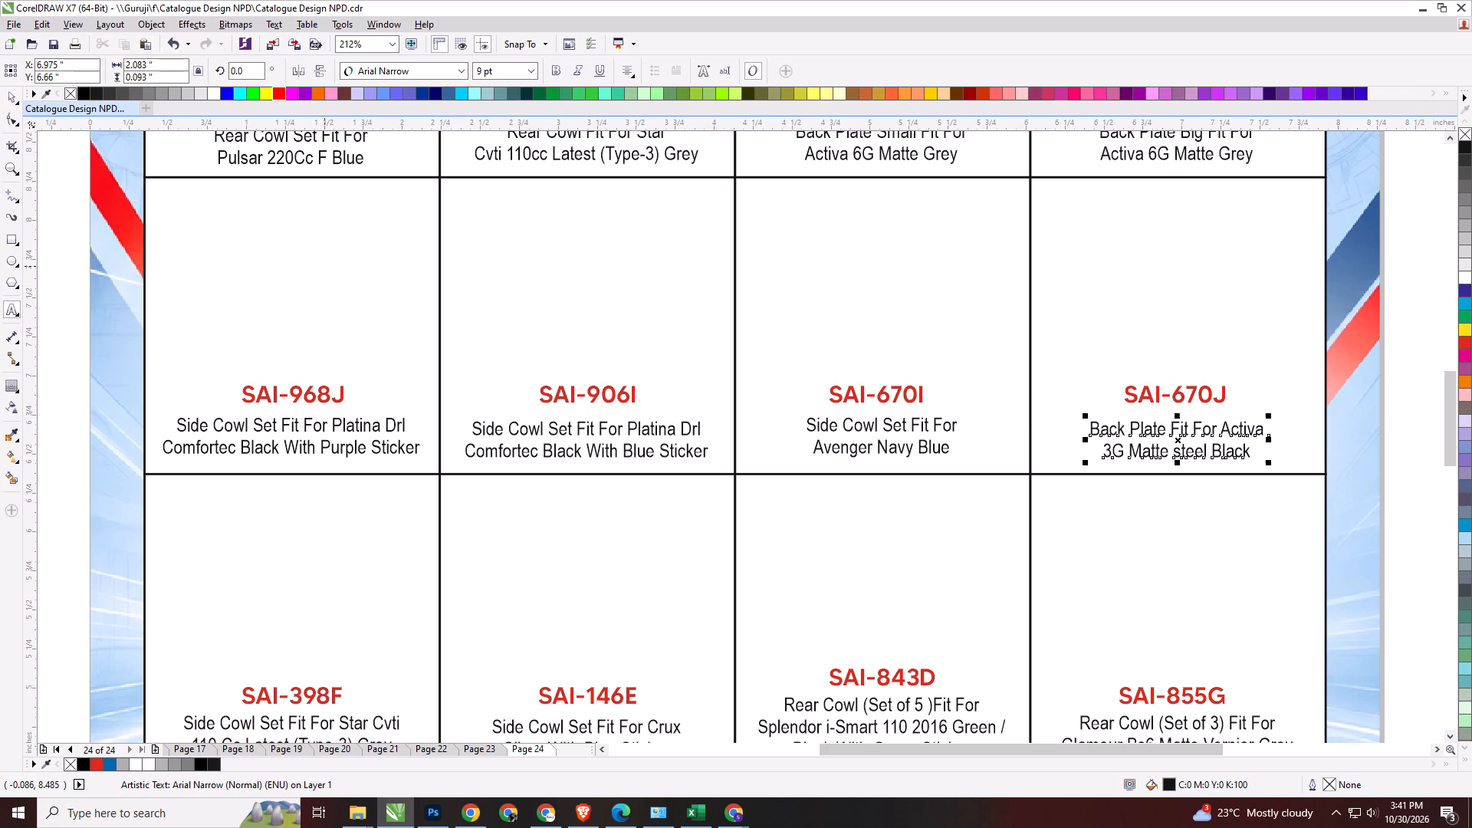
Return to Excel and look back from the NOSE heading in row 733 to the earlier NOSE section, selecting its heading in row 371.
left_click(889, 425)
key("alt+Tab")
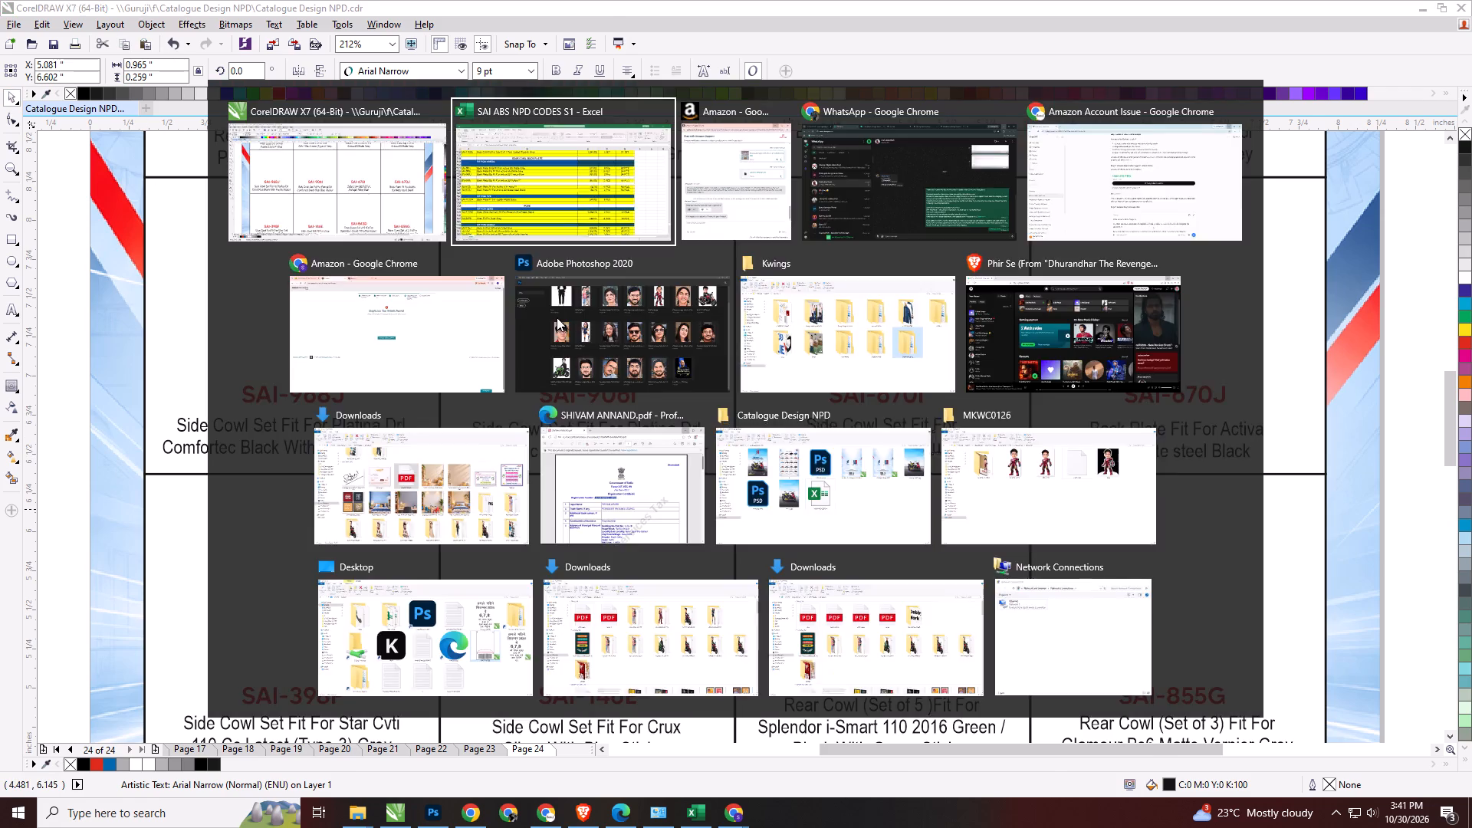
left_click(182, 563)
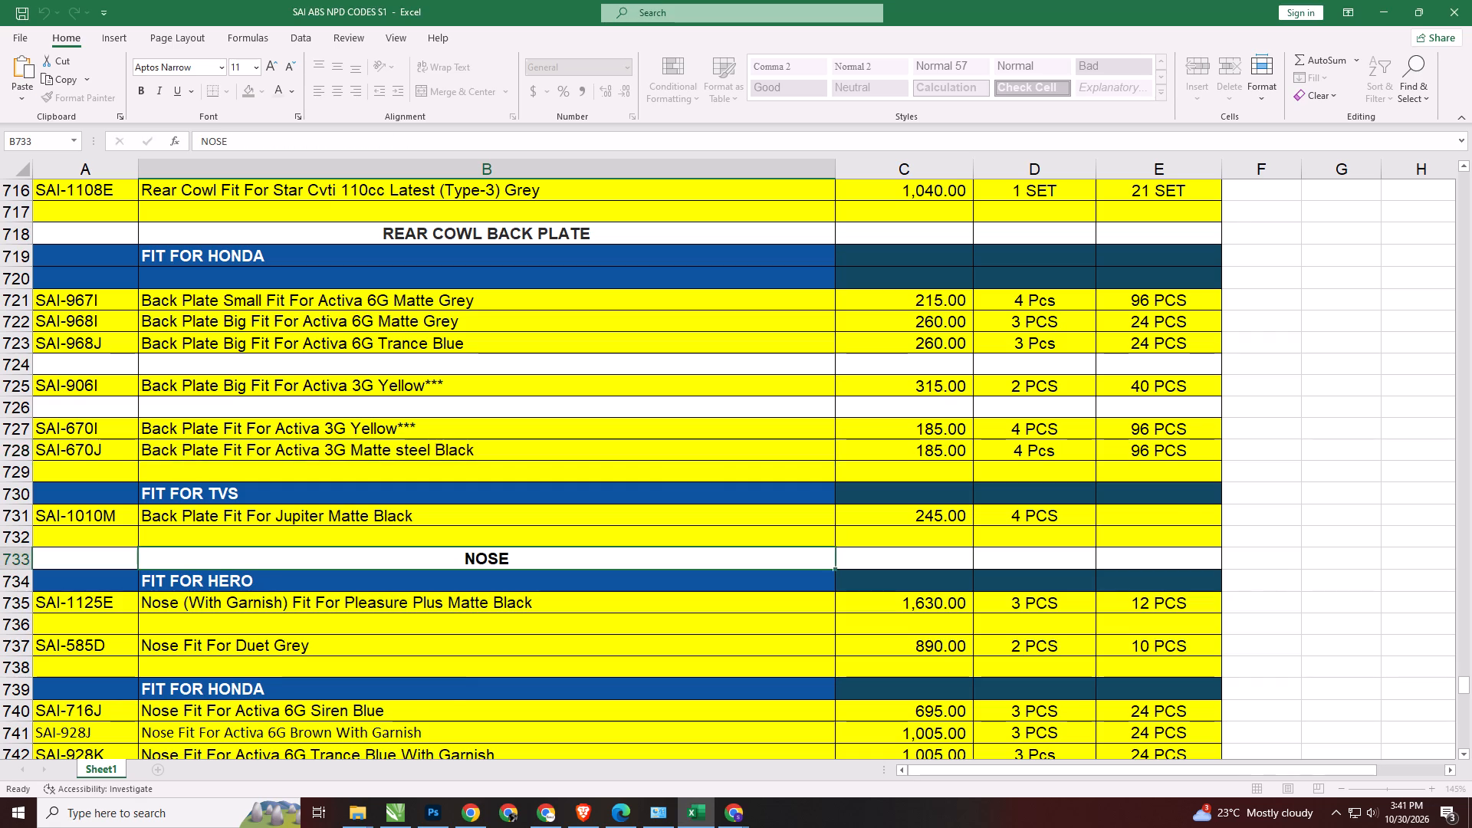
scroll(451, 533, "up", 20)
scroll(451, 533, "up", 20)
scroll(451, 533, "up", 4)
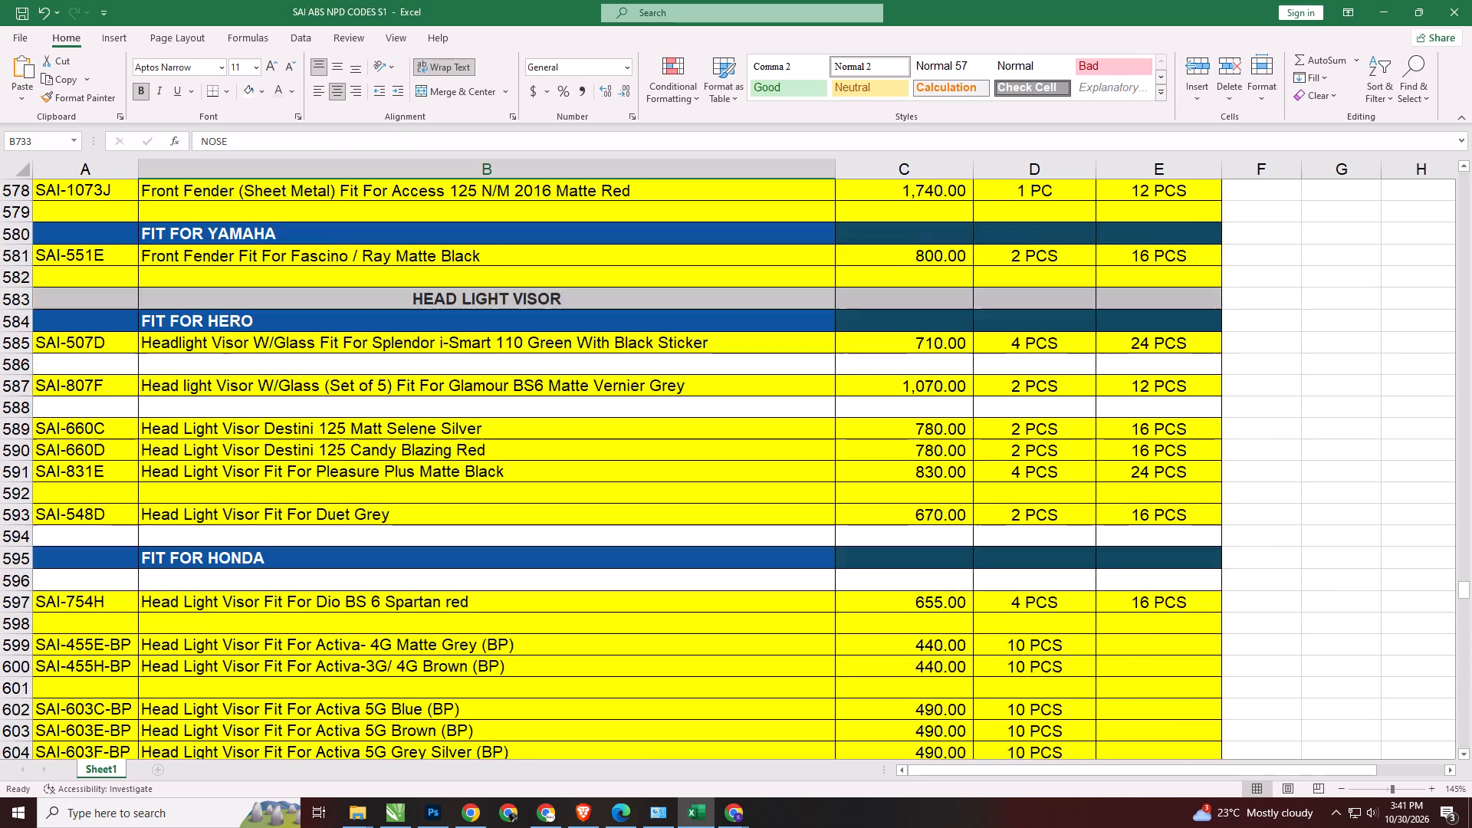
scroll(452, 532, "up", 20)
scroll(452, 532, "up", 10)
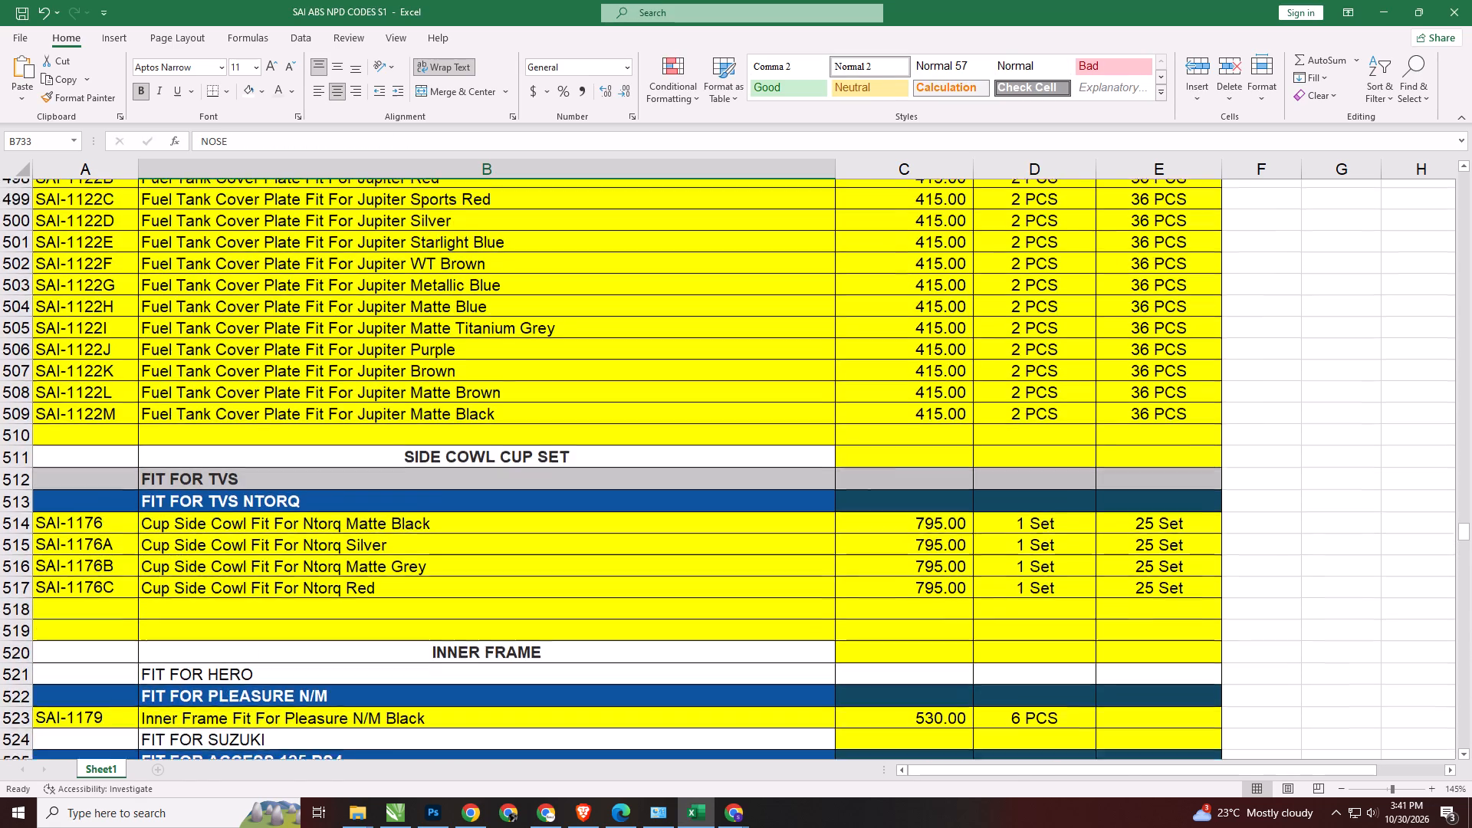
scroll(452, 532, "up", 17)
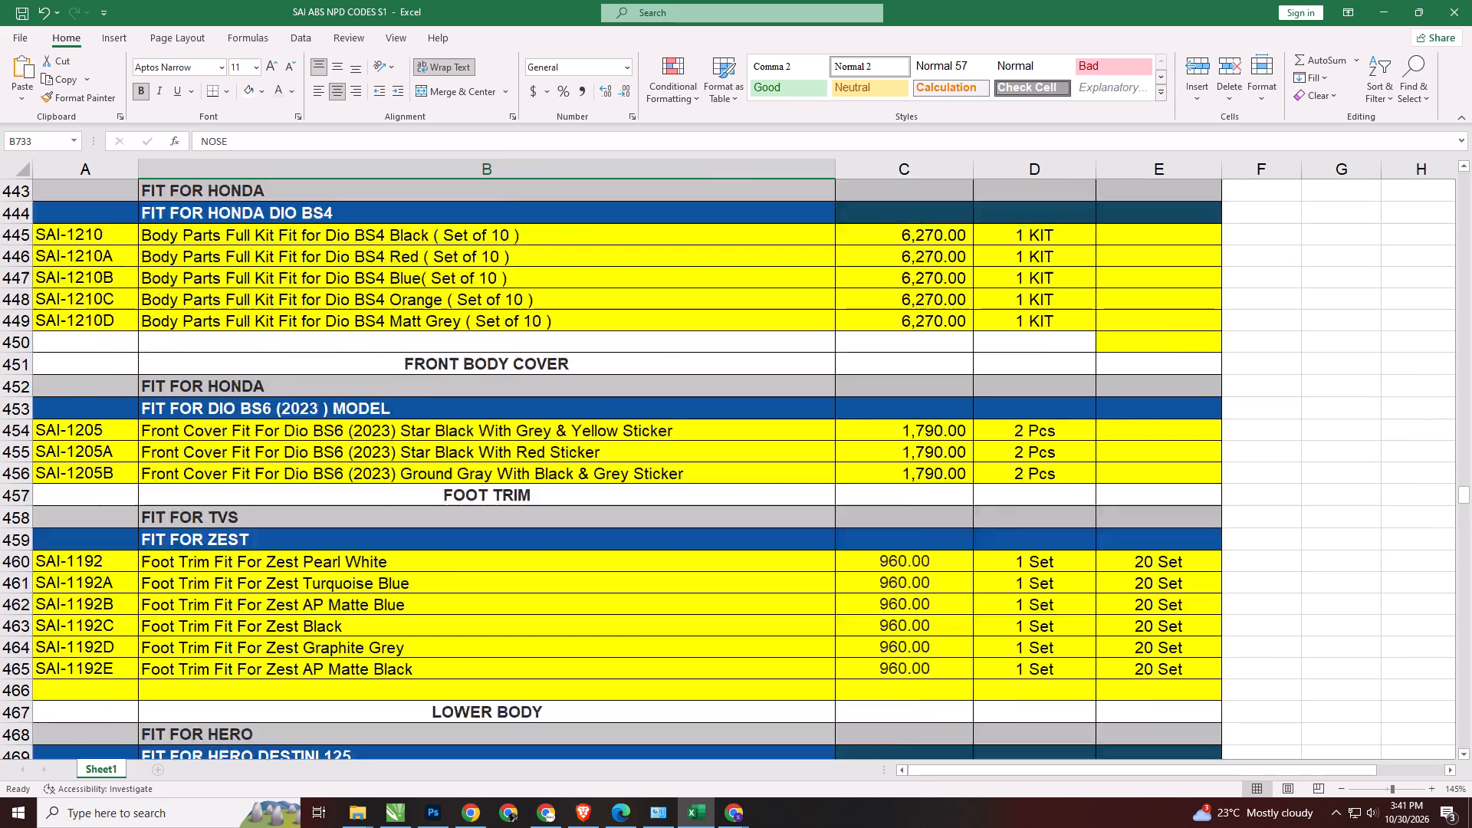
scroll(452, 532, "up", 16)
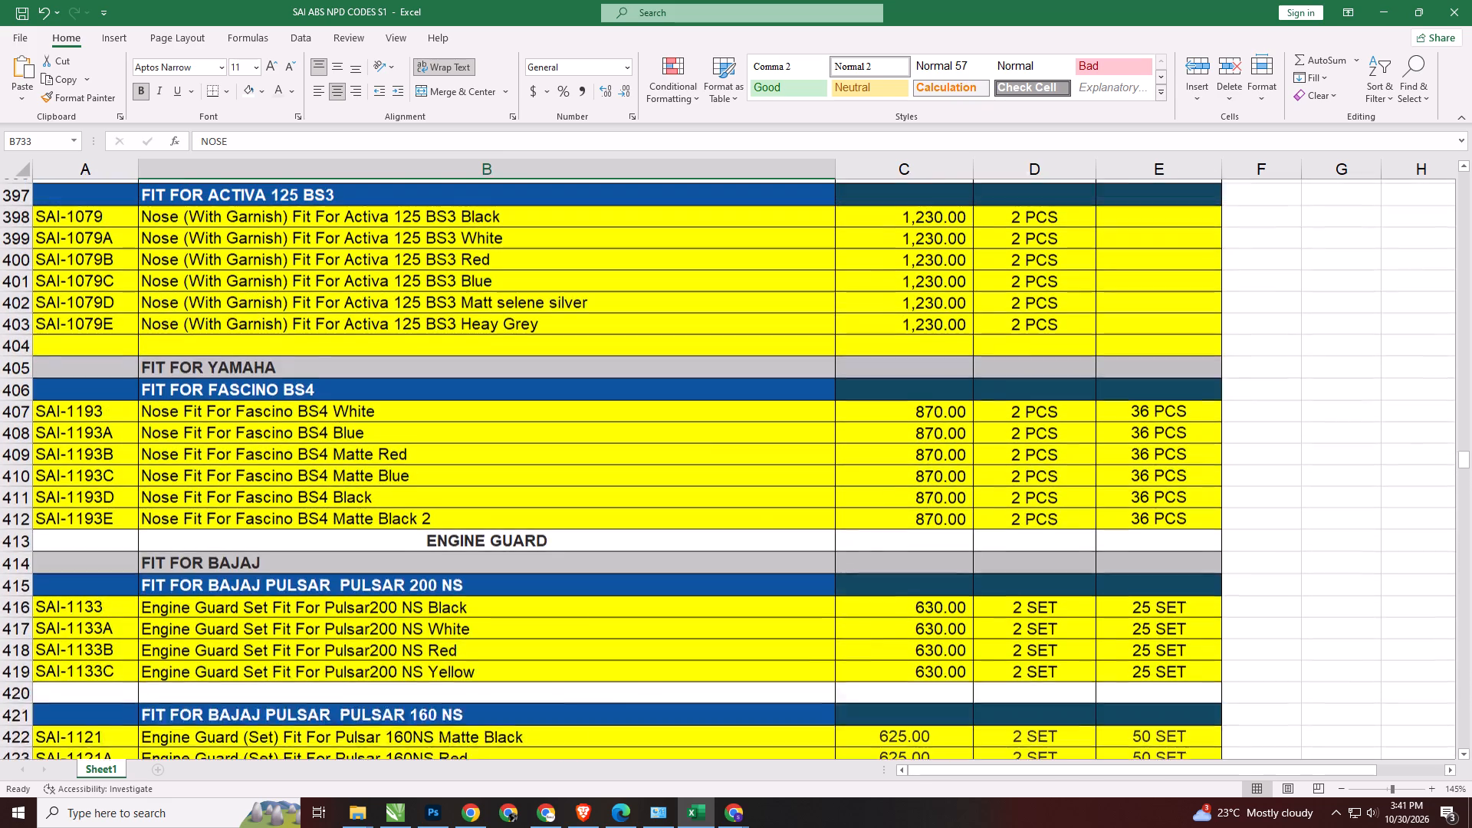
scroll(452, 532, "up", 11)
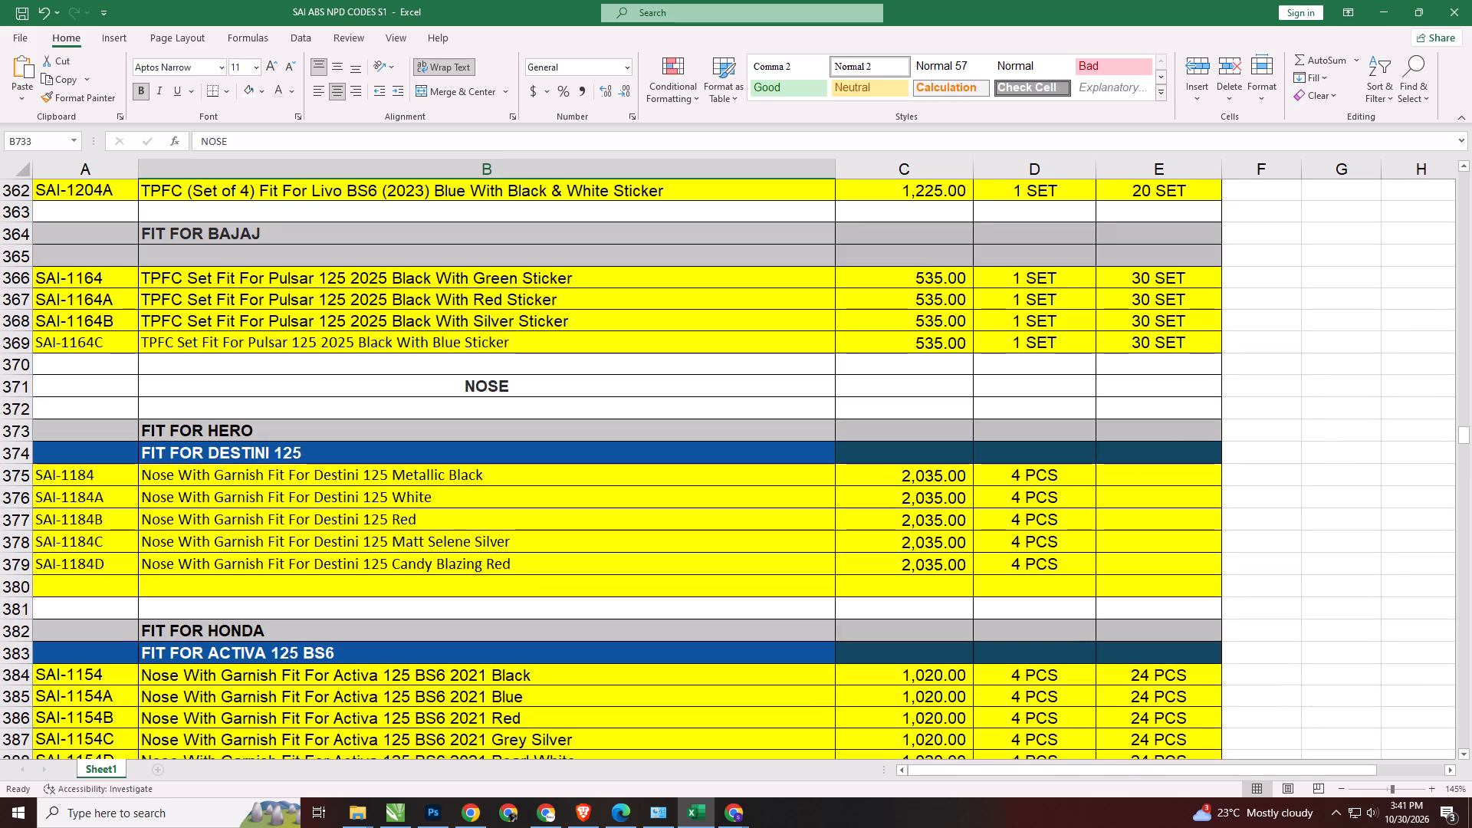
left_click(532, 394)
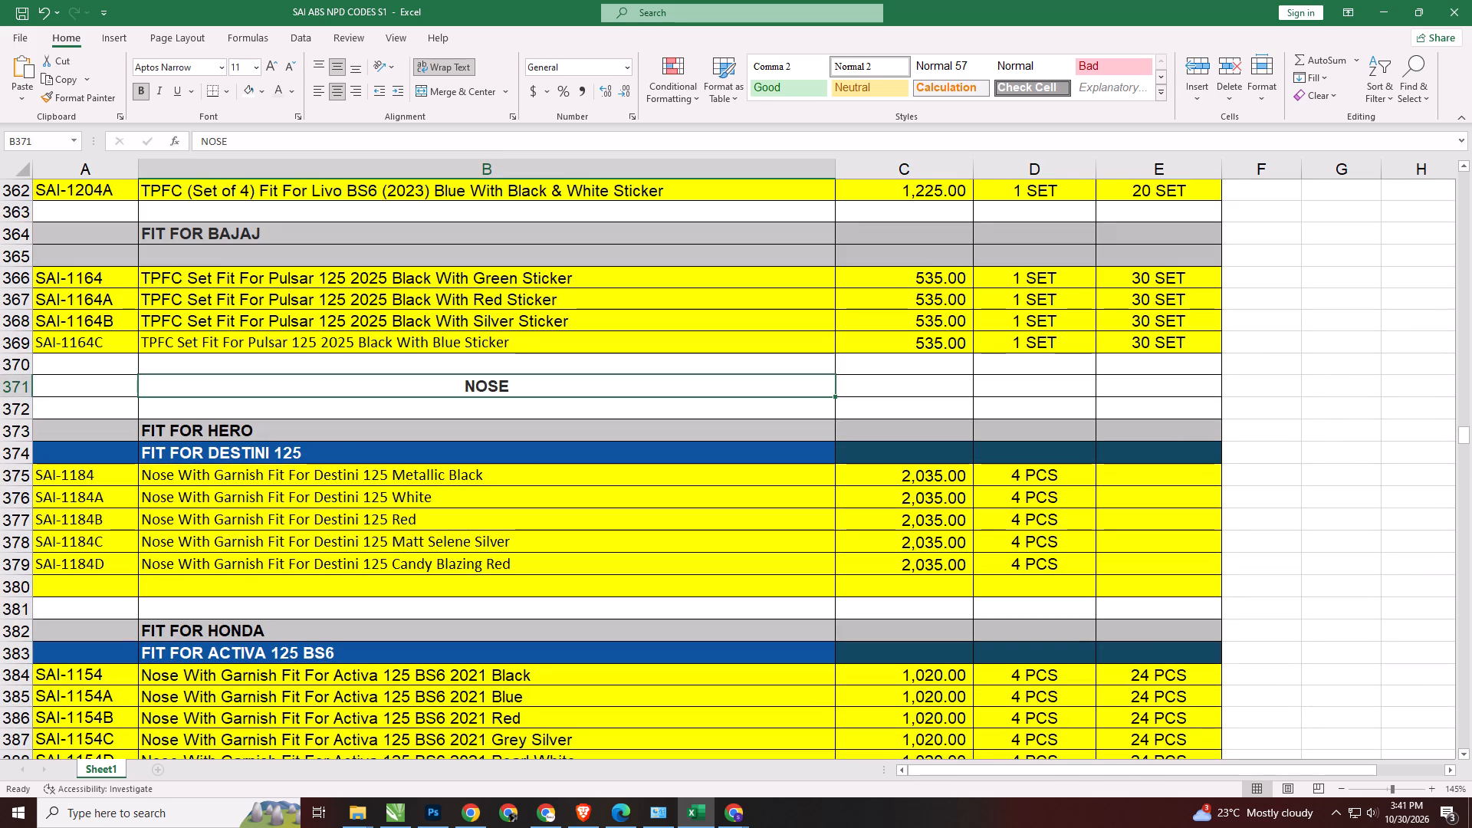
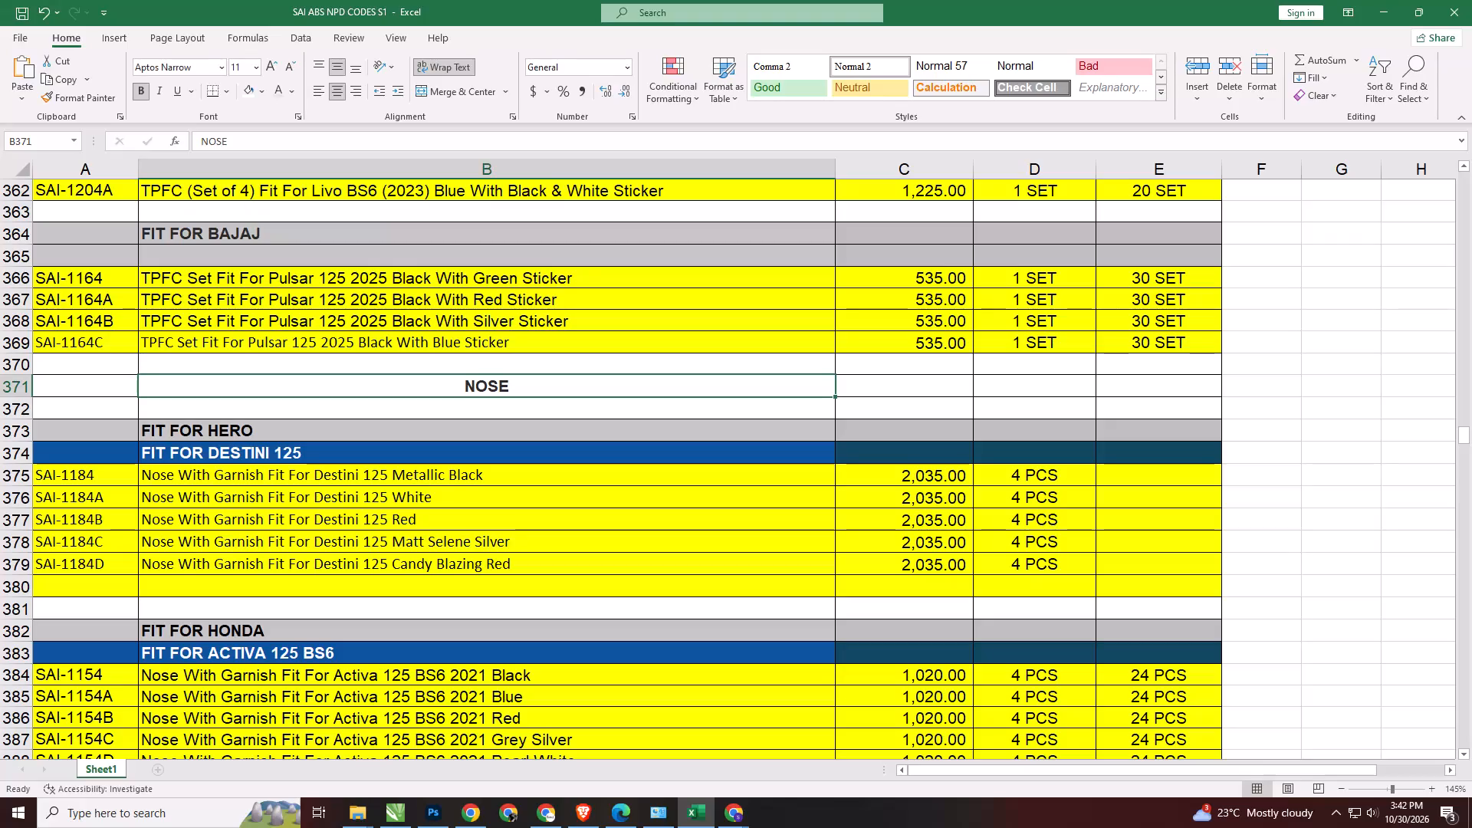
Look down the Excel sheet from the Nose rows near row 376 to the NOSE section at row 733, selecting the SAI-585D description.
left_click(113, 500)
scroll(370, 511, "down", 3)
scroll(370, 511, "down", 18)
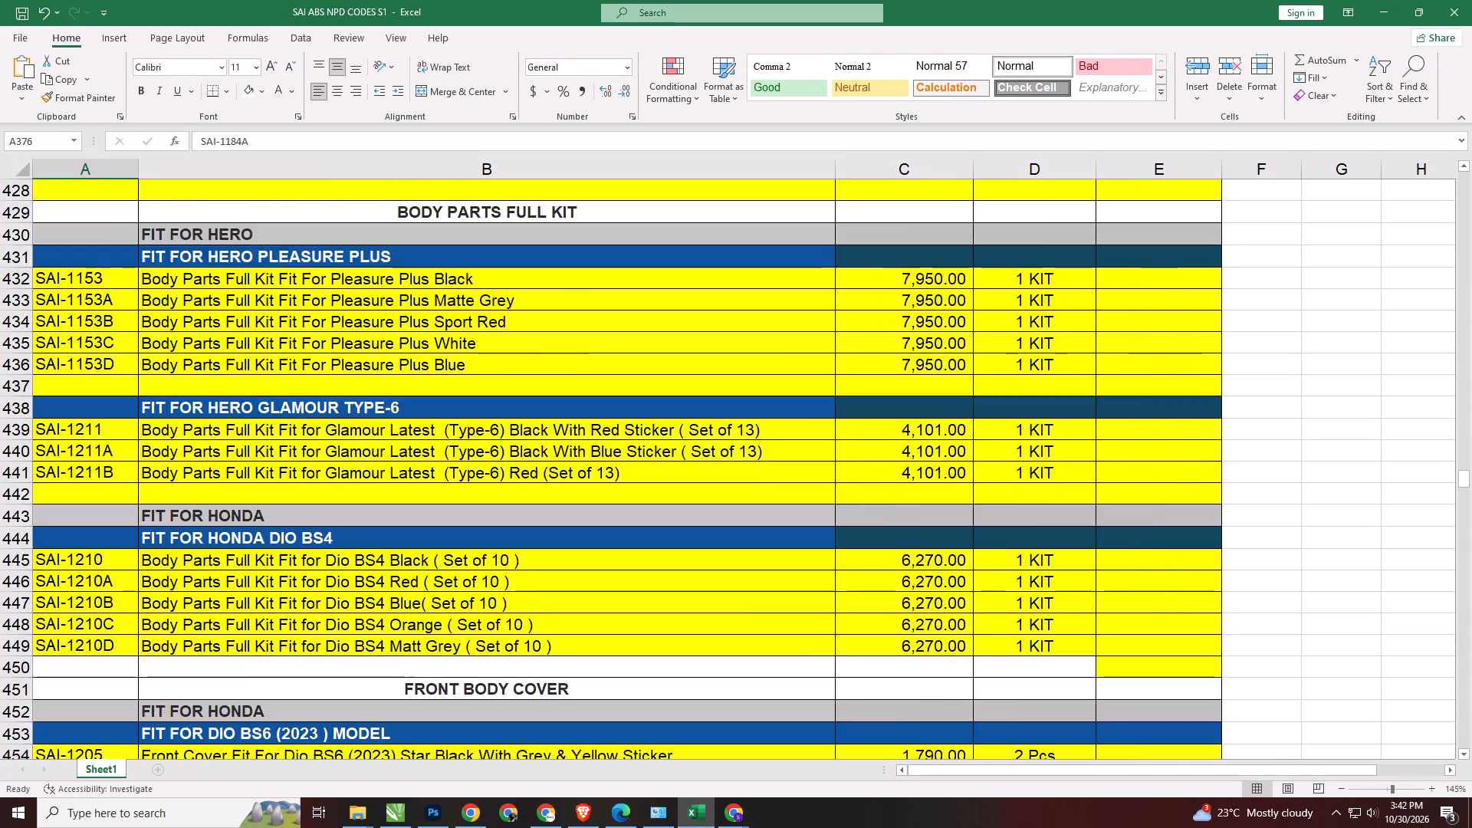
scroll(530, 555, "down", 20)
scroll(530, 555, "down", 20)
scroll(530, 555, "down", 6)
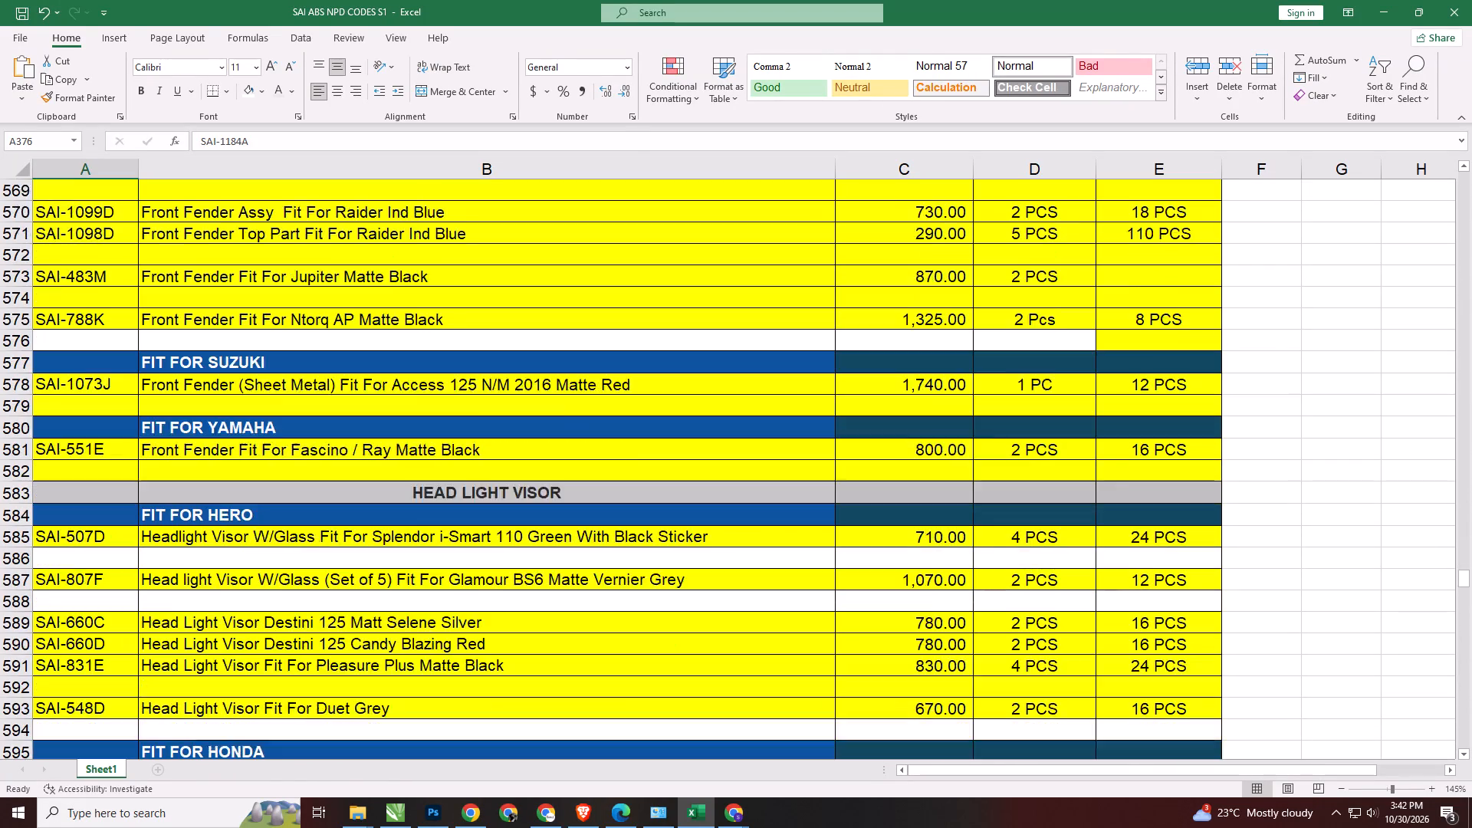
scroll(519, 534, "down", 20)
scroll(519, 534, "down", 17)
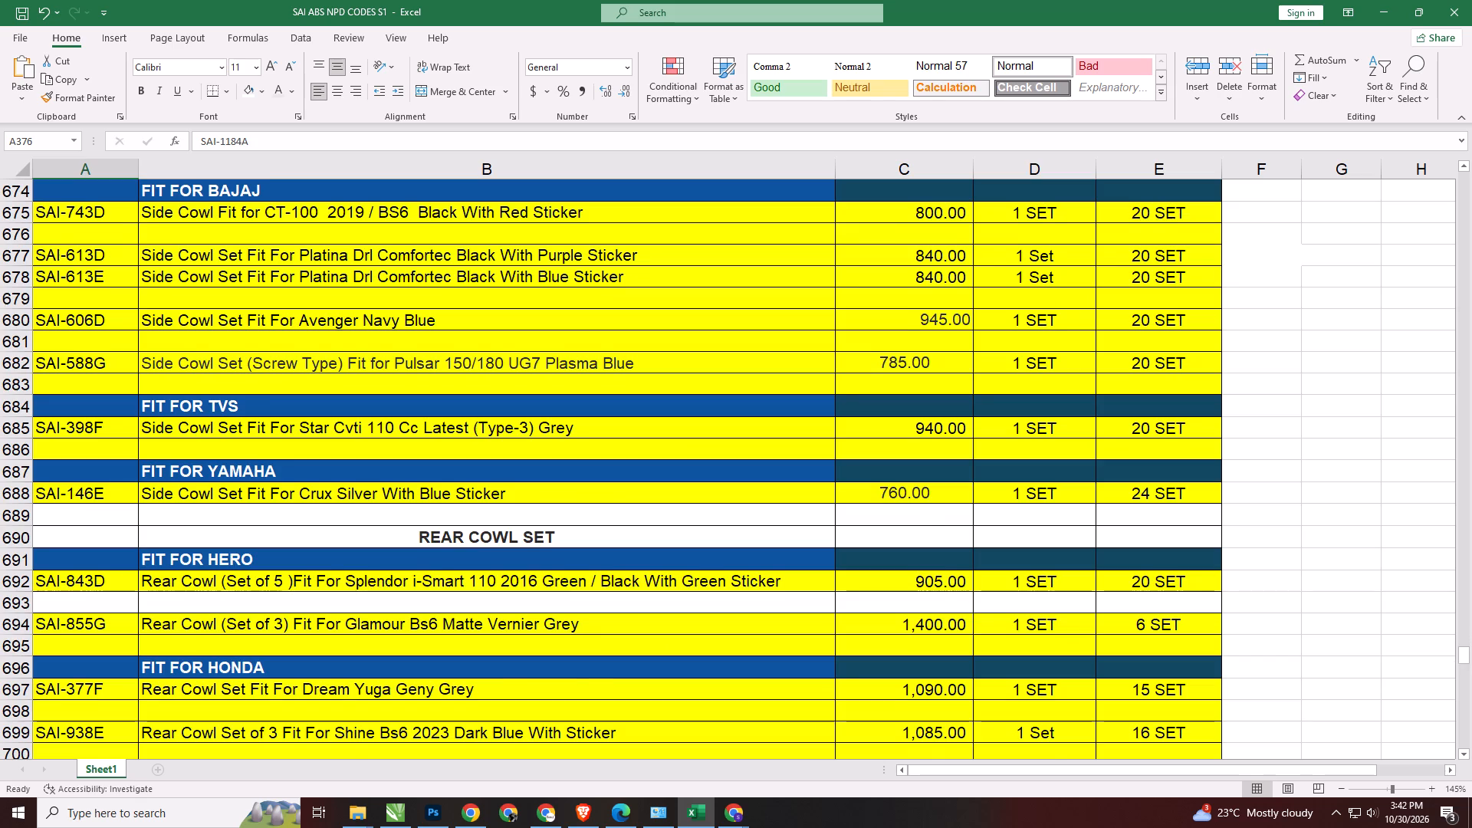
scroll(512, 536, "down", 11)
scroll(287, 570, "down", 4)
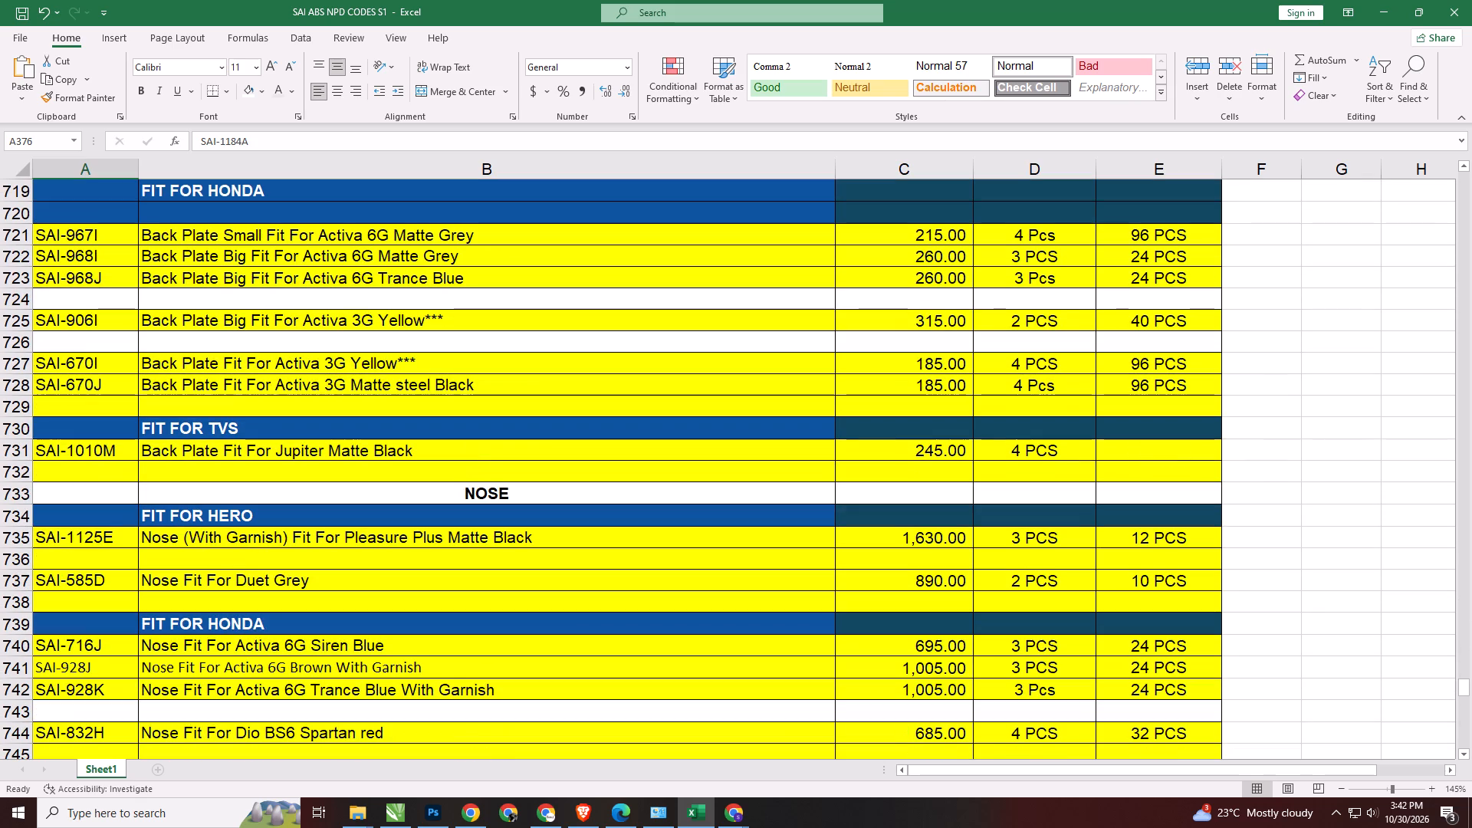
scroll(178, 562, "down", 1)
left_click(102, 526)
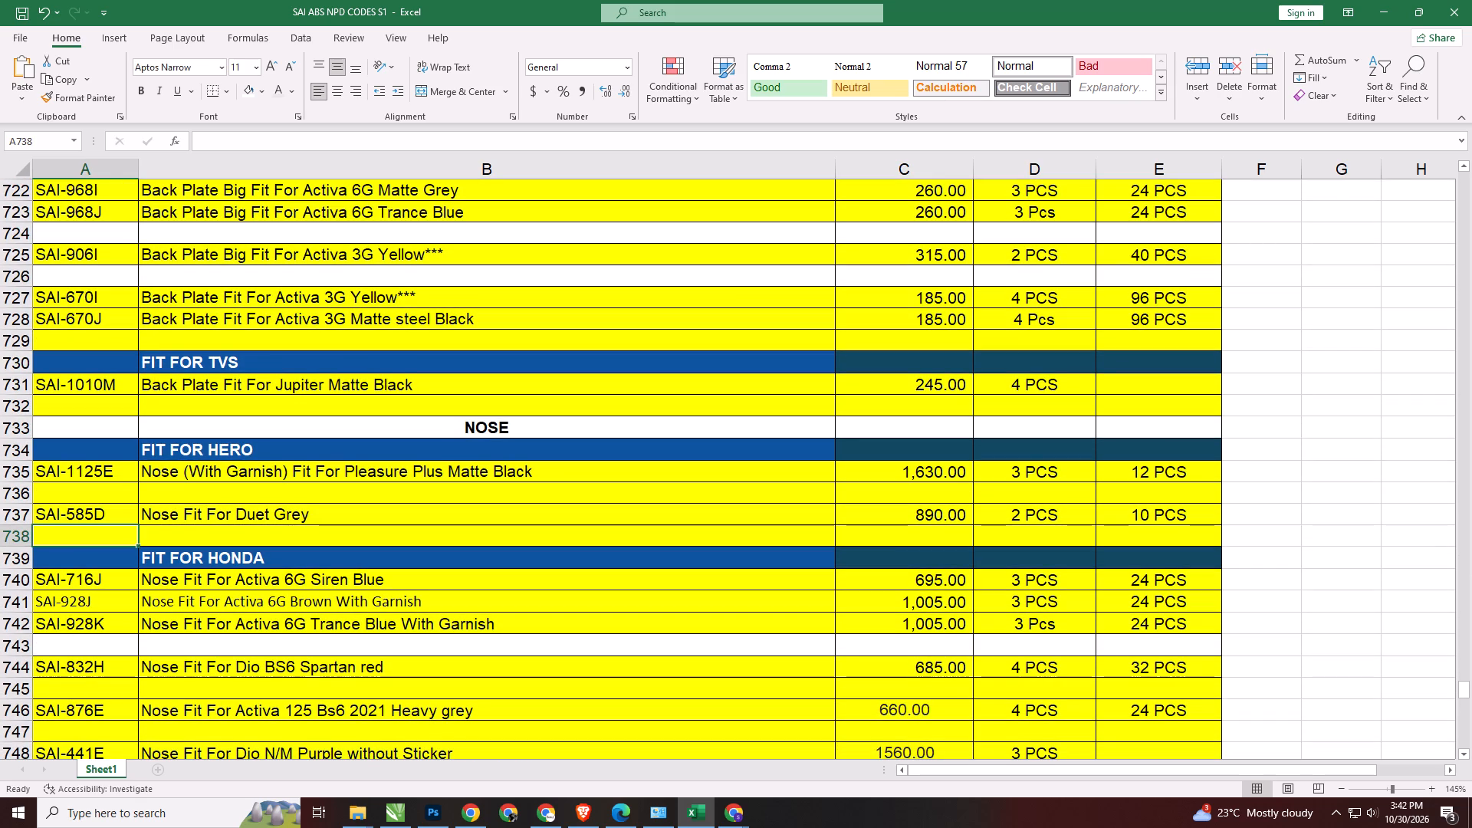
left_click(379, 514)
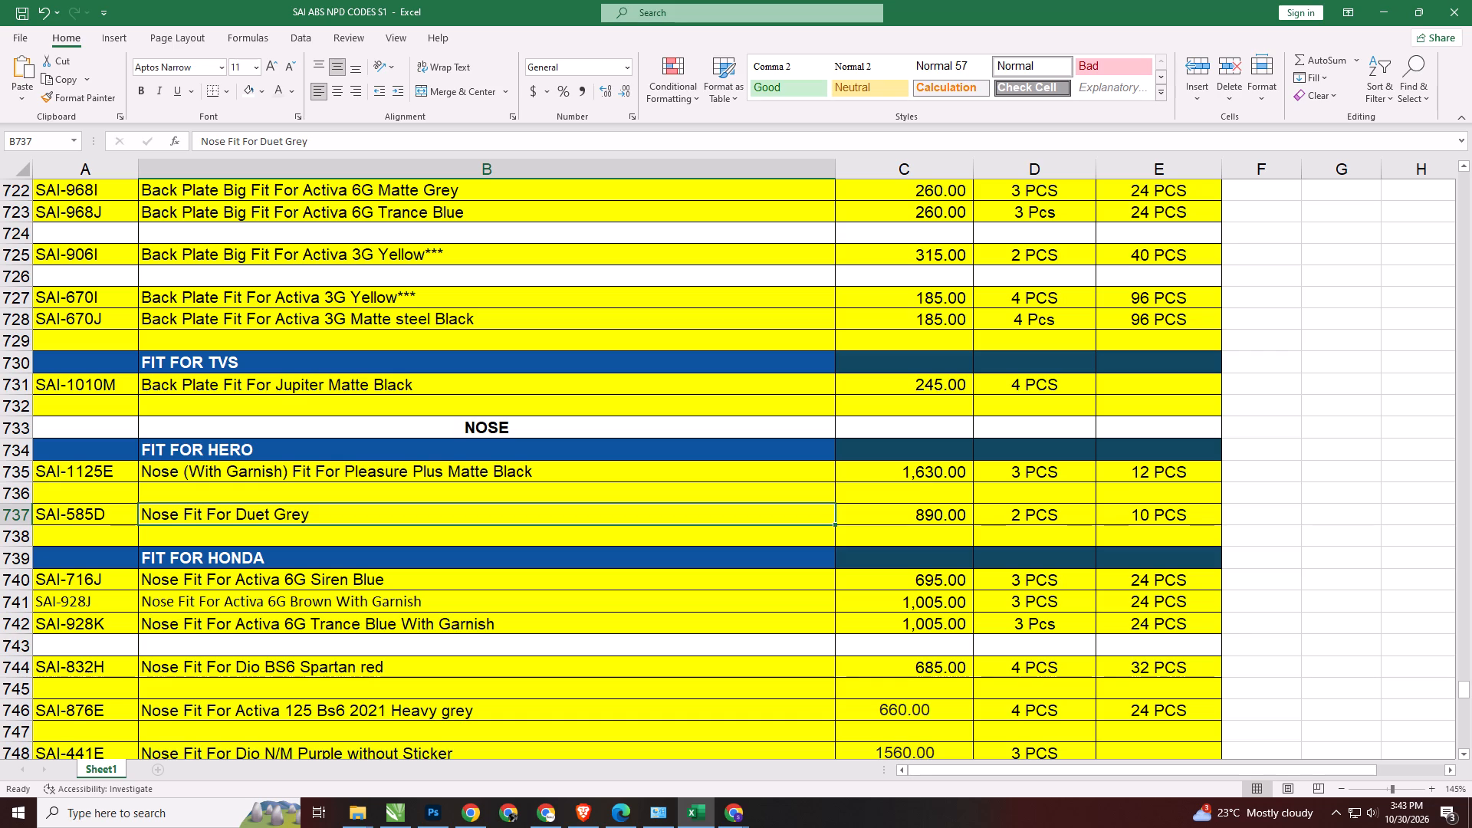
Examine the Excel Nose rows down to the T.P.F.C SET section and back up through the Rear Cowl Back Plate rows.
scroll(277, 524, "down", 5)
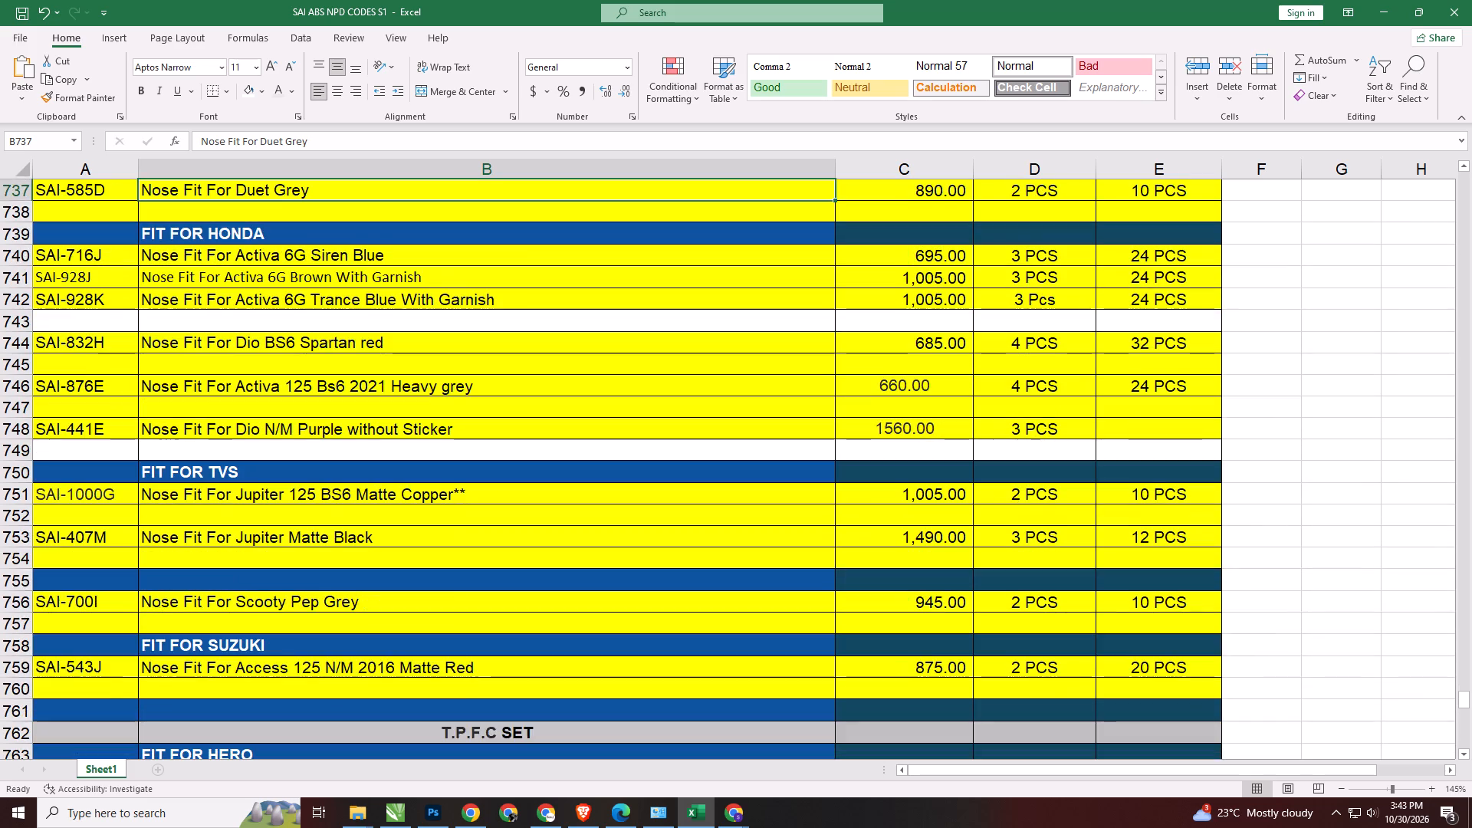
scroll(277, 523, "down", 3)
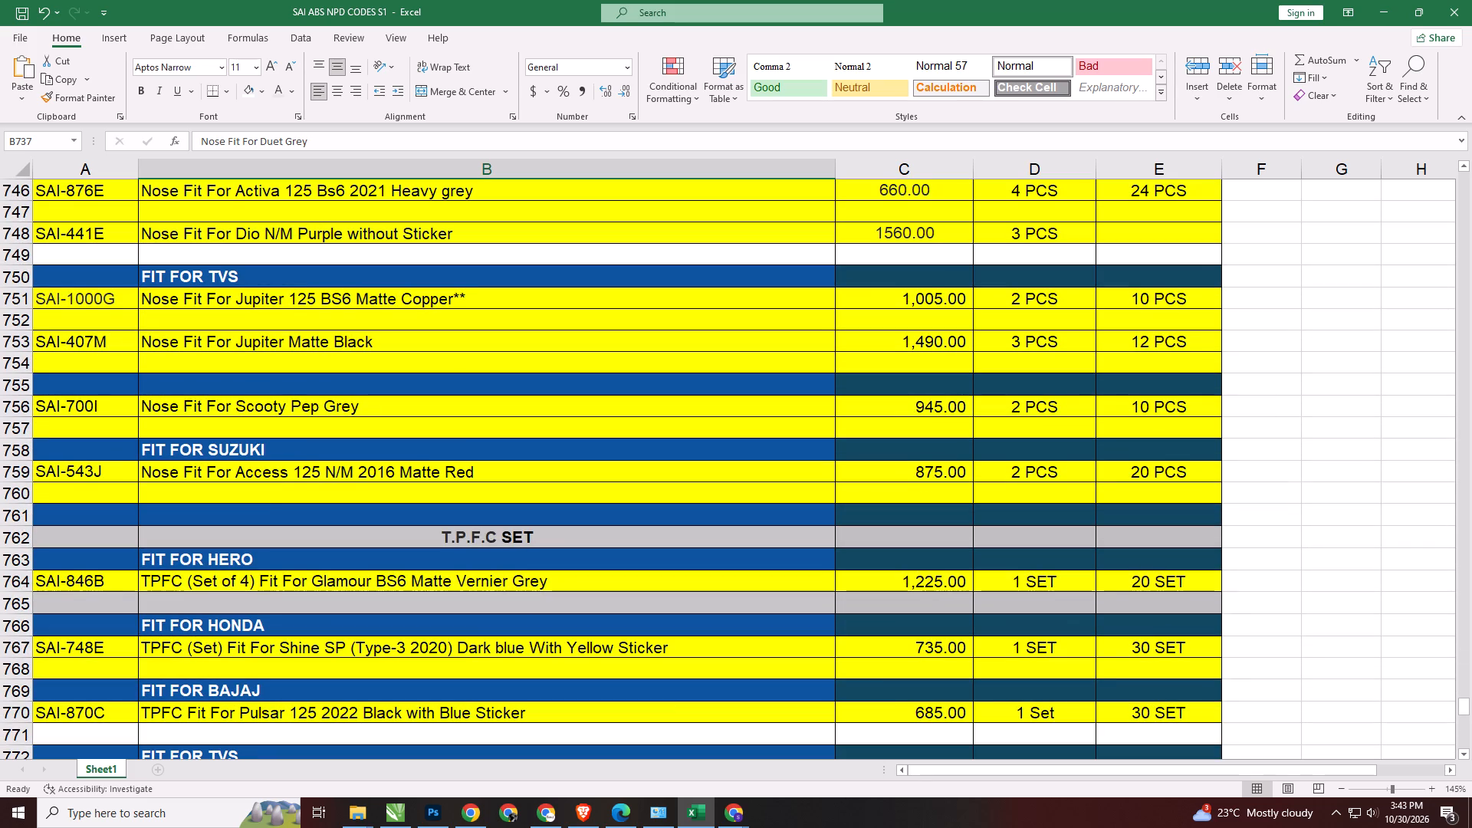
scroll(340, 499, "up", 3)
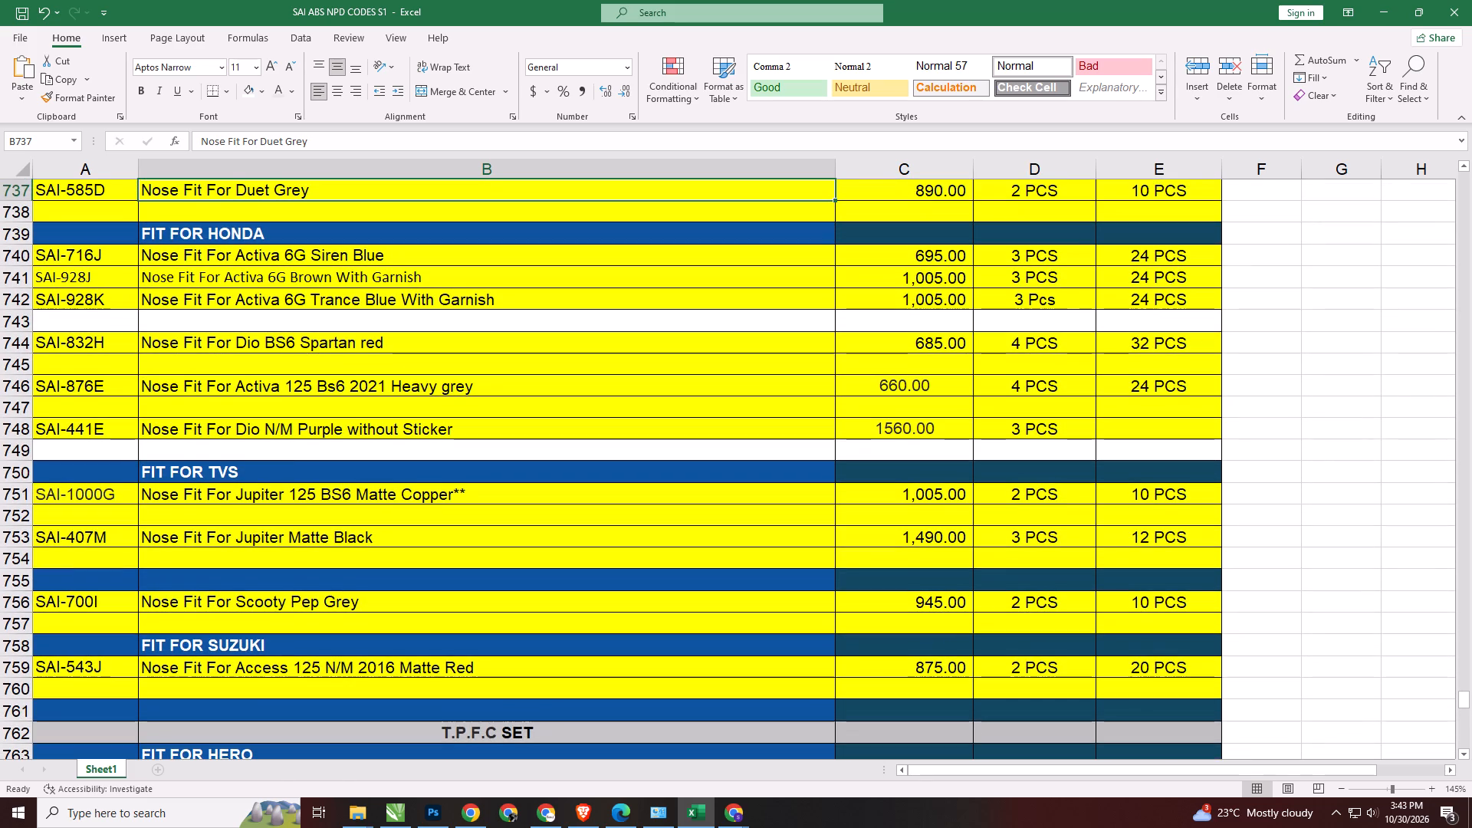
scroll(452, 521, "up", 6)
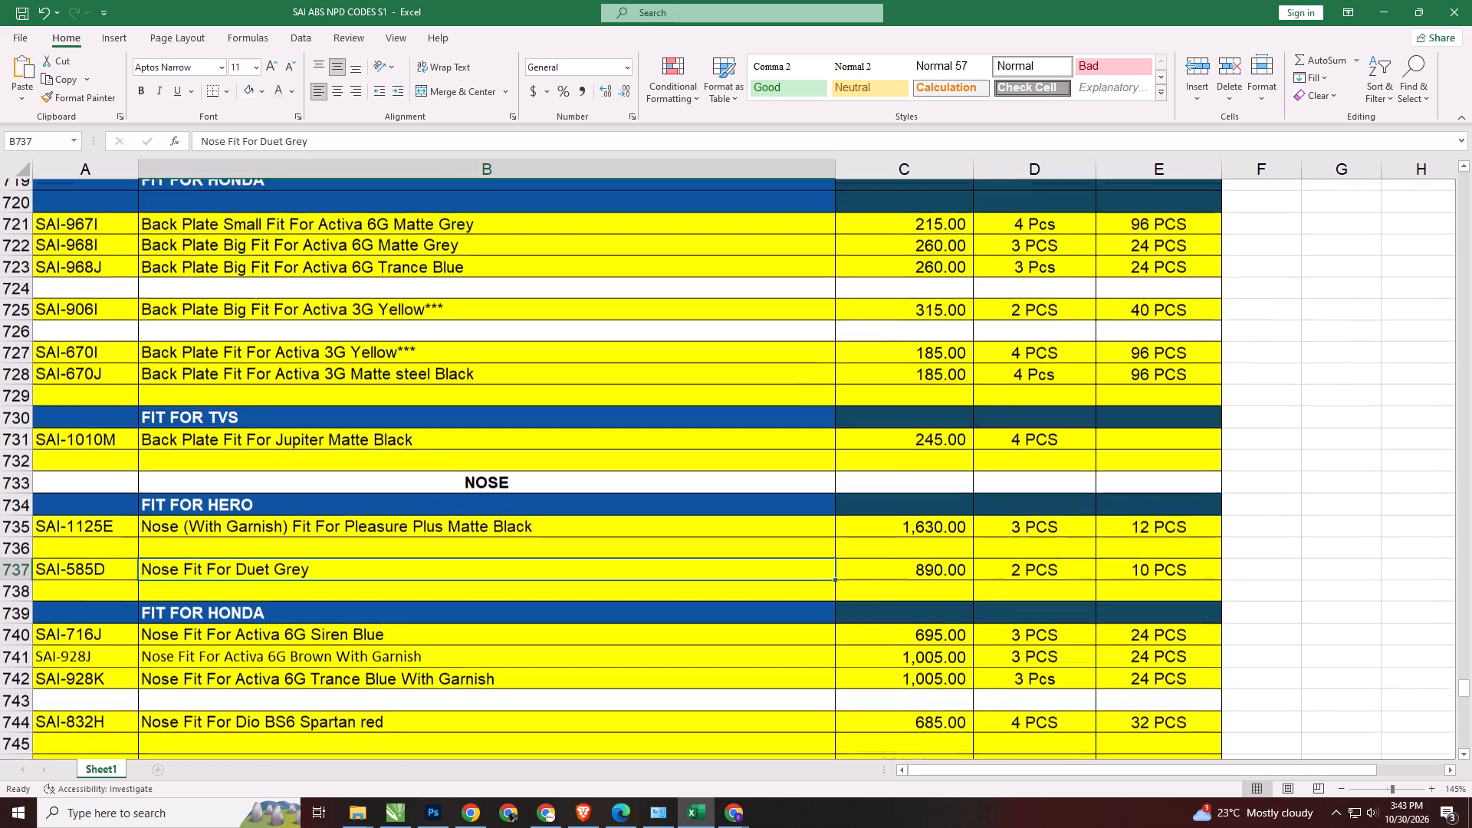
scroll(443, 521, "up", 3)
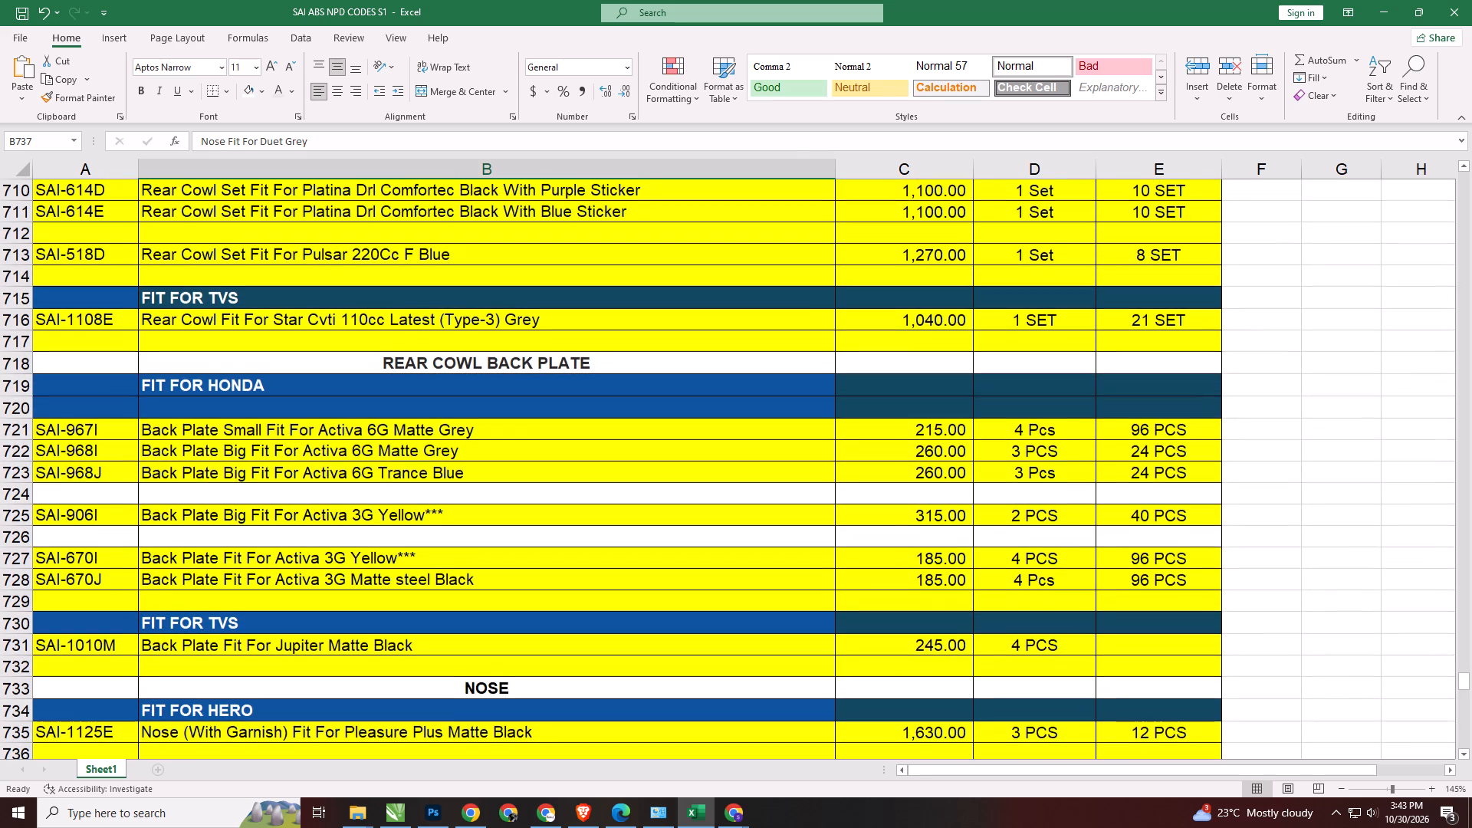
scroll(718, 513, "down", 4)
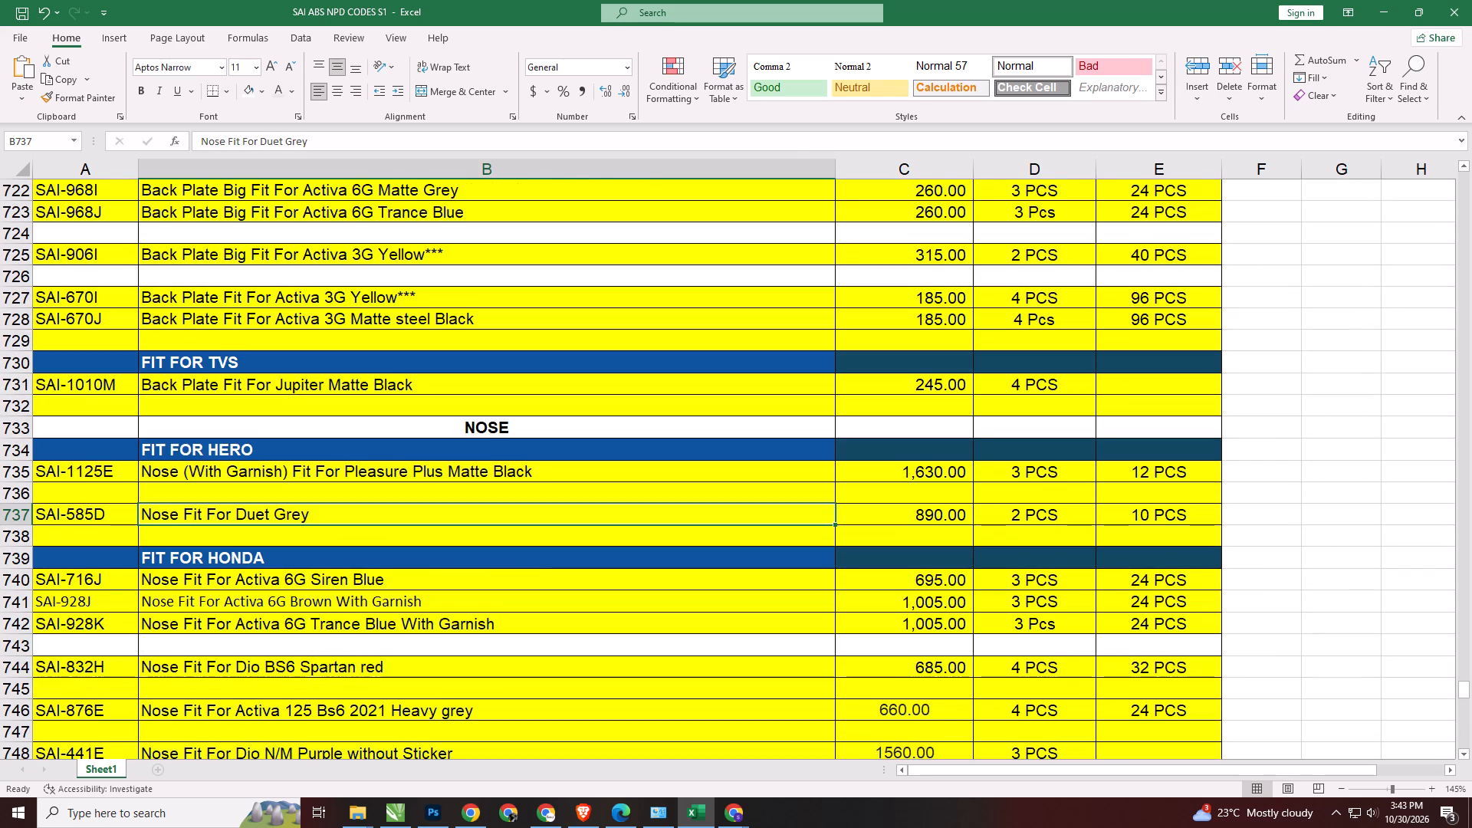
scroll(176, 548, "down", 2)
Compare the back plate codes on CorelDRAW page 24 with the Excel rows, selecting the SAI-670I description in row 727.
key("alt+Tab")
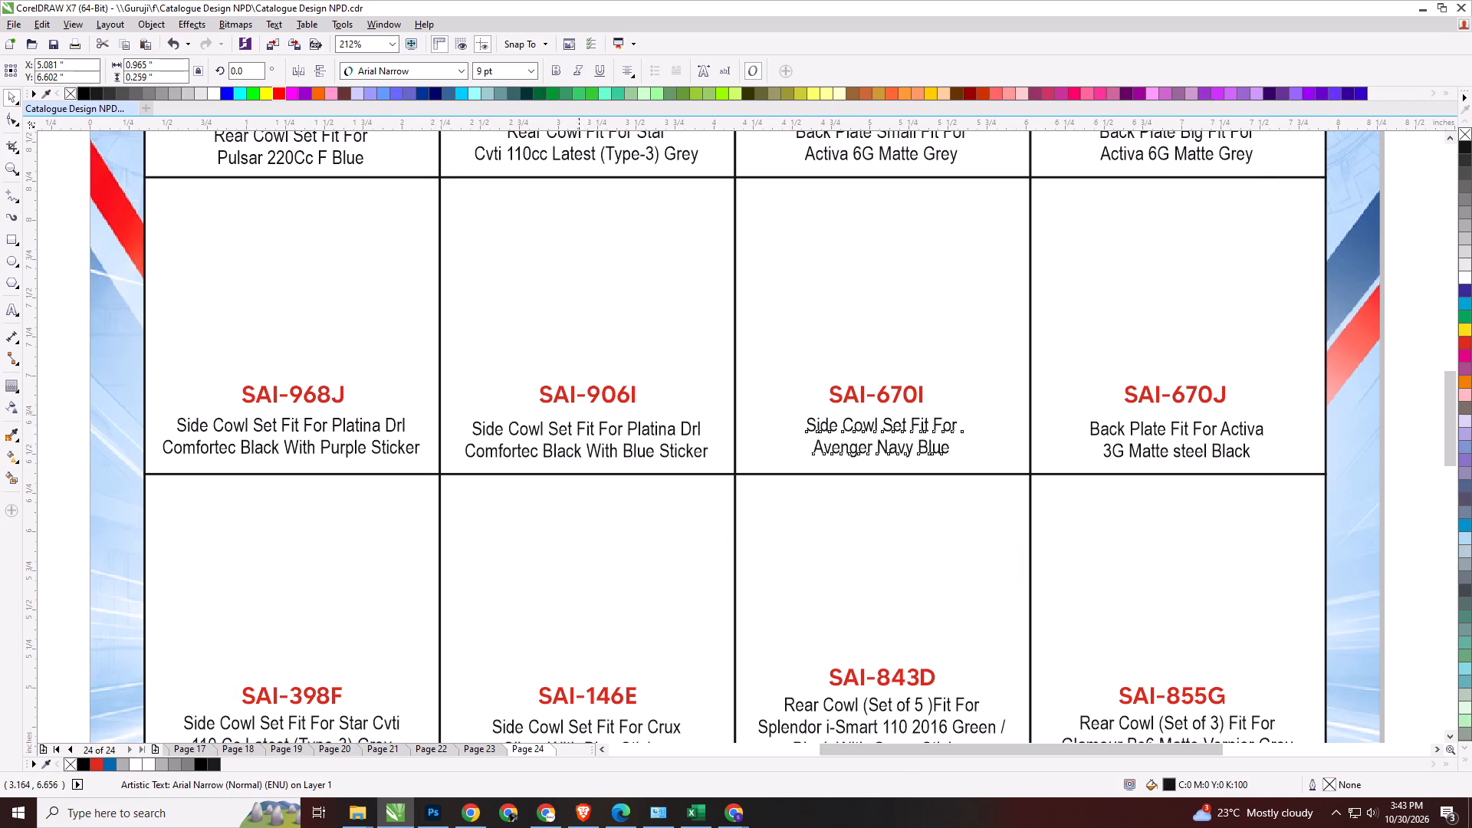
key("alt+Tab")
key("alt+Tab")
left_click_drag(1446, 402, 1444, 367)
left_click(1444, 367)
left_click(1444, 367)
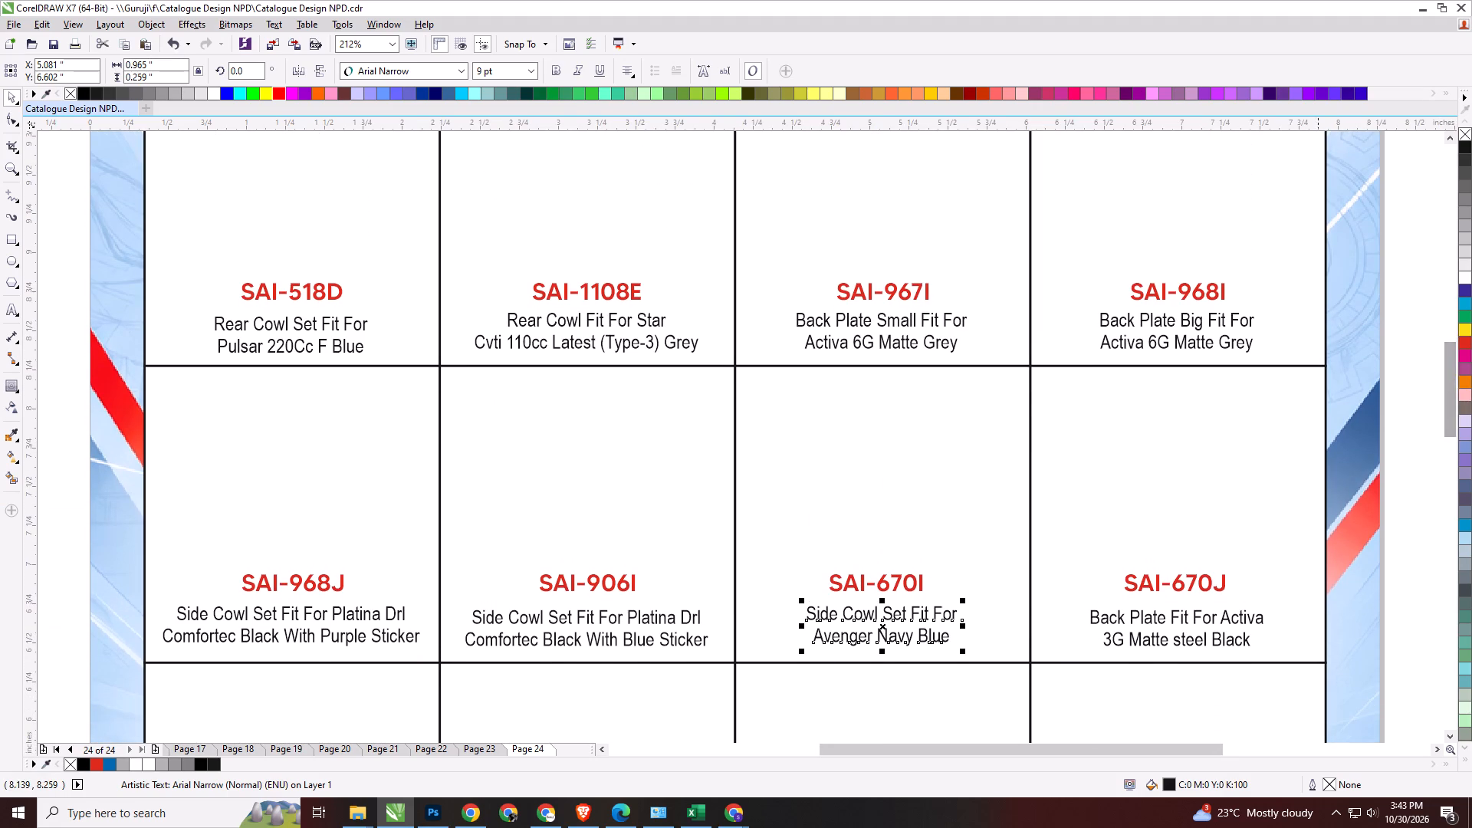
key("alt+Tab")
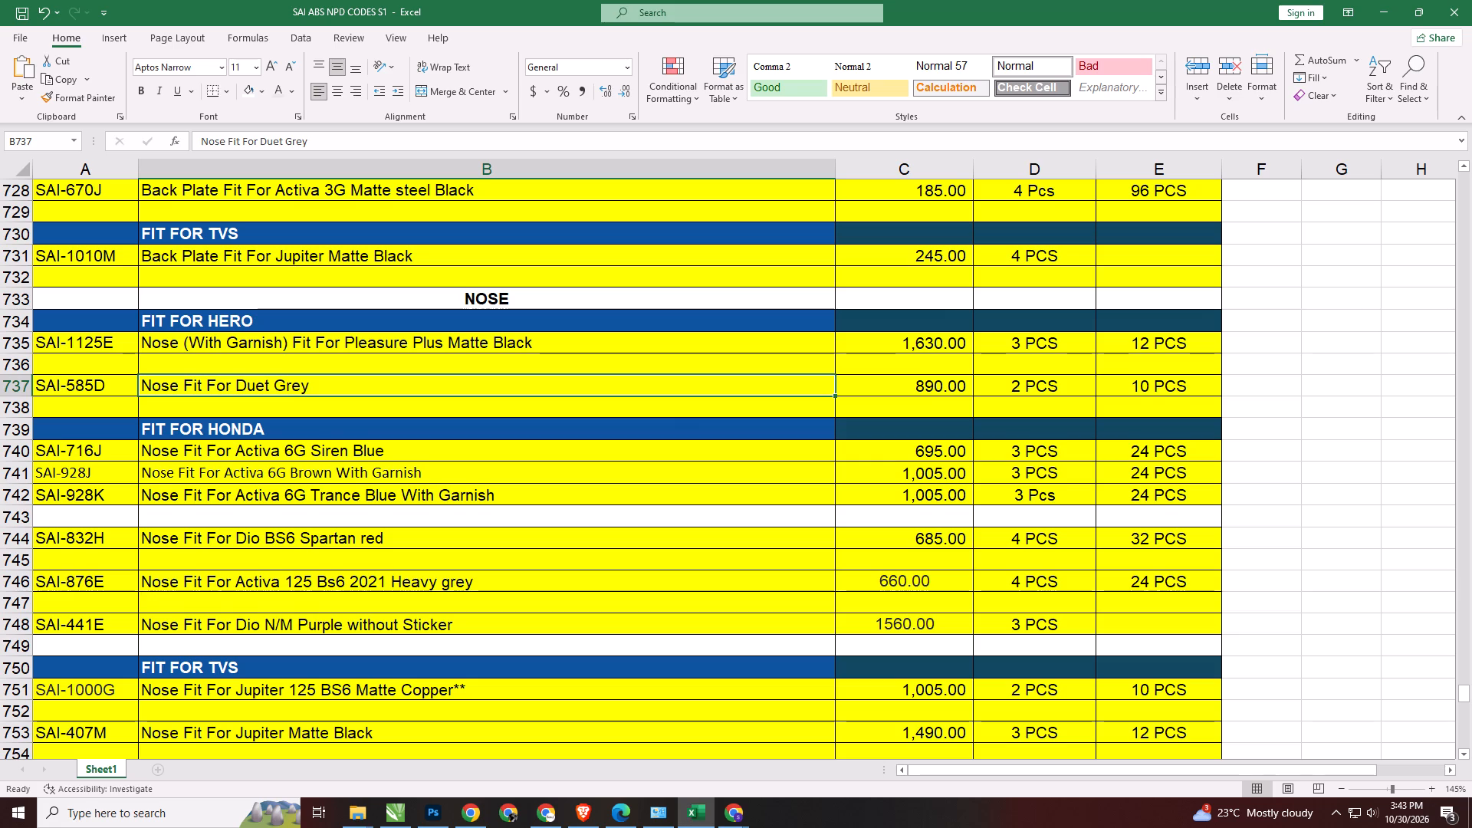
scroll(226, 406, "up", 3)
left_click(177, 367)
key("alt+Tab")
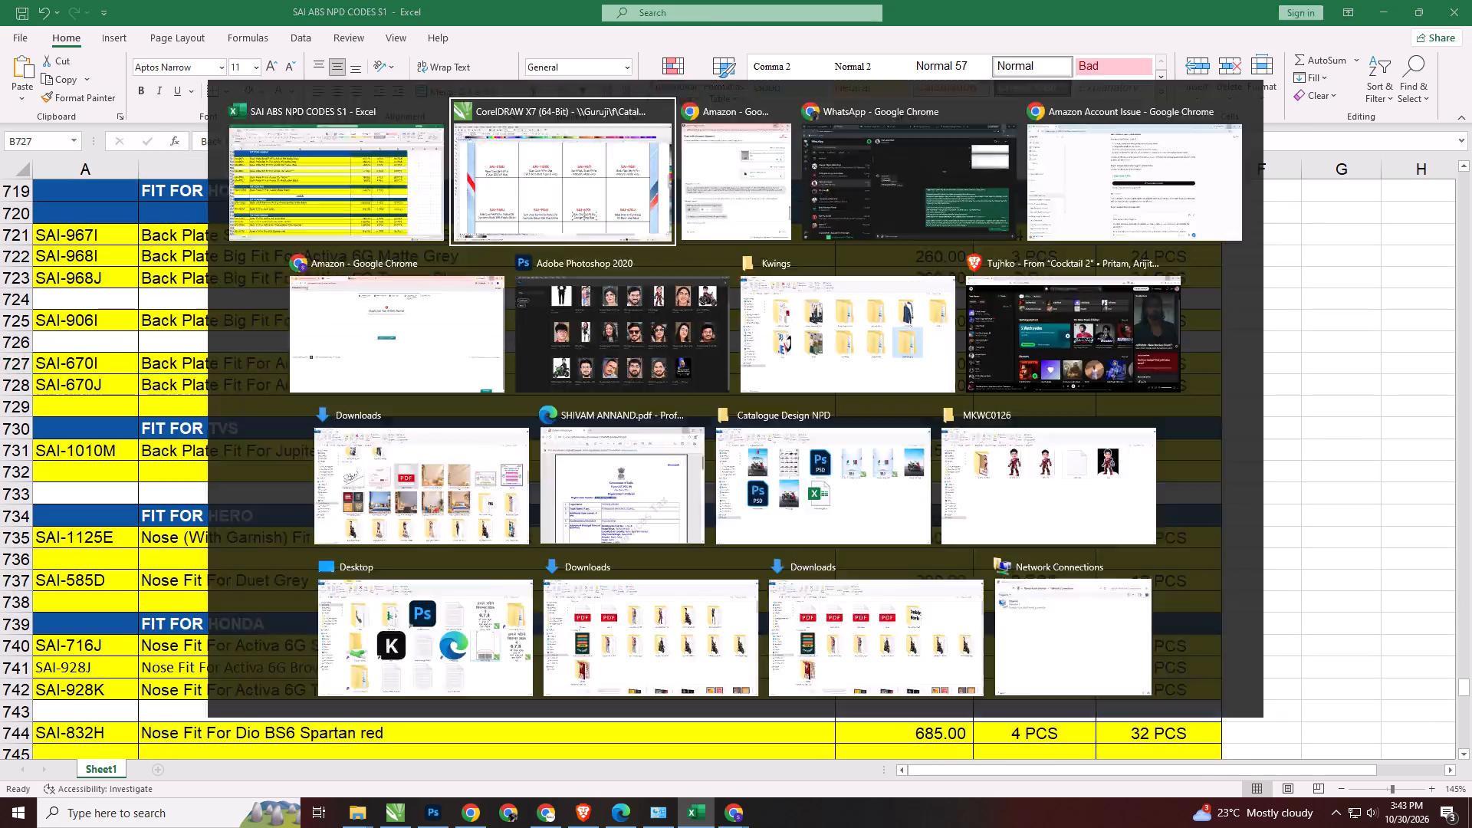
left_click_drag(1446, 398, 1447, 417)
left_click(1229, 496)
Replace the description under SAI-670I on CorelDRAW page 24 with "Back Plate Fit For Activa 3G Yellow***" copied from Excel row 727.
key("alt+Tab")
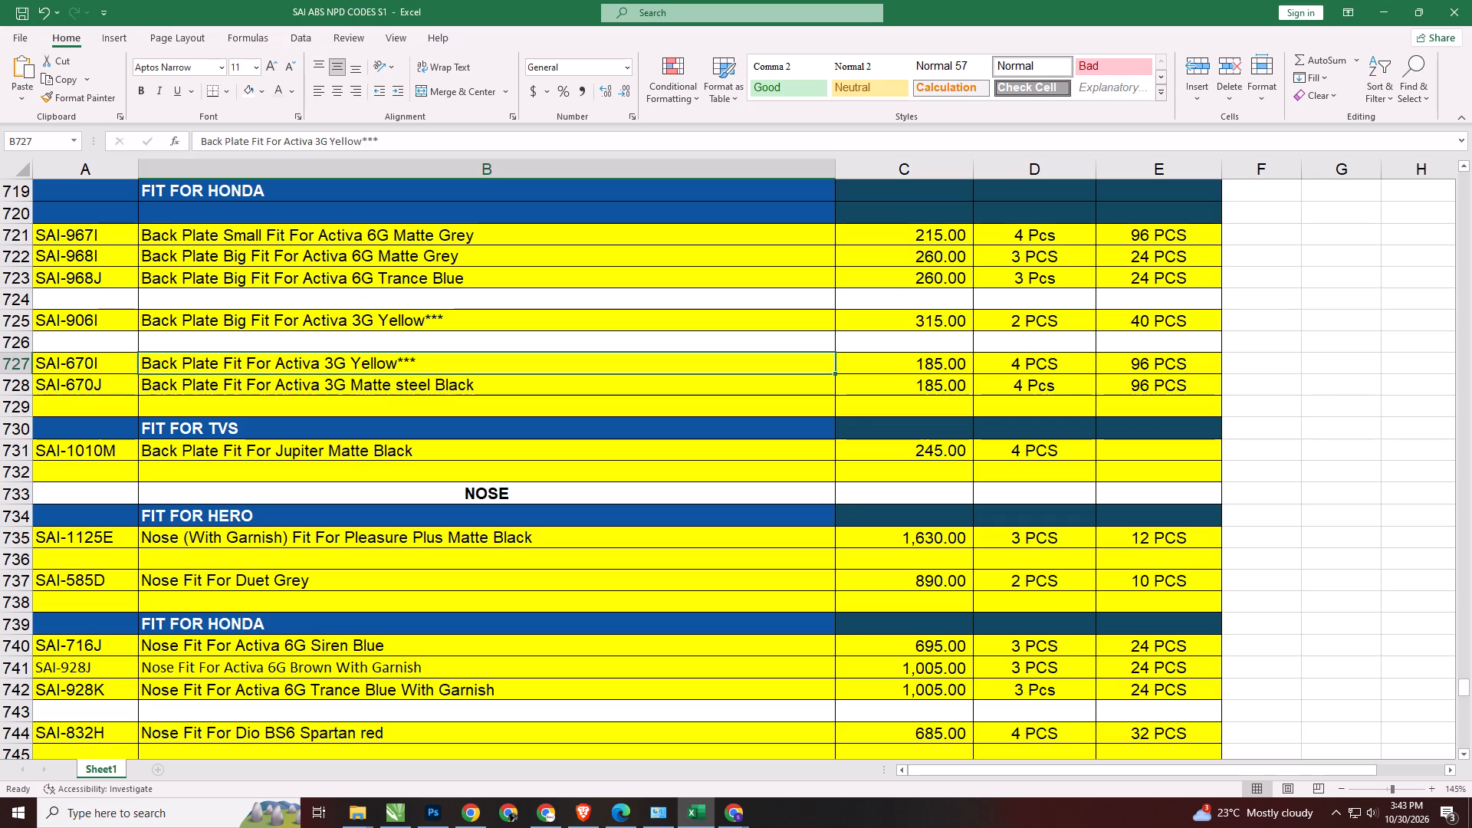
double_click(281, 366)
key("ctrl+a")
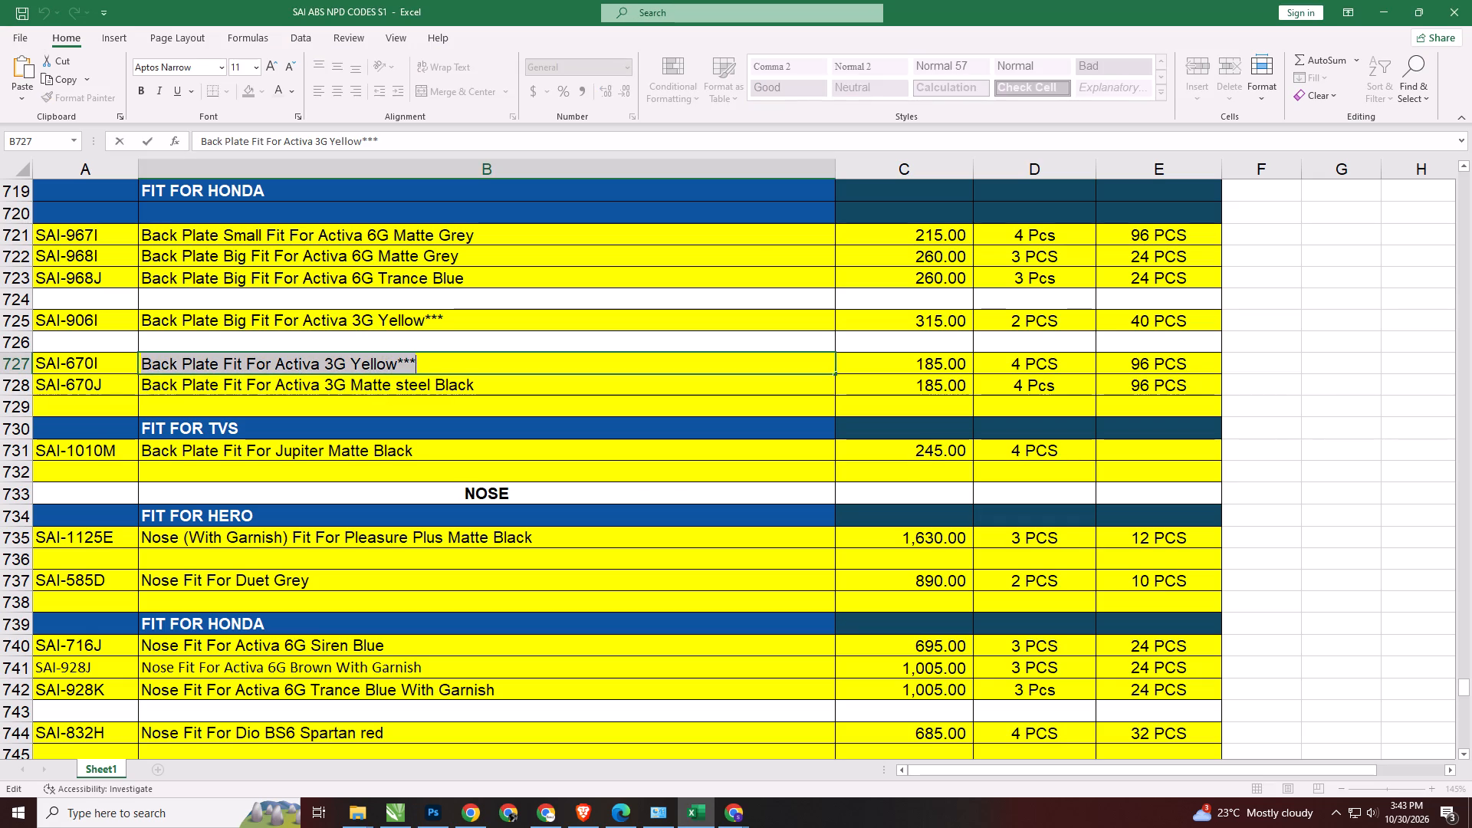
key("ctrl+c")
key("alt+Tab")
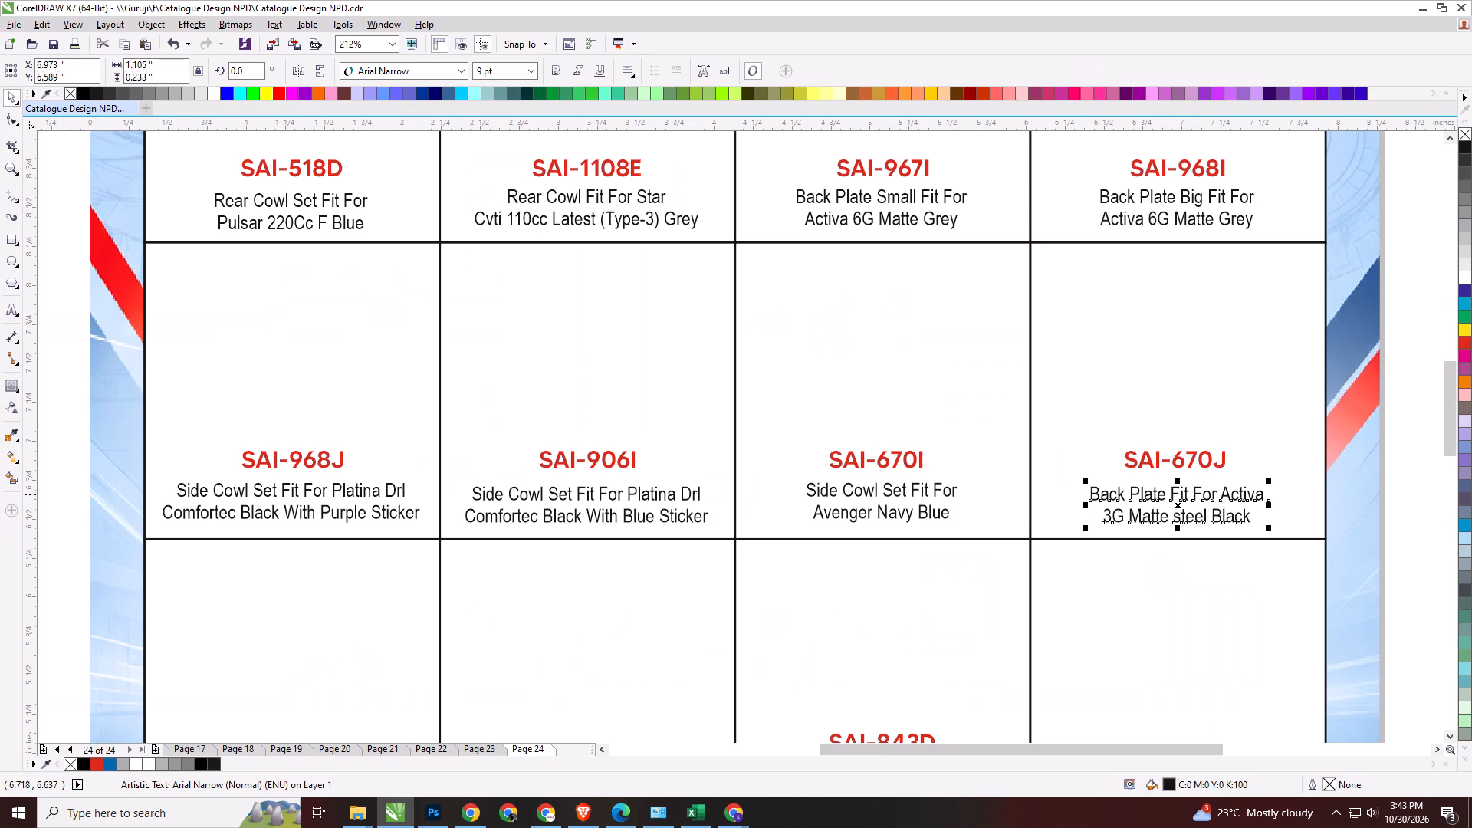
double_click(948, 488)
key("ctrl+a")
key("ctrl+v")
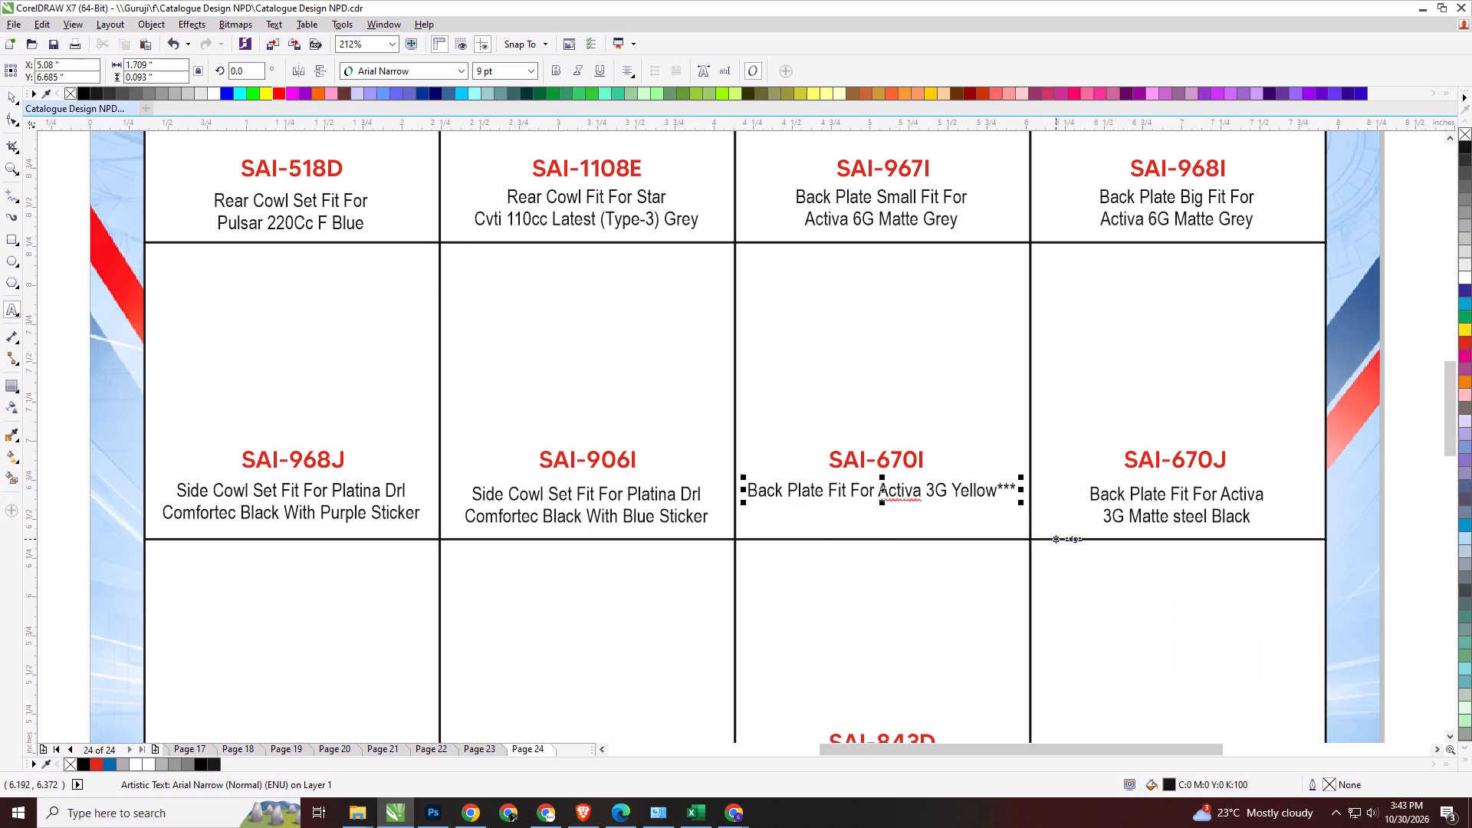
Remove the three trailing asterisks from the SAI-670I description and break it into two lines, the second starting at "Activa".
key("alt+Tab")
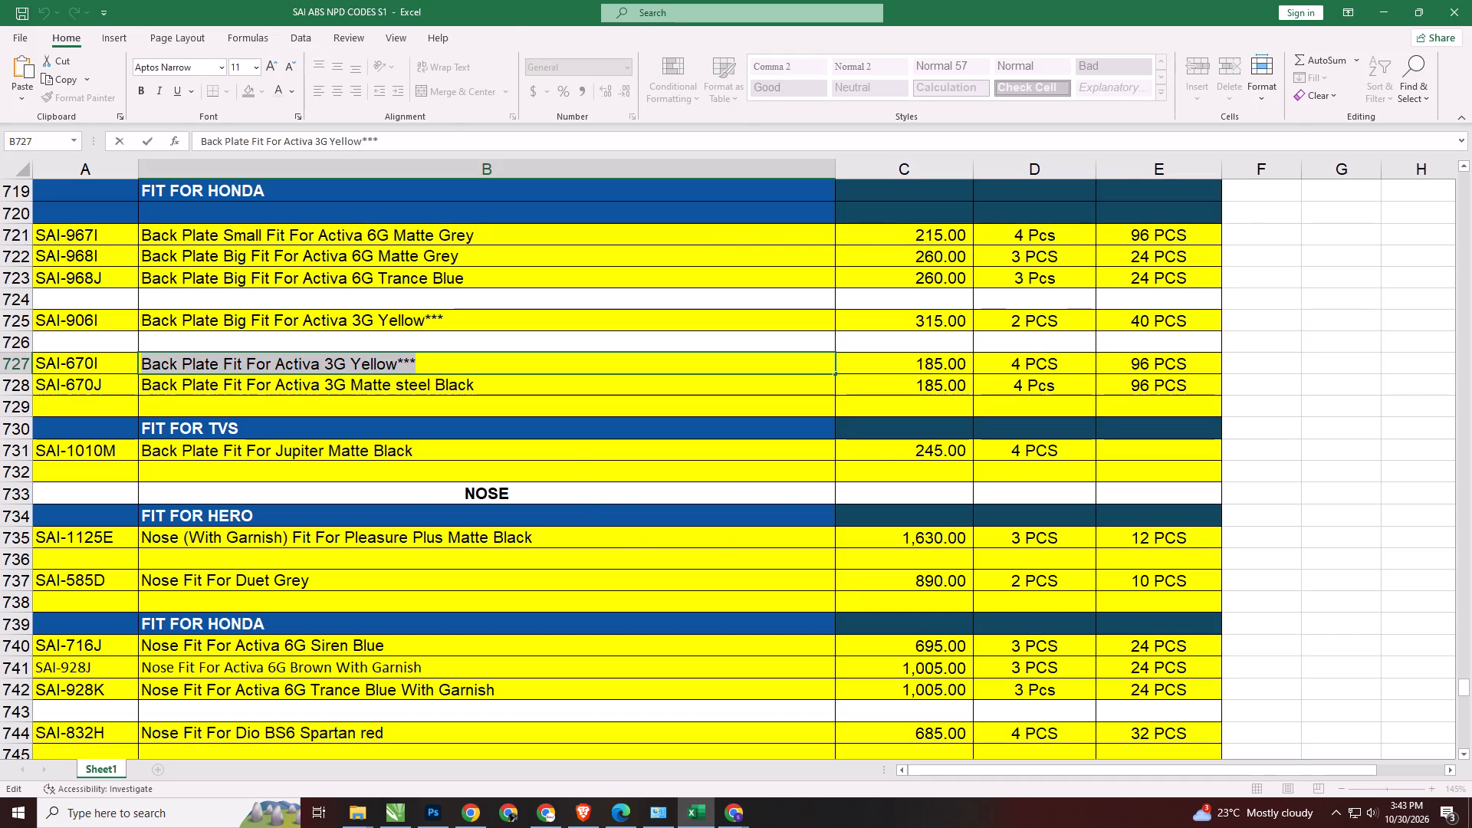
key("alt+Tab")
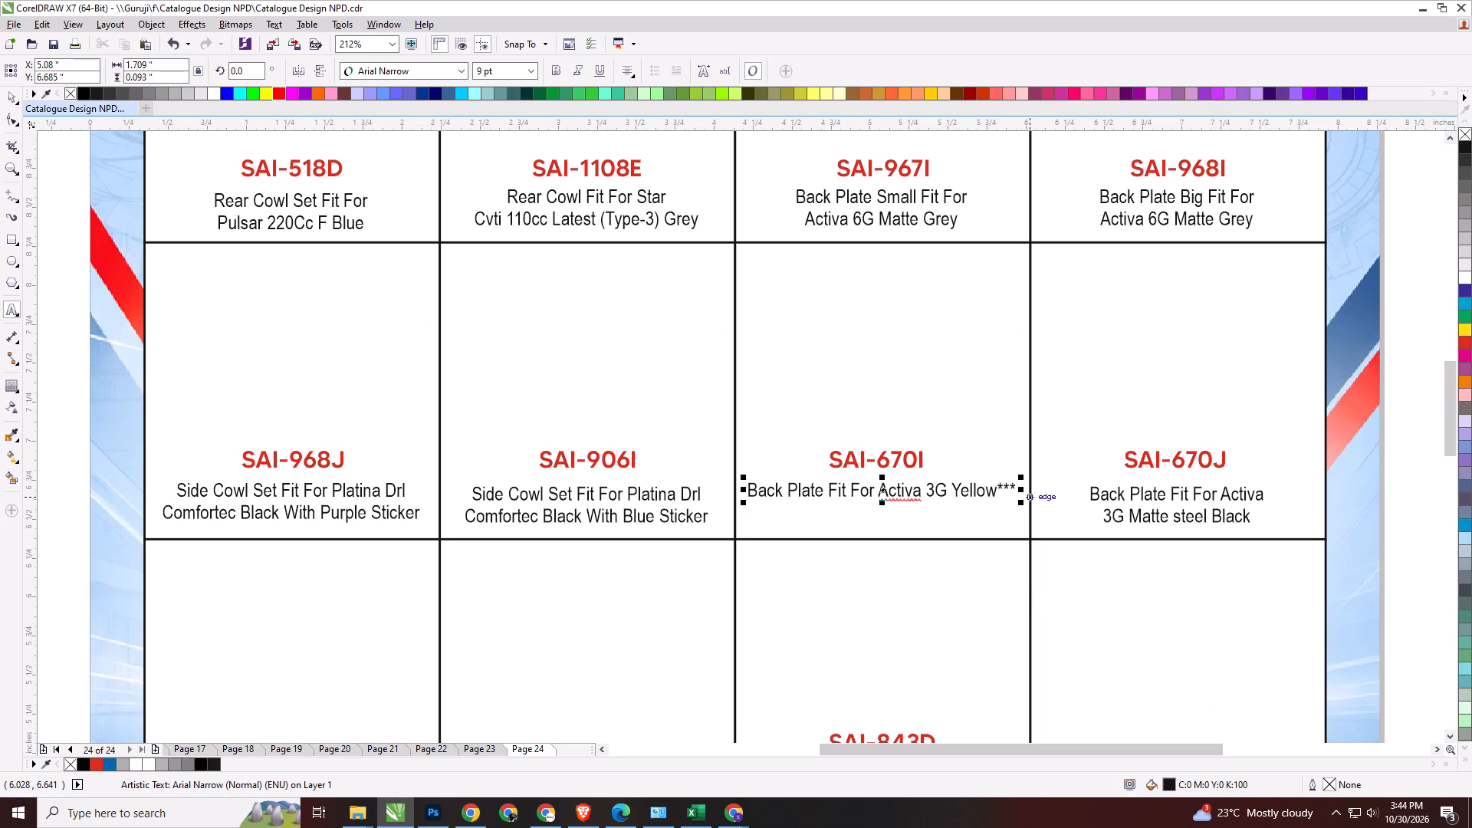
left_click(1014, 489)
key("BackSpace")
key("BackSpace")
key("BackSpace")
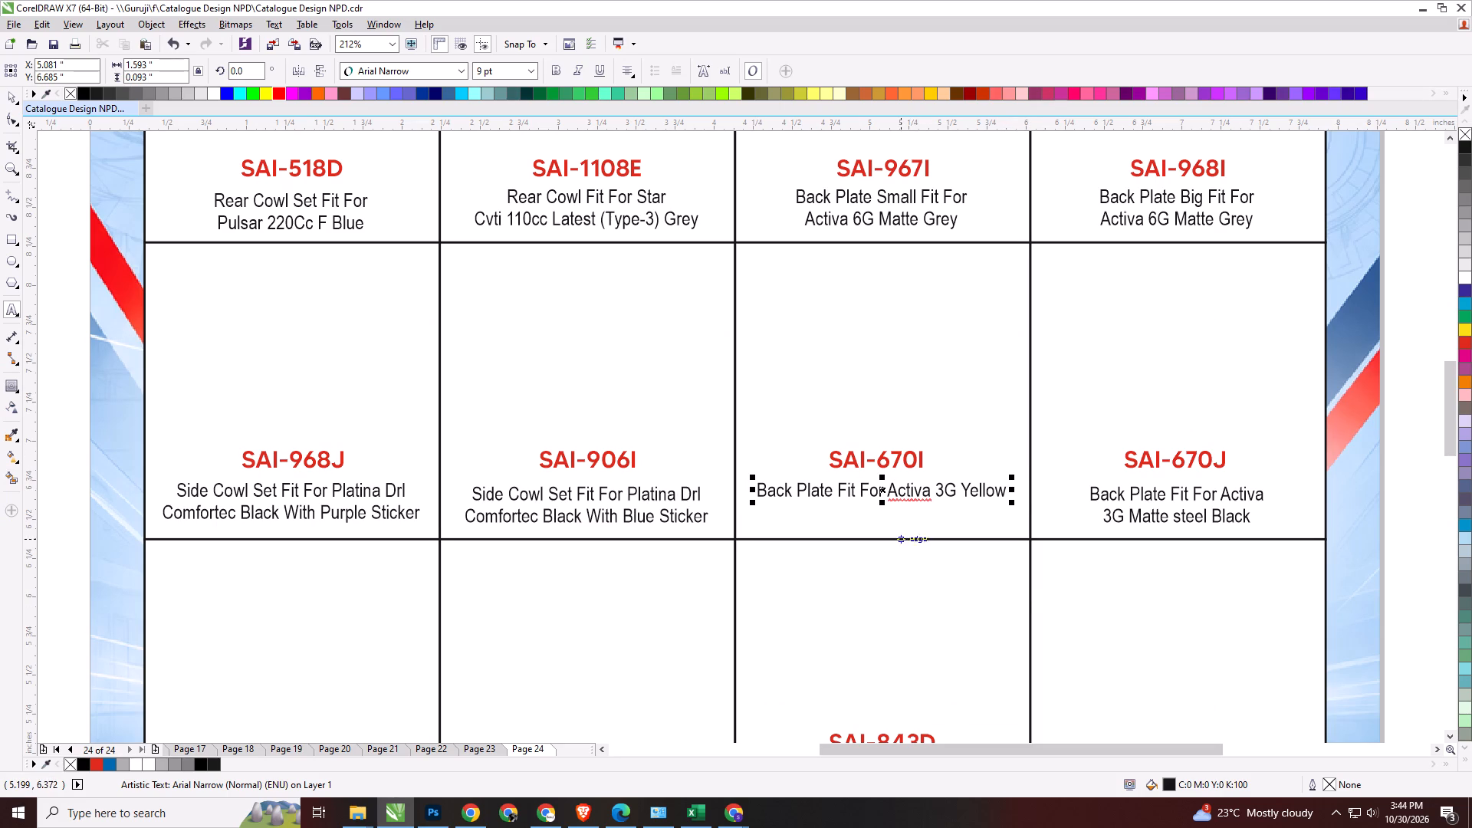
left_click(894, 498)
key("Left")
key("Return")
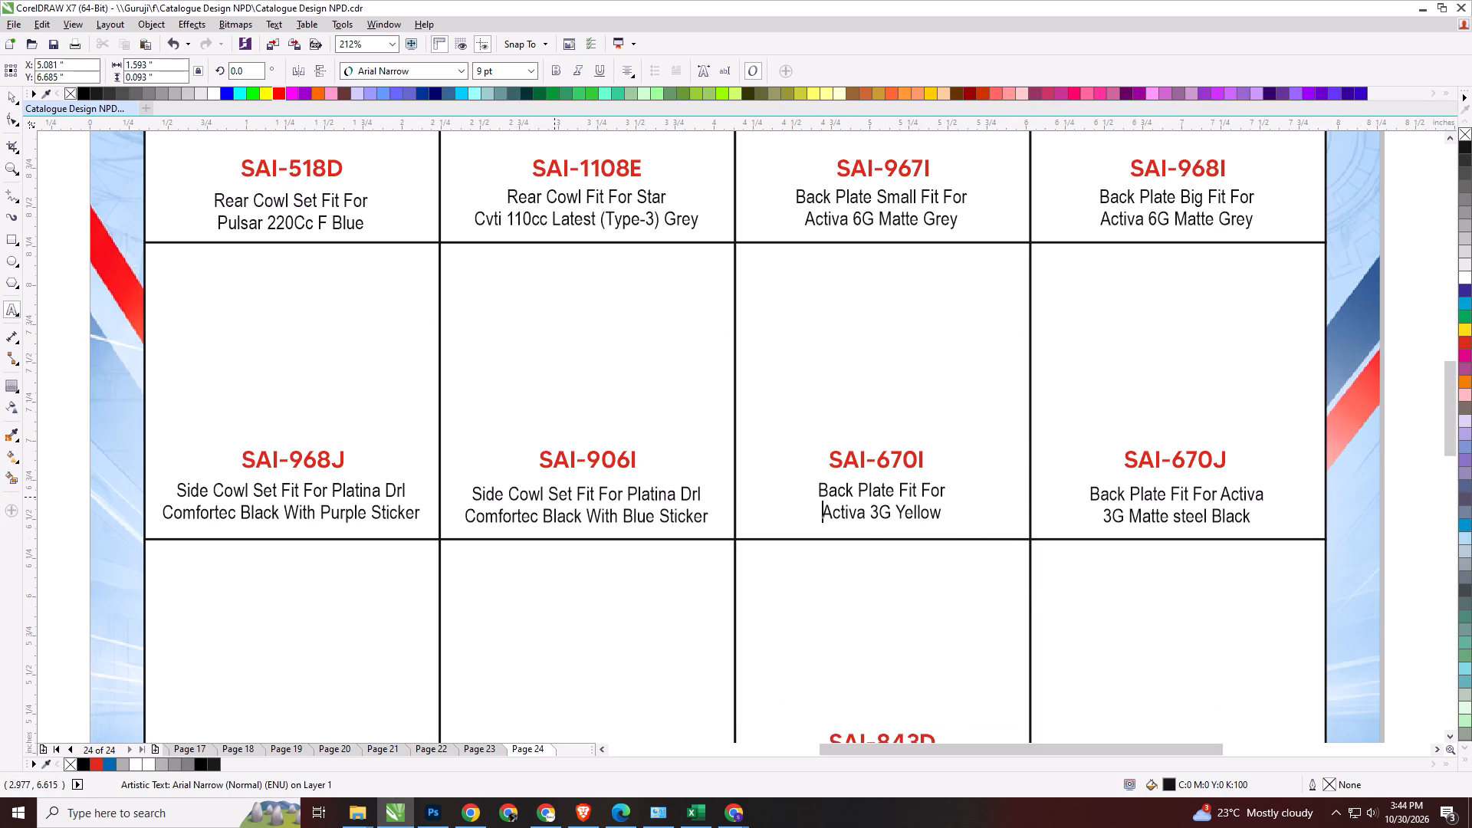
Replace the description under SAI-906I on CorelDRAW page 24 with "Back Plate Big Fit For Activa 3G Yellow***" copied from Excel row 725.
left_click(596, 499)
key("ctrl+a")
key("alt+Tab")
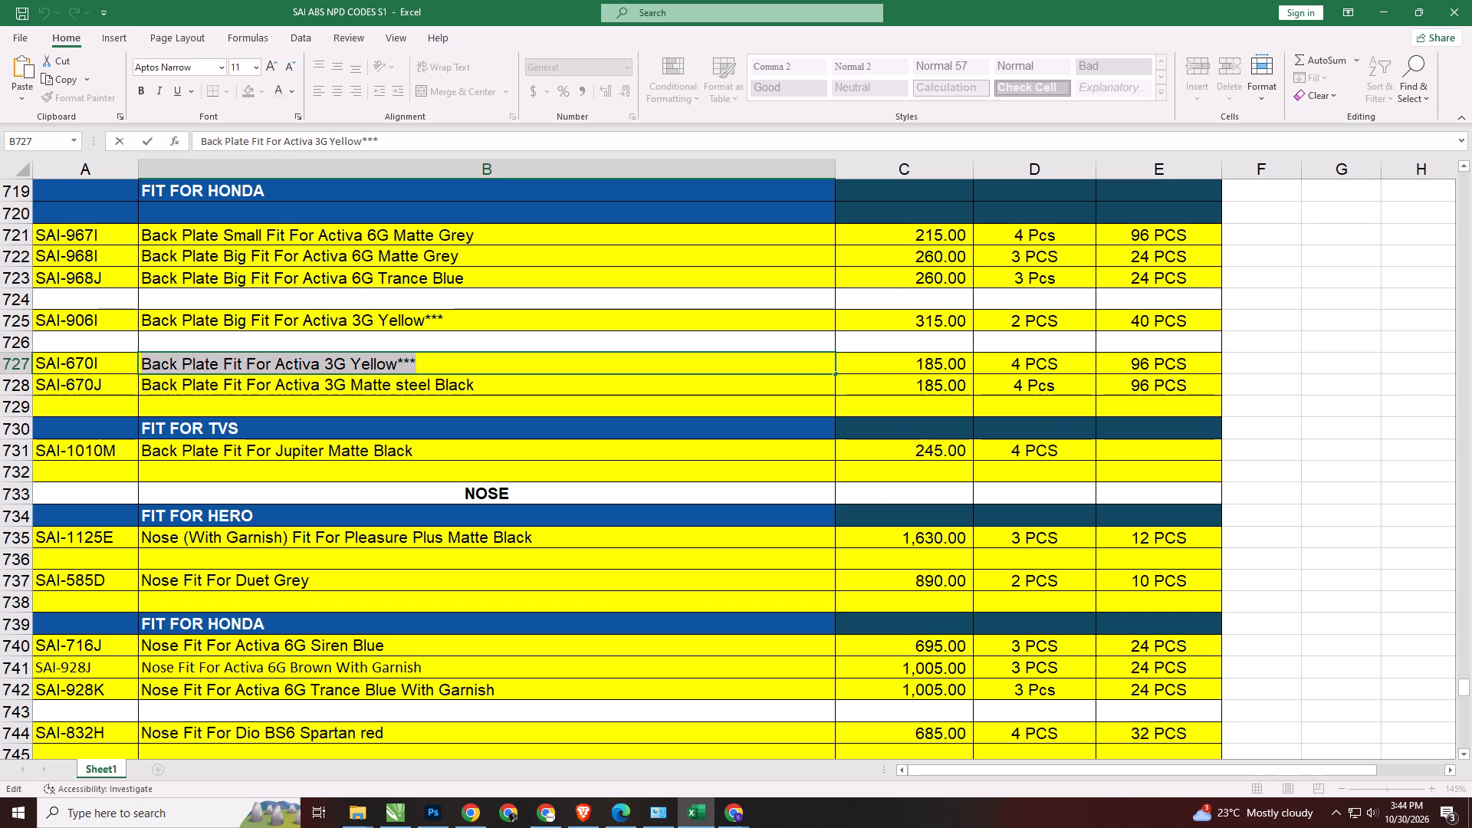
left_click(455, 324)
double_click(455, 324)
key("ctrl+a")
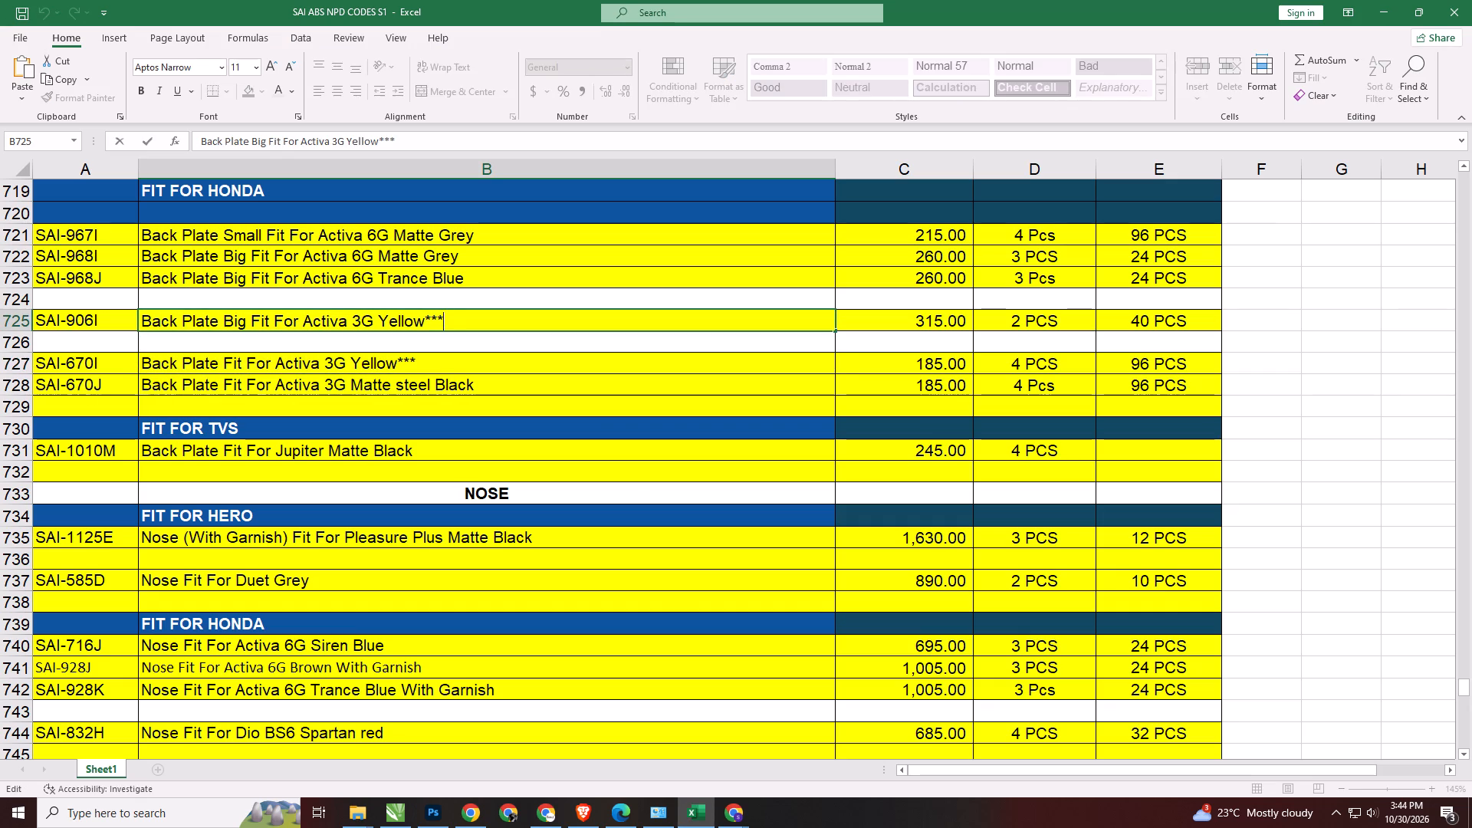
key("ctrl+c")
key("alt+Tab")
key("ctrl+a")
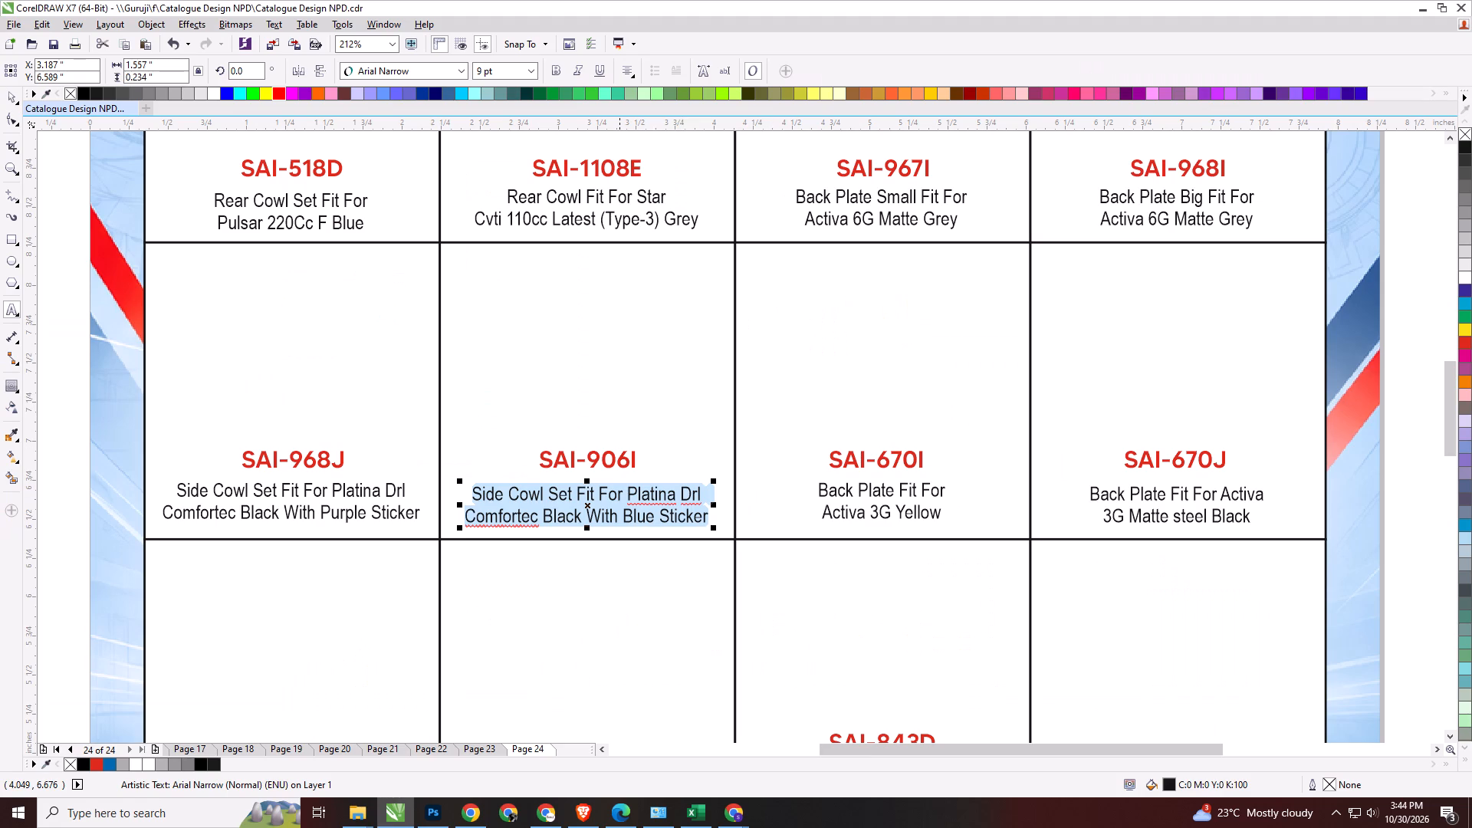
key("ctrl+v")
key("ctrl+c")
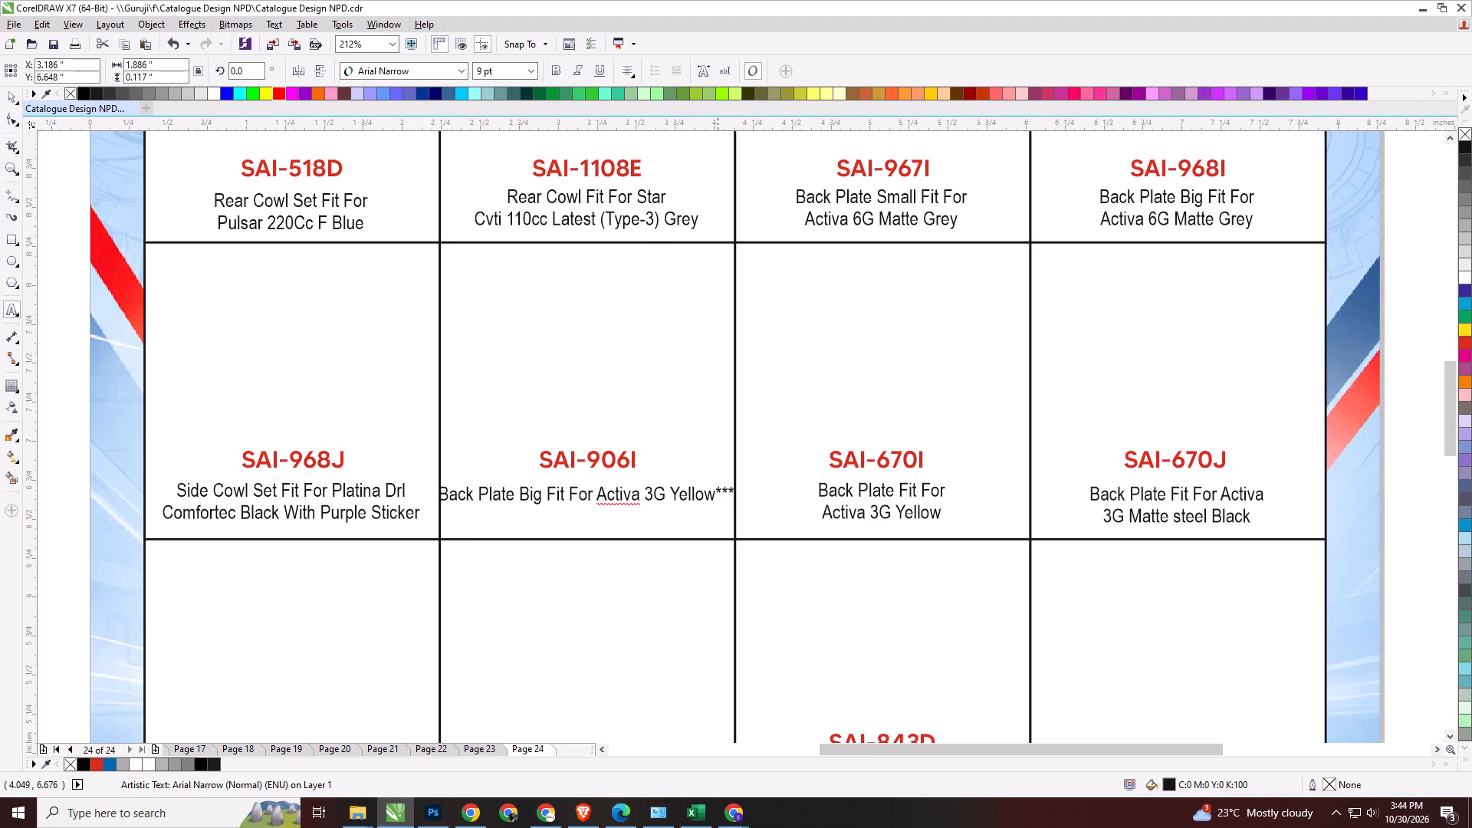
Delete the trailing asterisks from the SAI-906I description and break it into two lines, the second starting at "Activa".
left_click_drag(718, 491, 747, 491)
key("Delete")
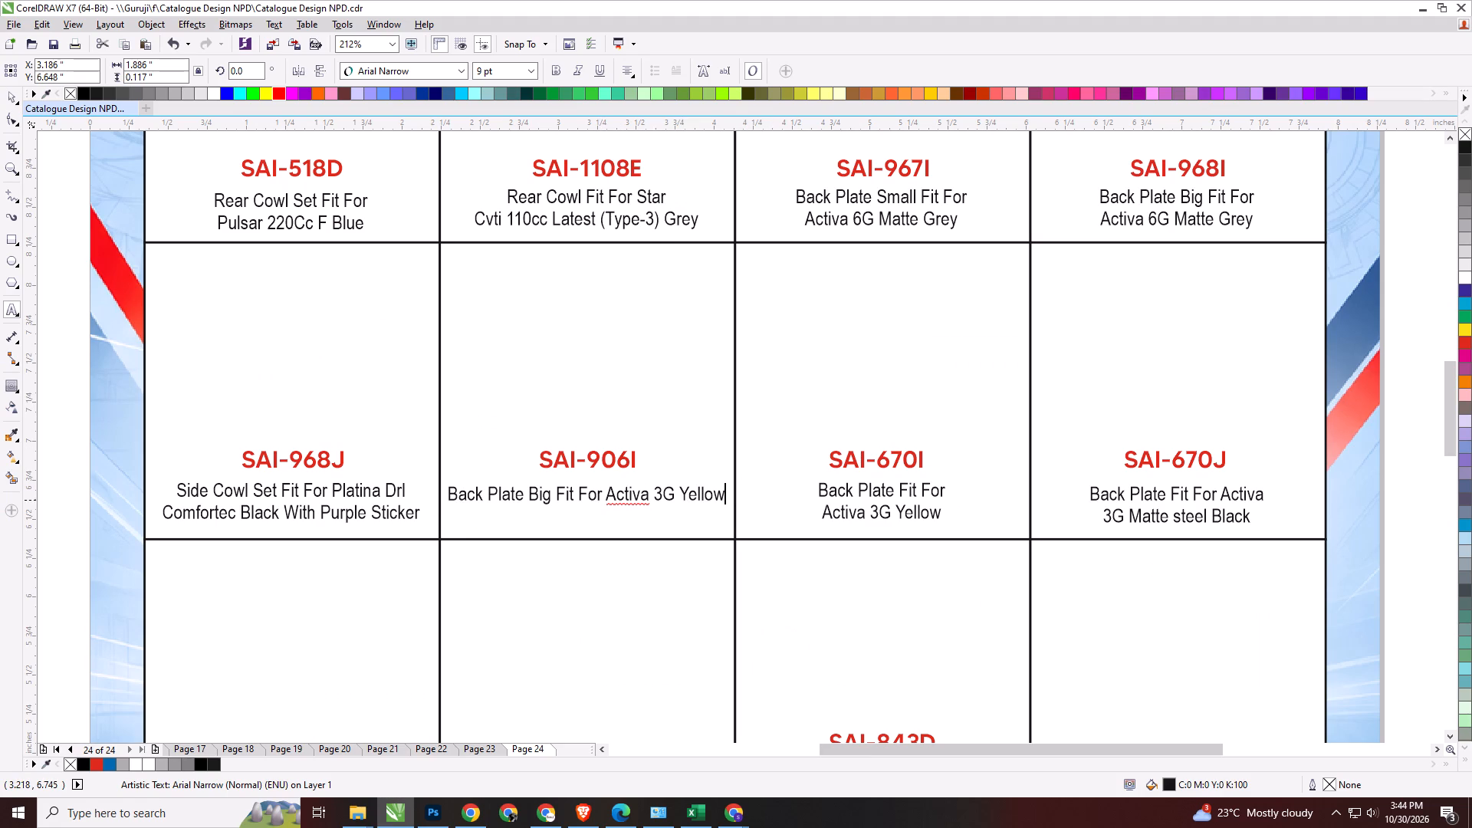
left_click(606, 502)
key("Return")
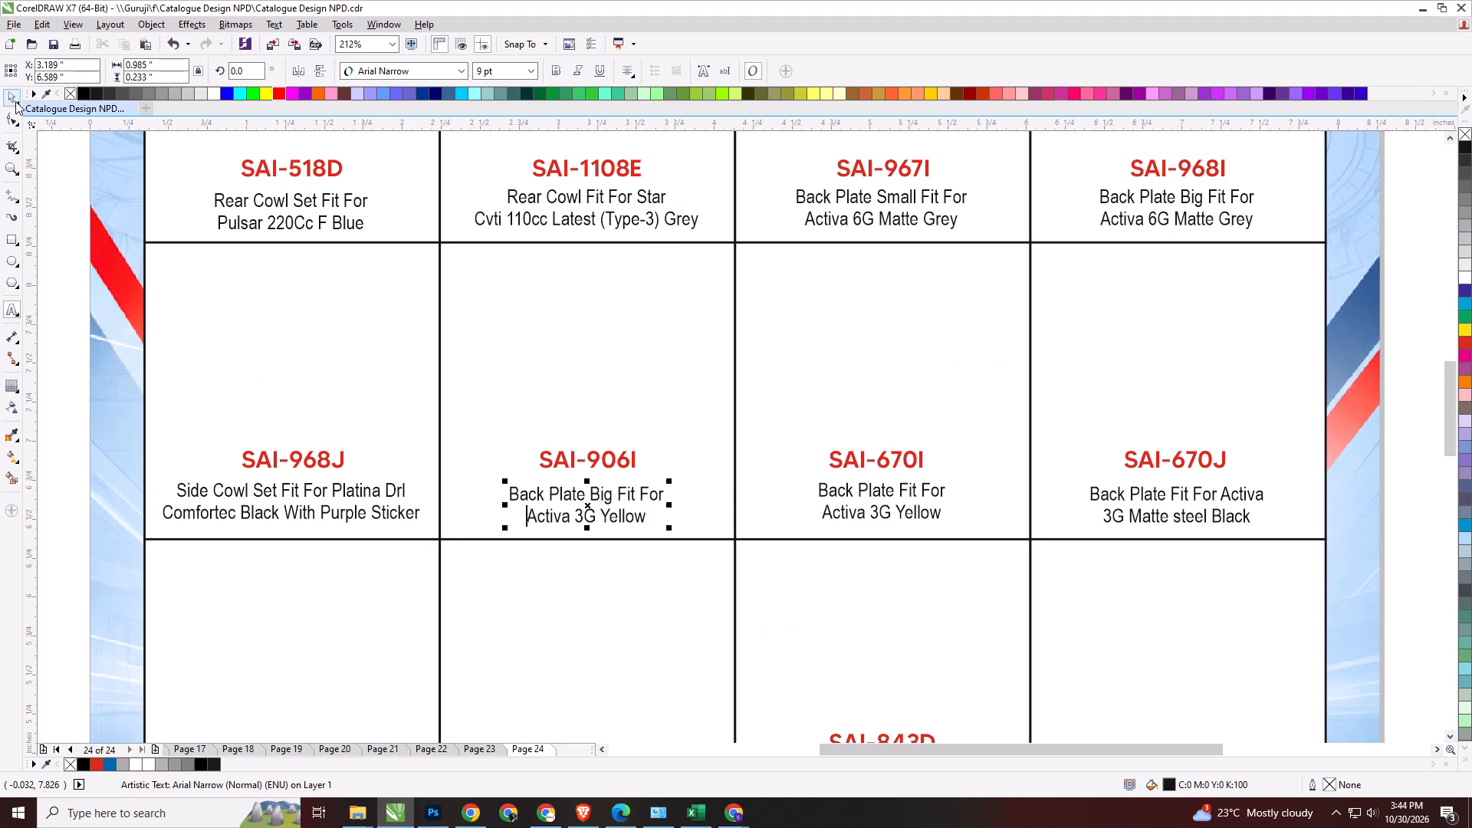
left_click(15, 101)
Replace the description under SAI-968J on CorelDRAW page 24 with "Back Plate Big Fit For Activa 6G Trance Blue" copied from Excel row 723.
double_click(346, 493)
key("ctrl+a")
key("alt+Tab")
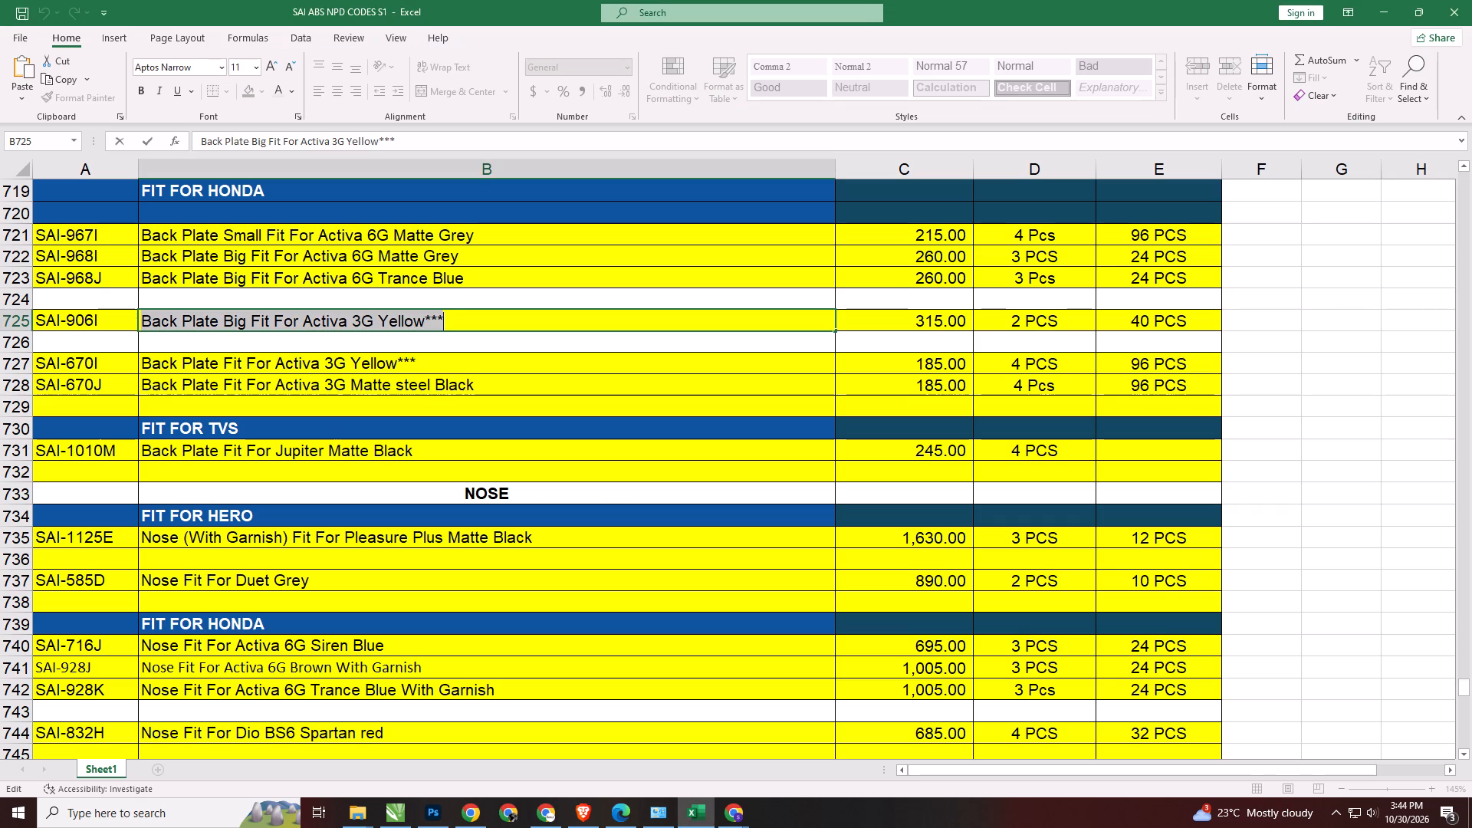
left_click(323, 280)
key("alt+Tab")
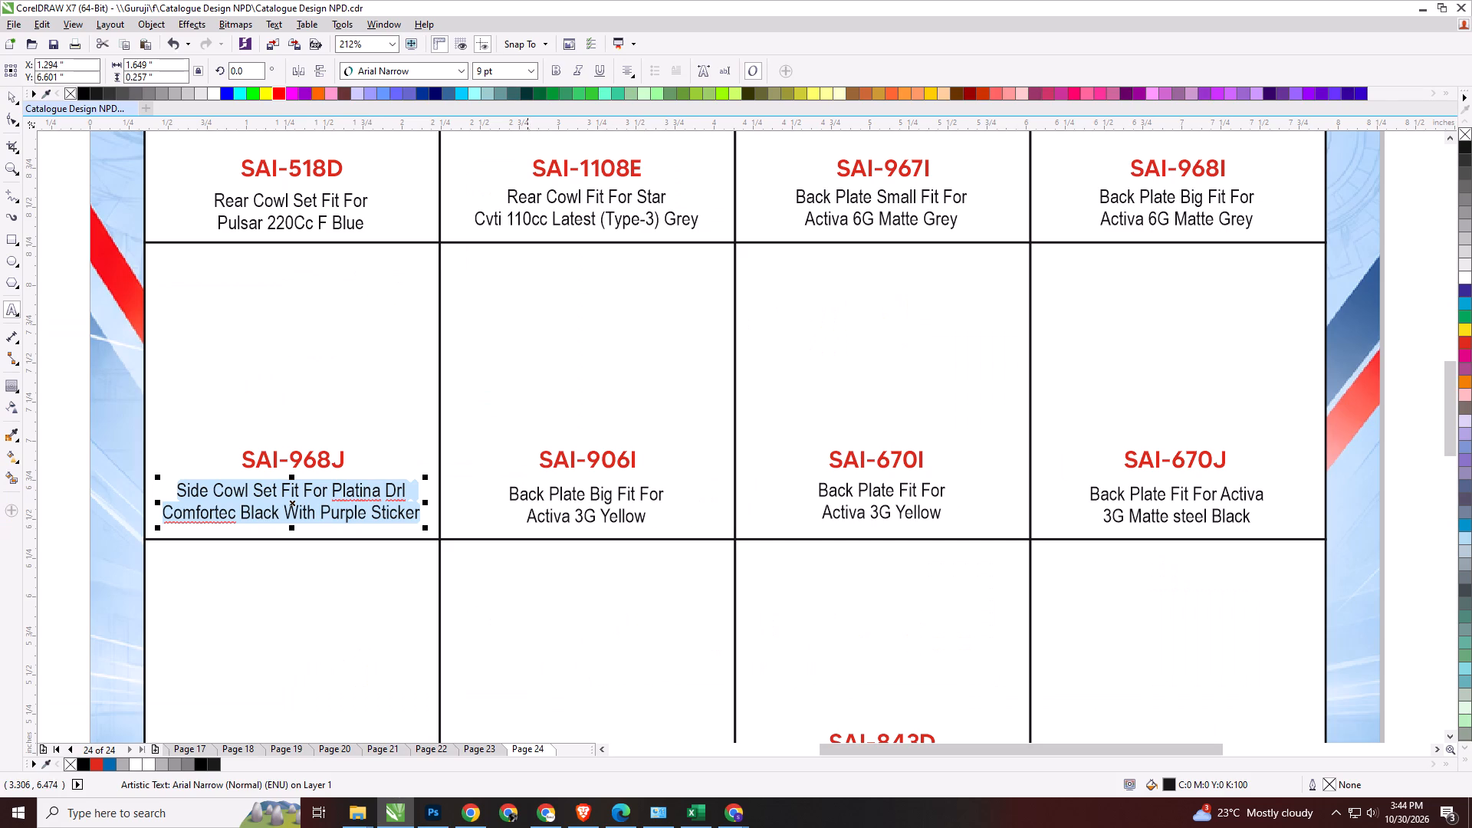
key("alt+Tab")
double_click(229, 279)
key("ctrl+a")
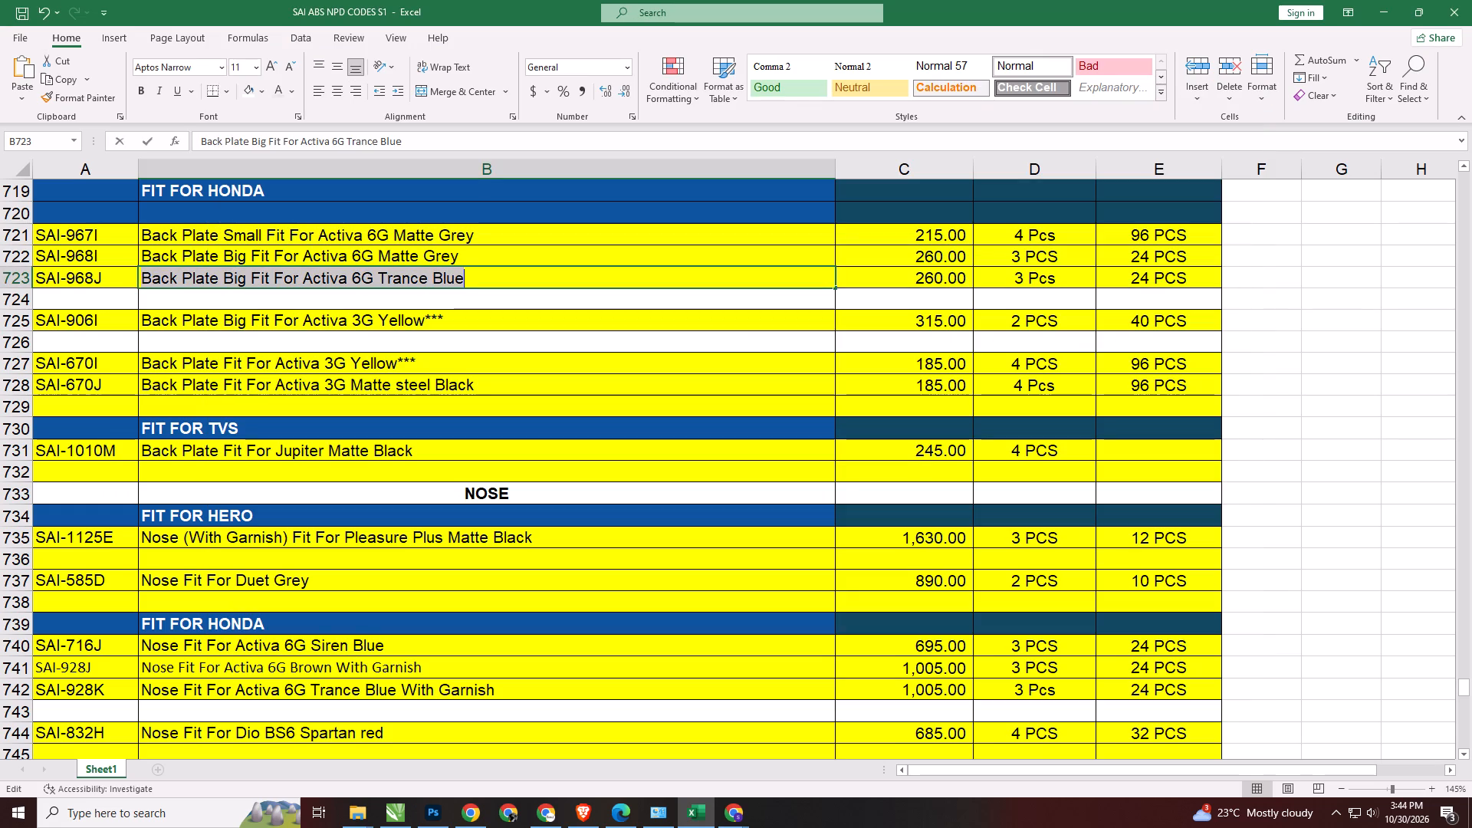
key("ctrl+c")
key("alt+Tab")
key("ctrl+v")
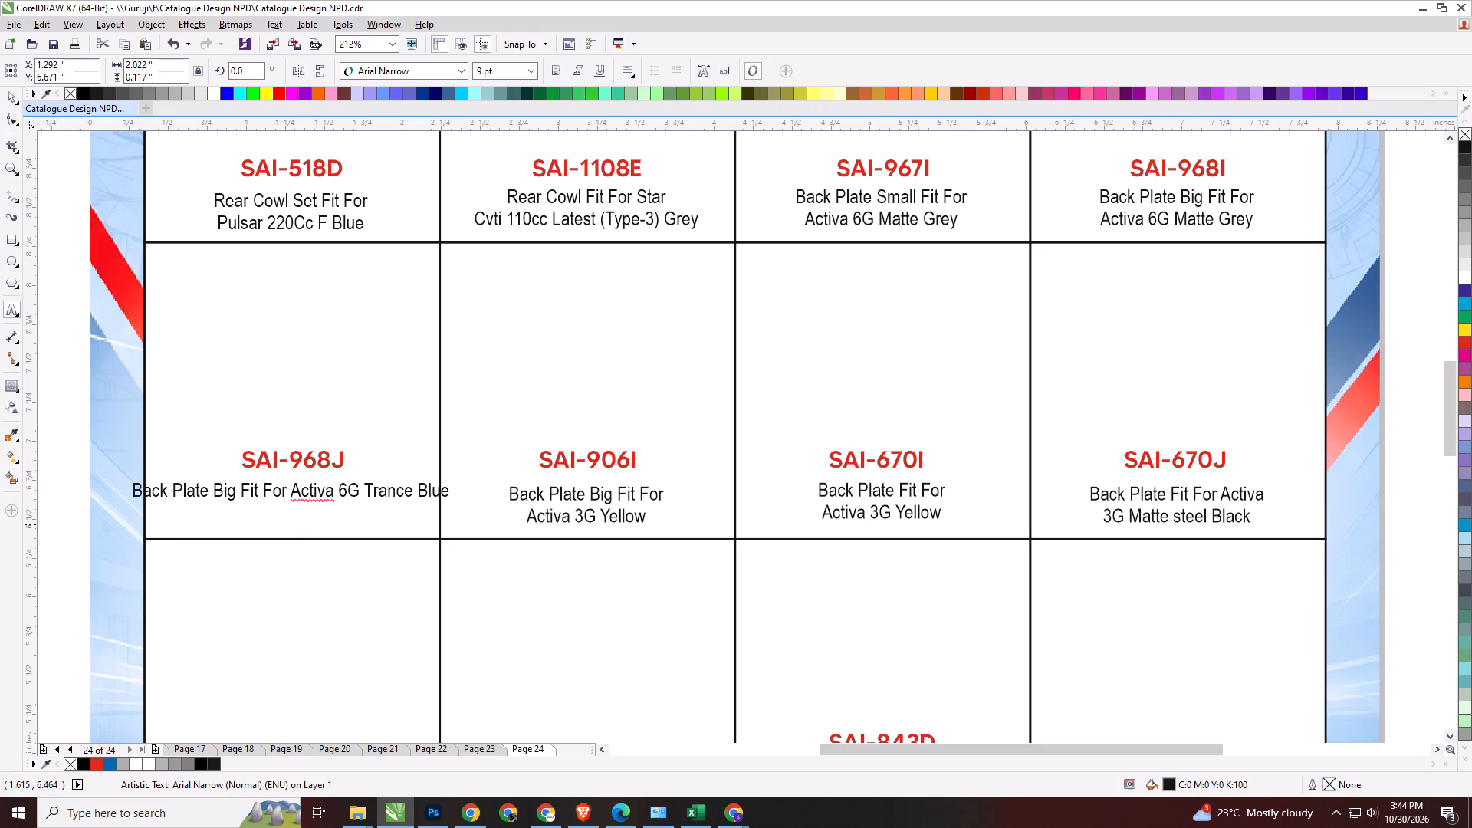
Break the SAI-968J description into two lines, the second starting at "Activa".
left_click(294, 497)
key("Return")
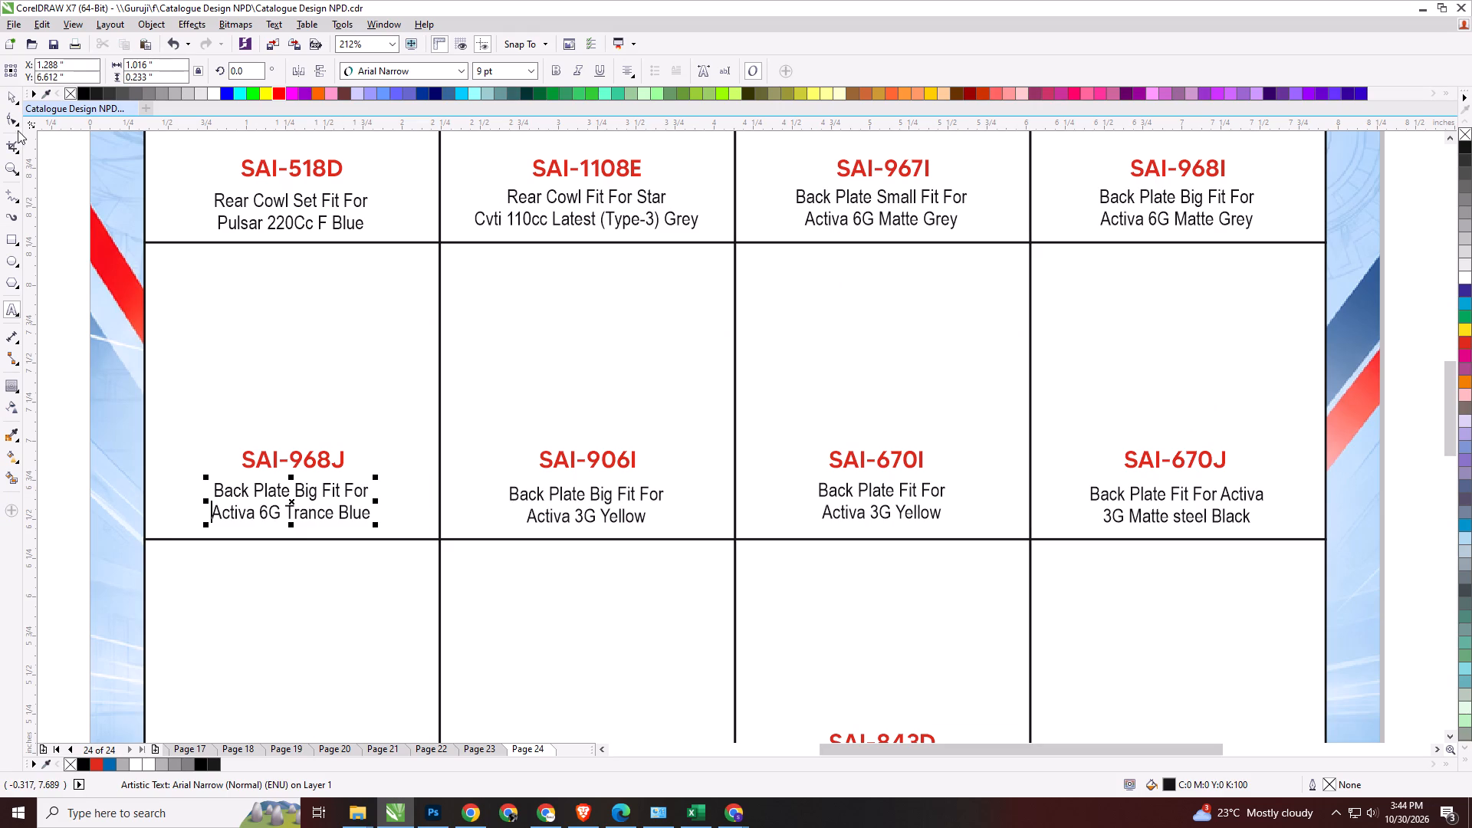
Bottom-align the four Back Plate descriptions in the SAI-968J to SAI-670J row and nudge them down one step.
left_click(12, 97)
left_click_drag(69, 471, 578, 547)
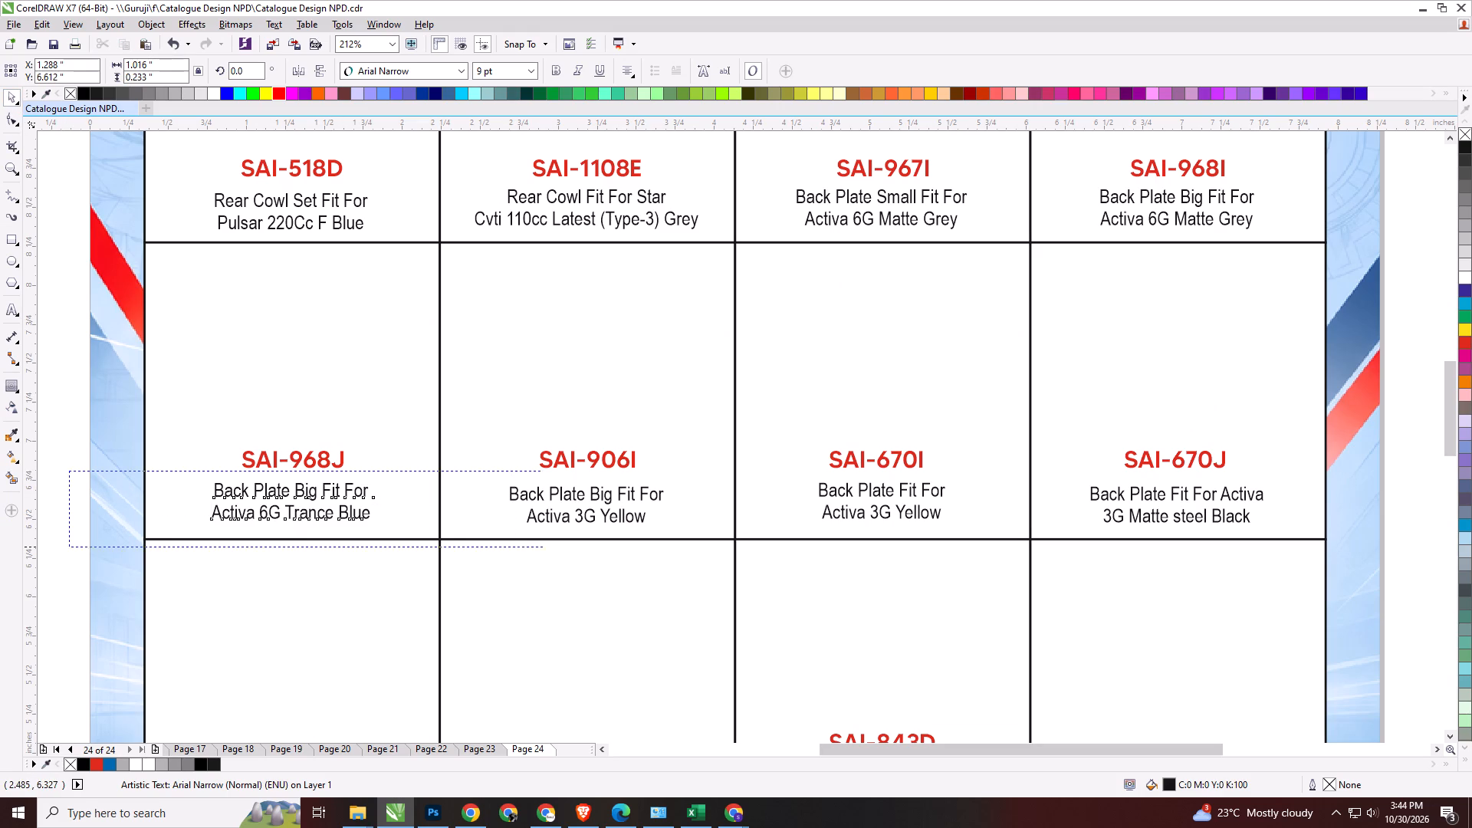
left_click_drag(578, 547, 1349, 550)
key("b")
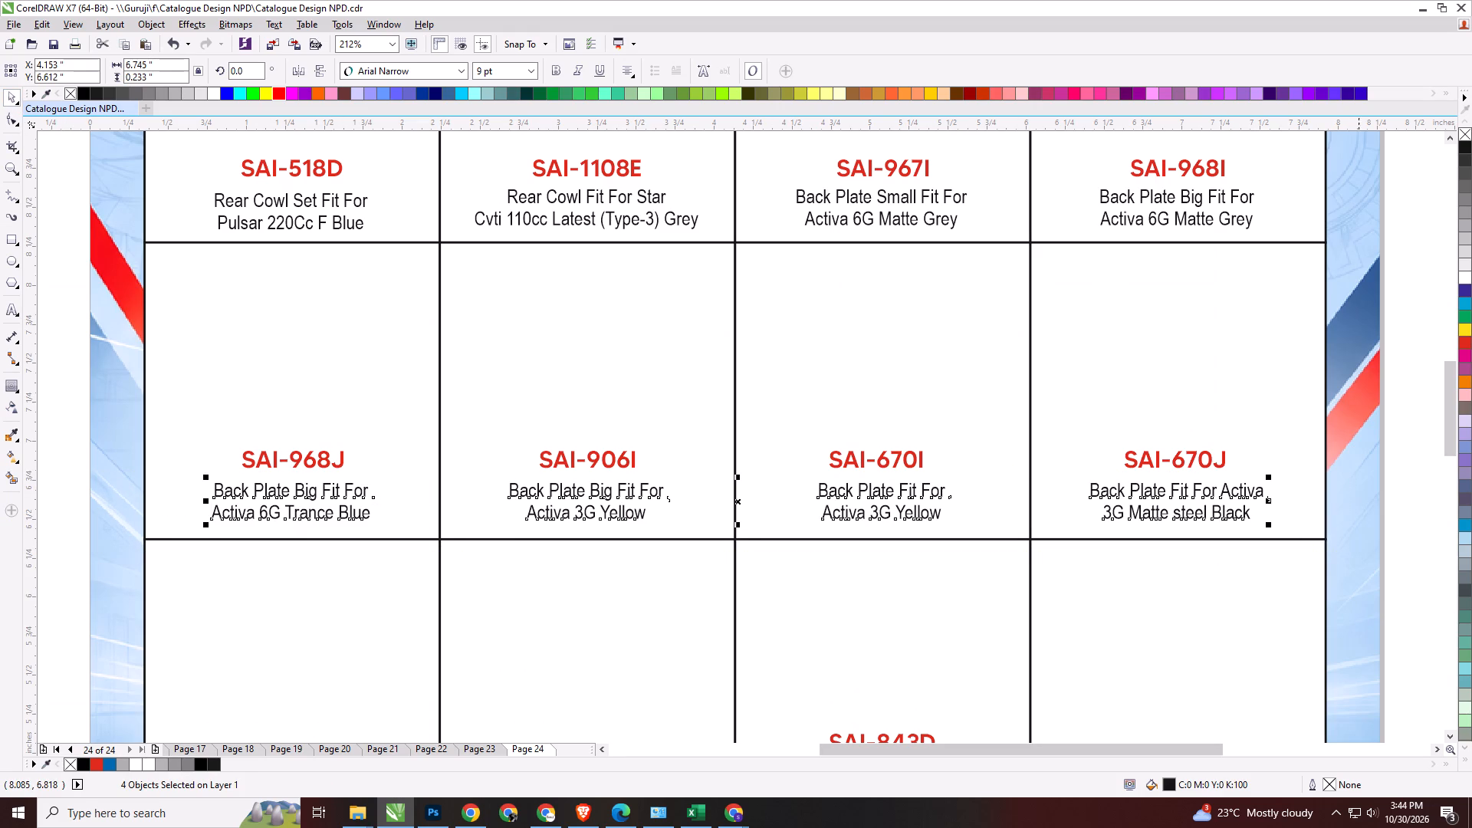
key("Down")
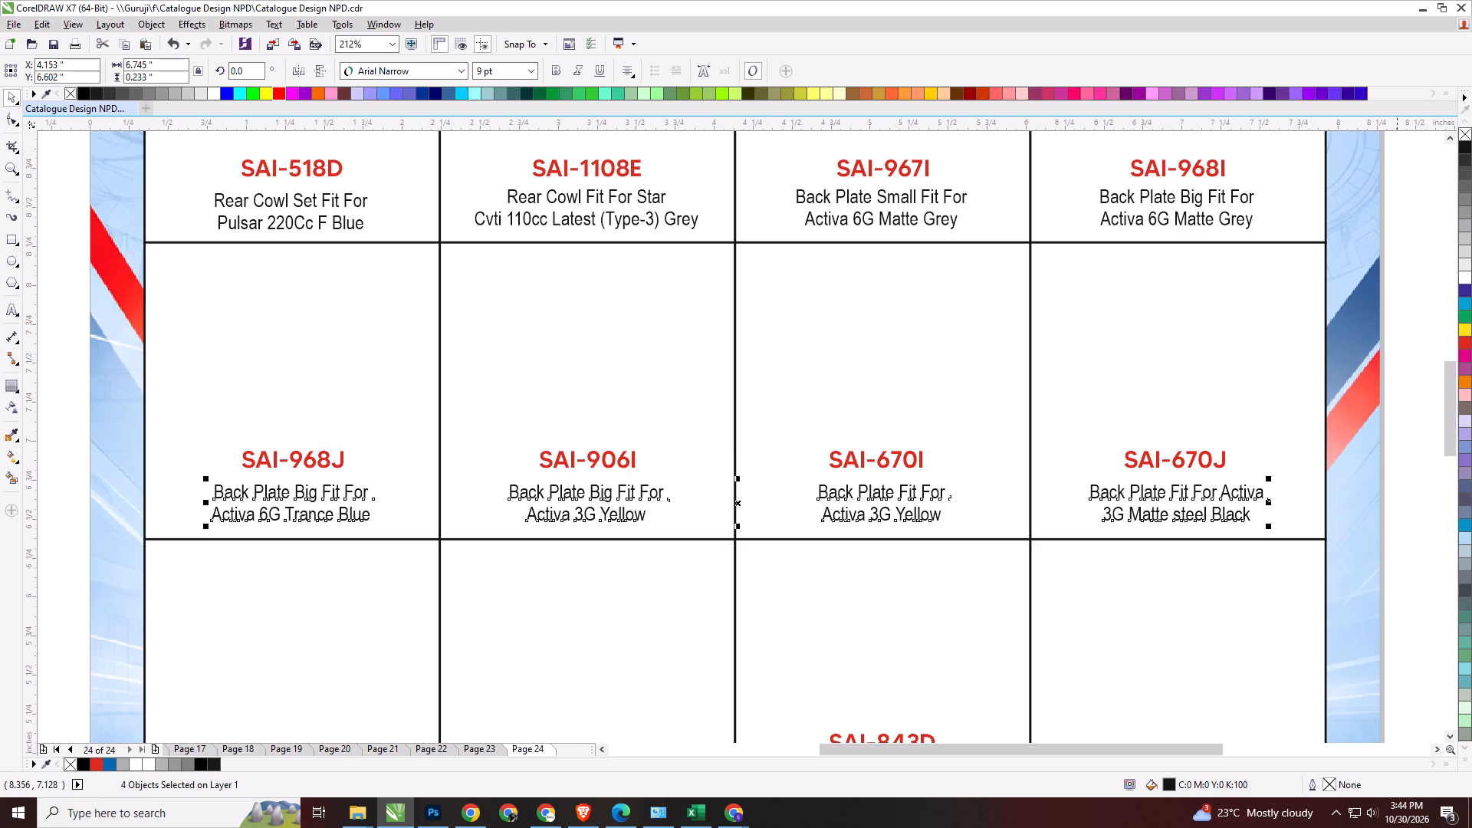
Bottom-align the four red codes SAI-968J, SAI-906I, SAI-670I and SAI-670J with each other.
left_click_drag(1408, 409, 211, 494)
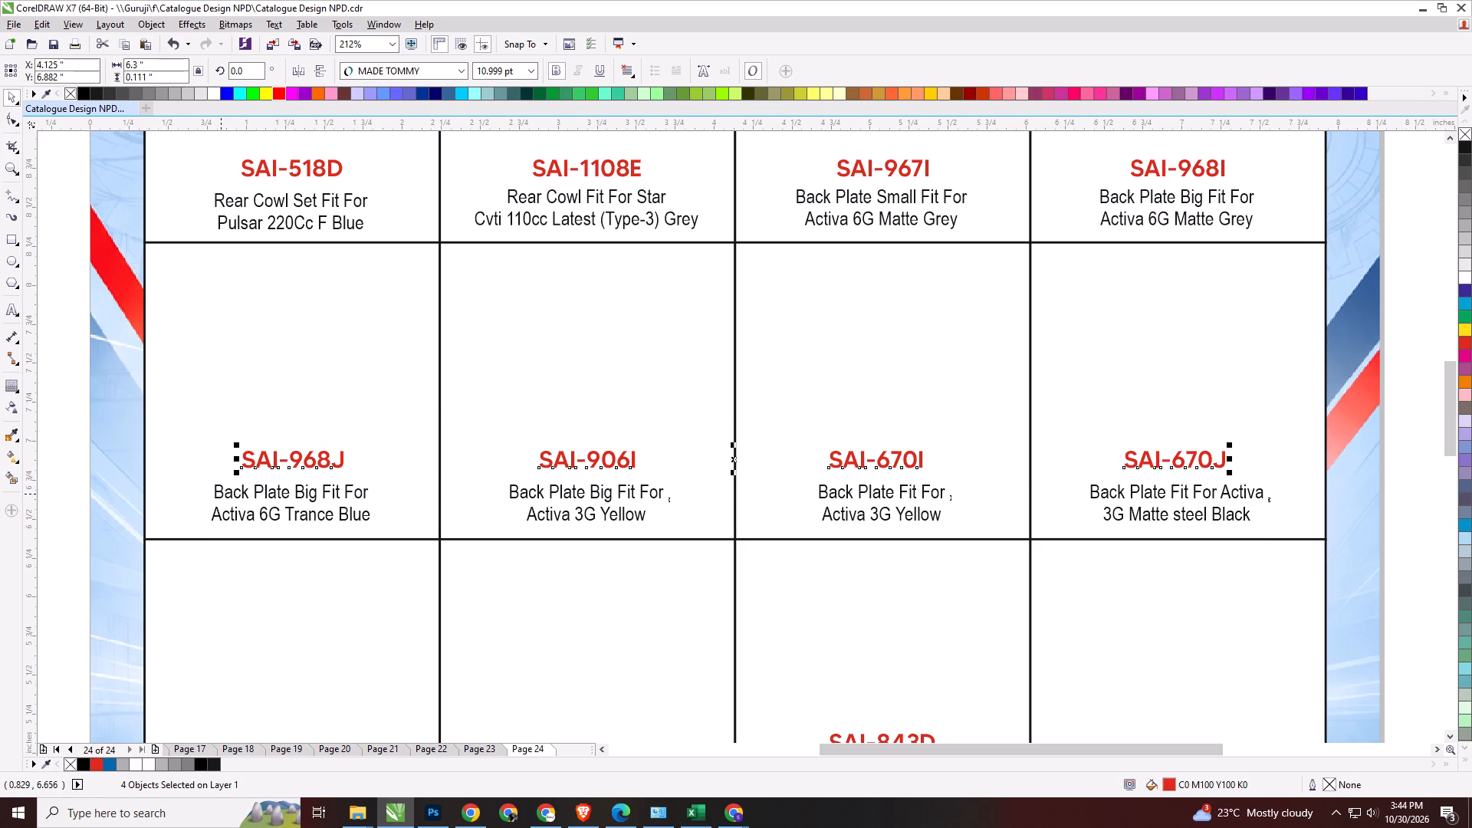
key("b")
Centre the code and description horizontally within their table cell, first for SAI-670J and likewise for SAI-670I.
left_click_drag(1409, 395, 1143, 533)
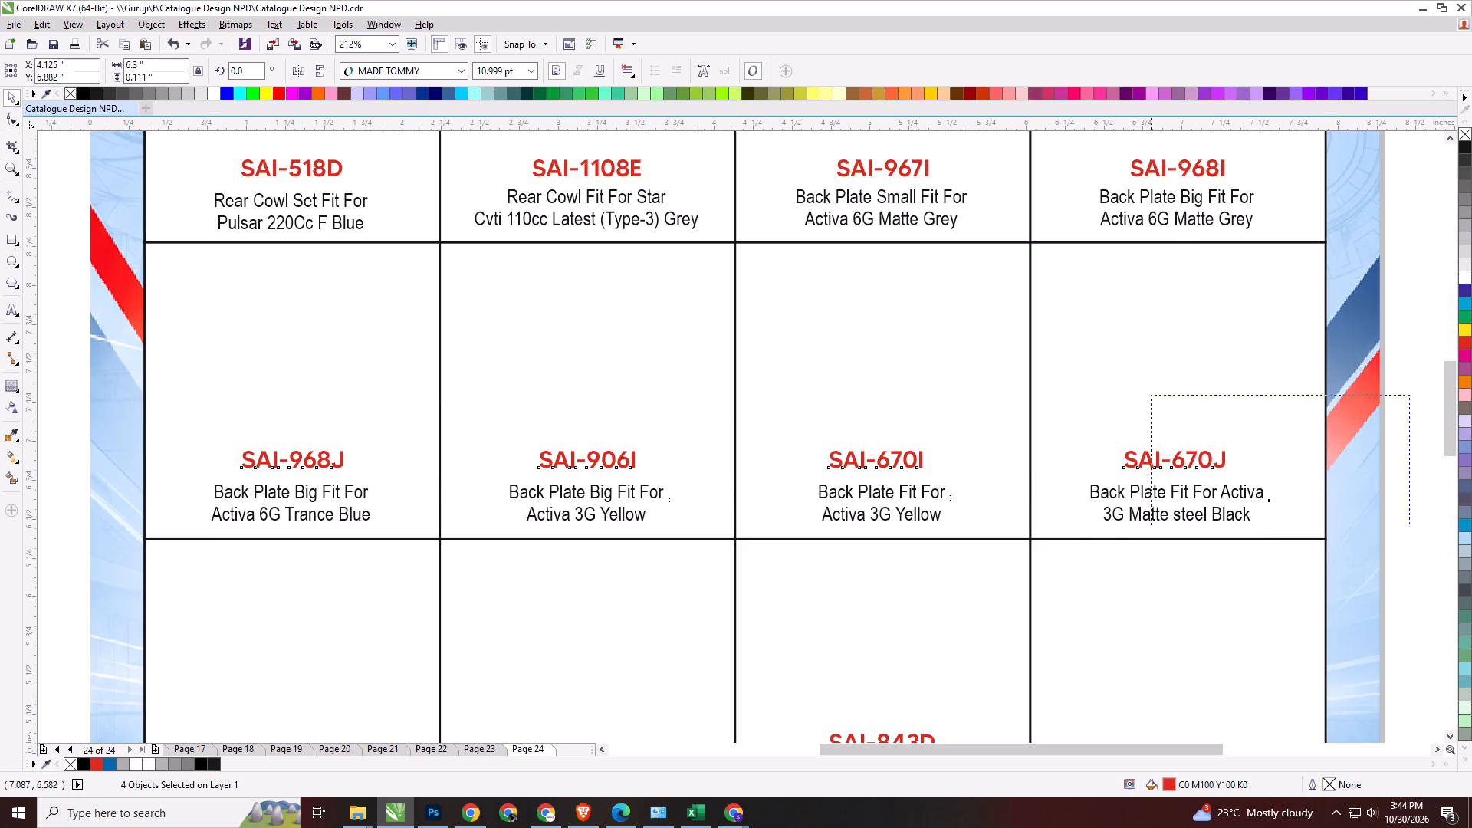
left_click_drag(1143, 533, 1063, 570)
left_click(1112, 421, "shift")
key("c")
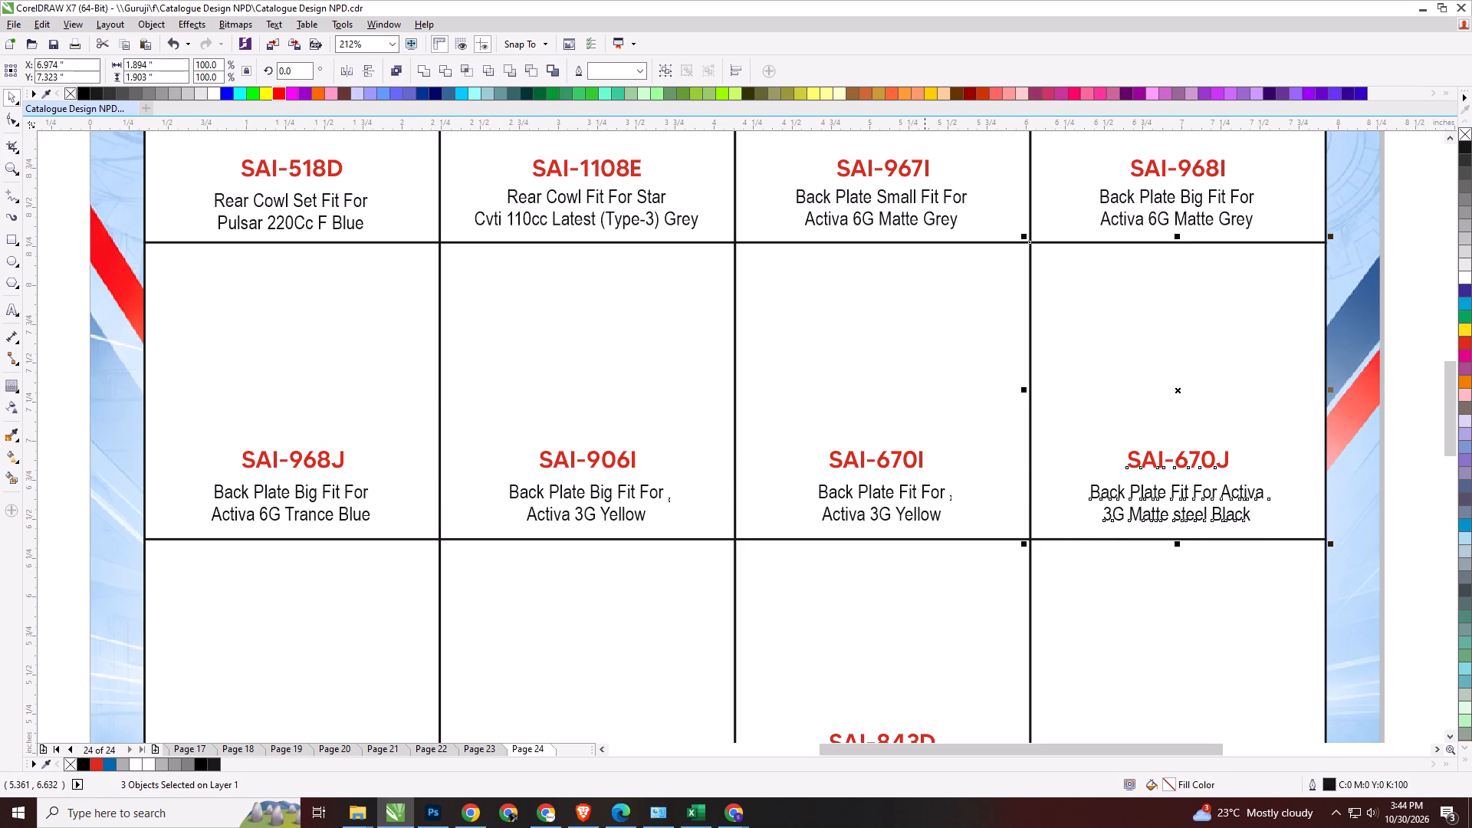
left_click(925, 495)
left_click(915, 464, "shift")
left_click(911, 419, "shift")
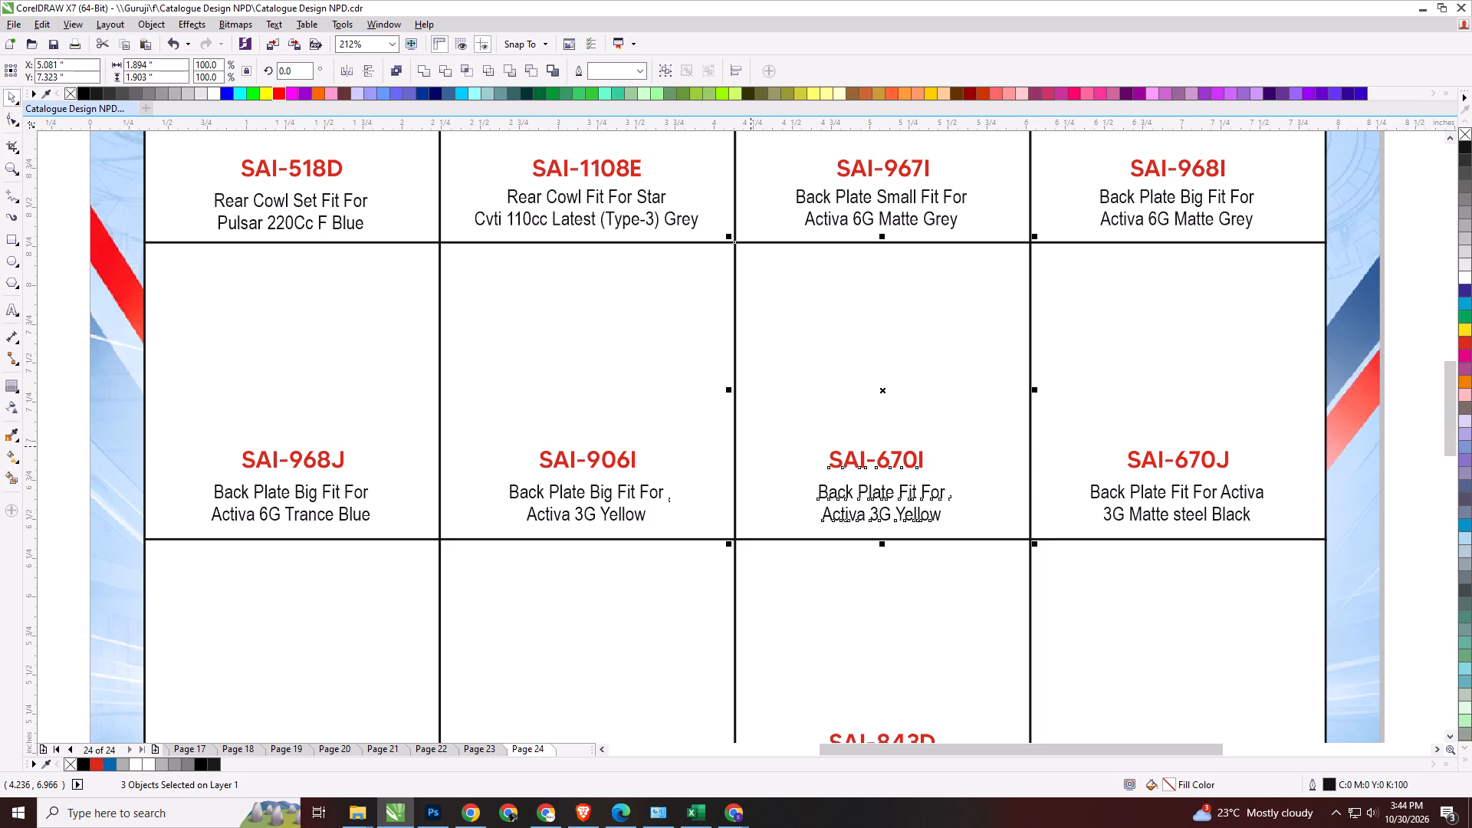
key("c")
Centre the code and description horizontally within their table cell, first for SAI-906I and likewise for SAI-968J.
left_click(632, 491)
left_click(623, 458, "shift")
left_click(620, 411, "shift")
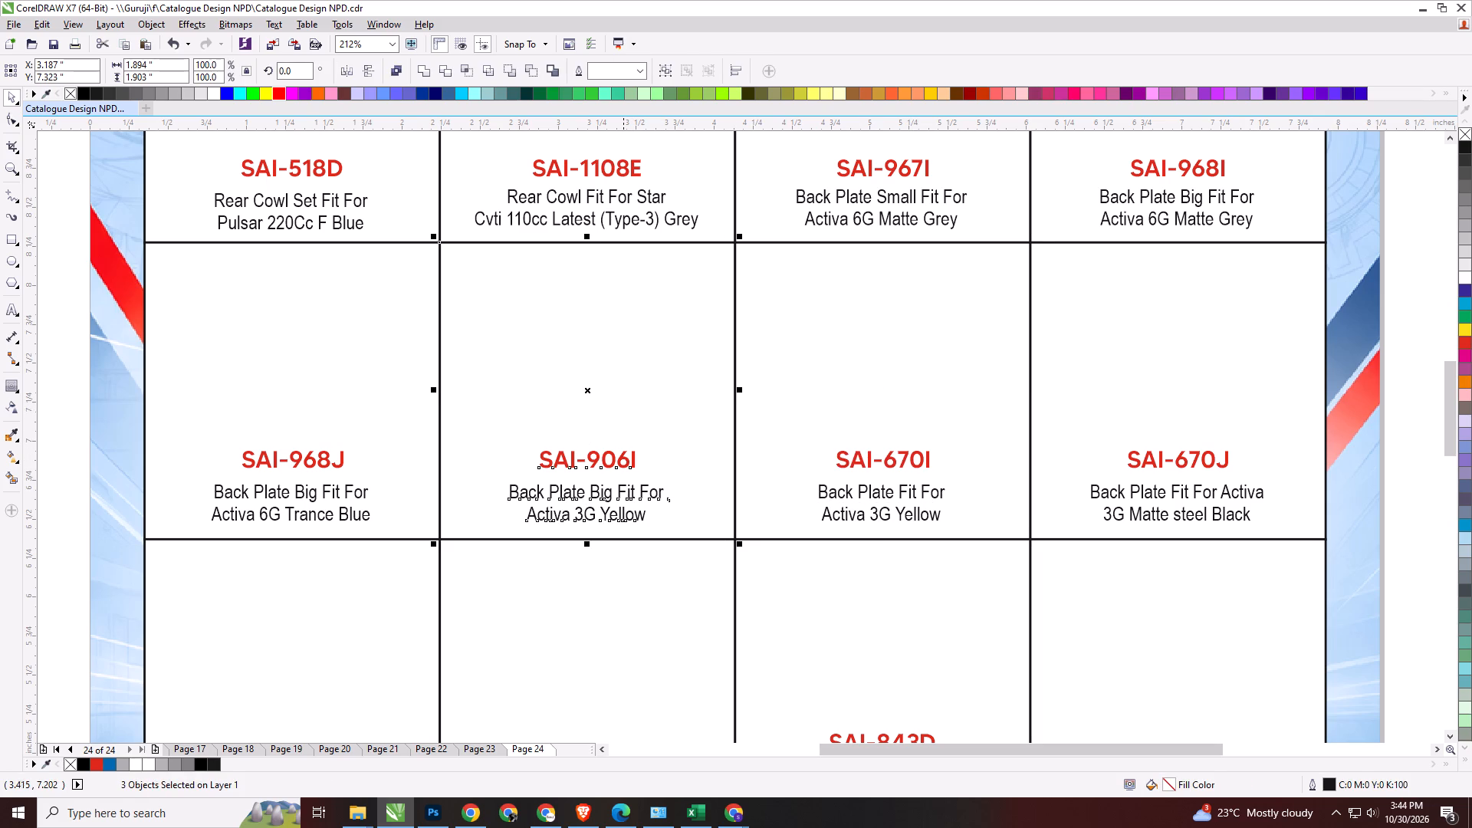
key("c")
left_click(345, 492)
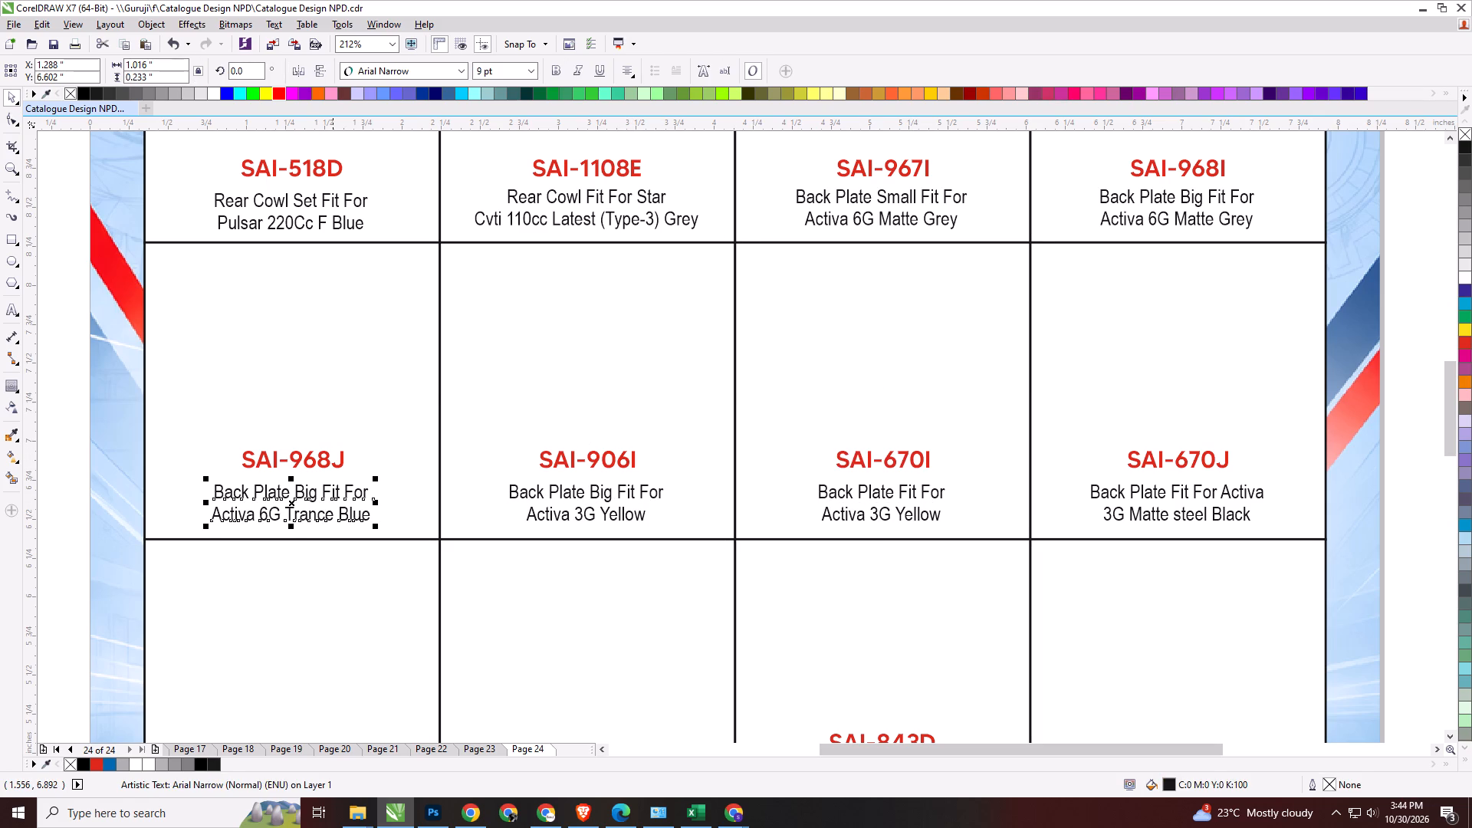
left_click(340, 454, "shift")
left_click(343, 409, "shift")
key("c")
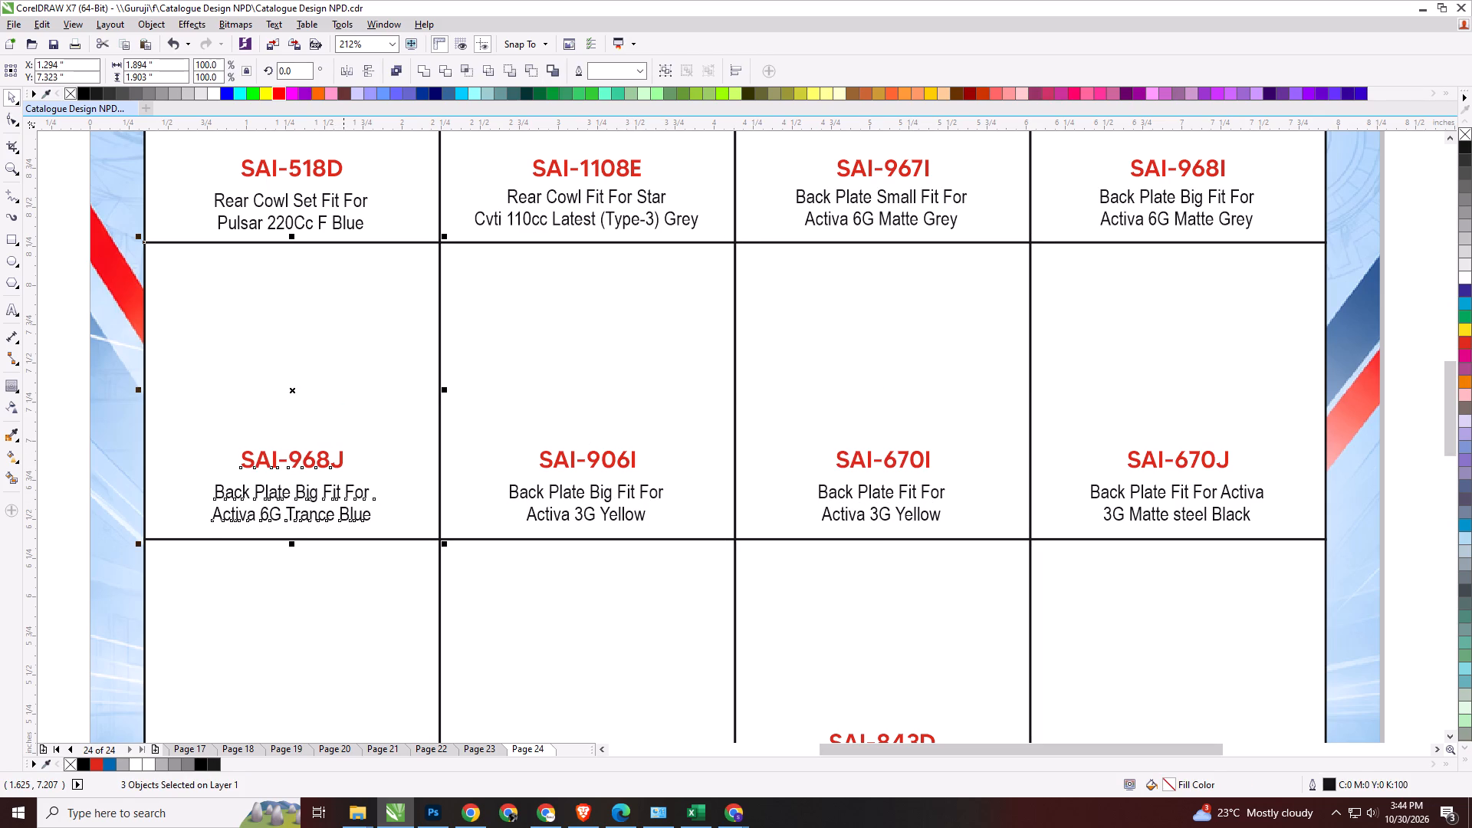
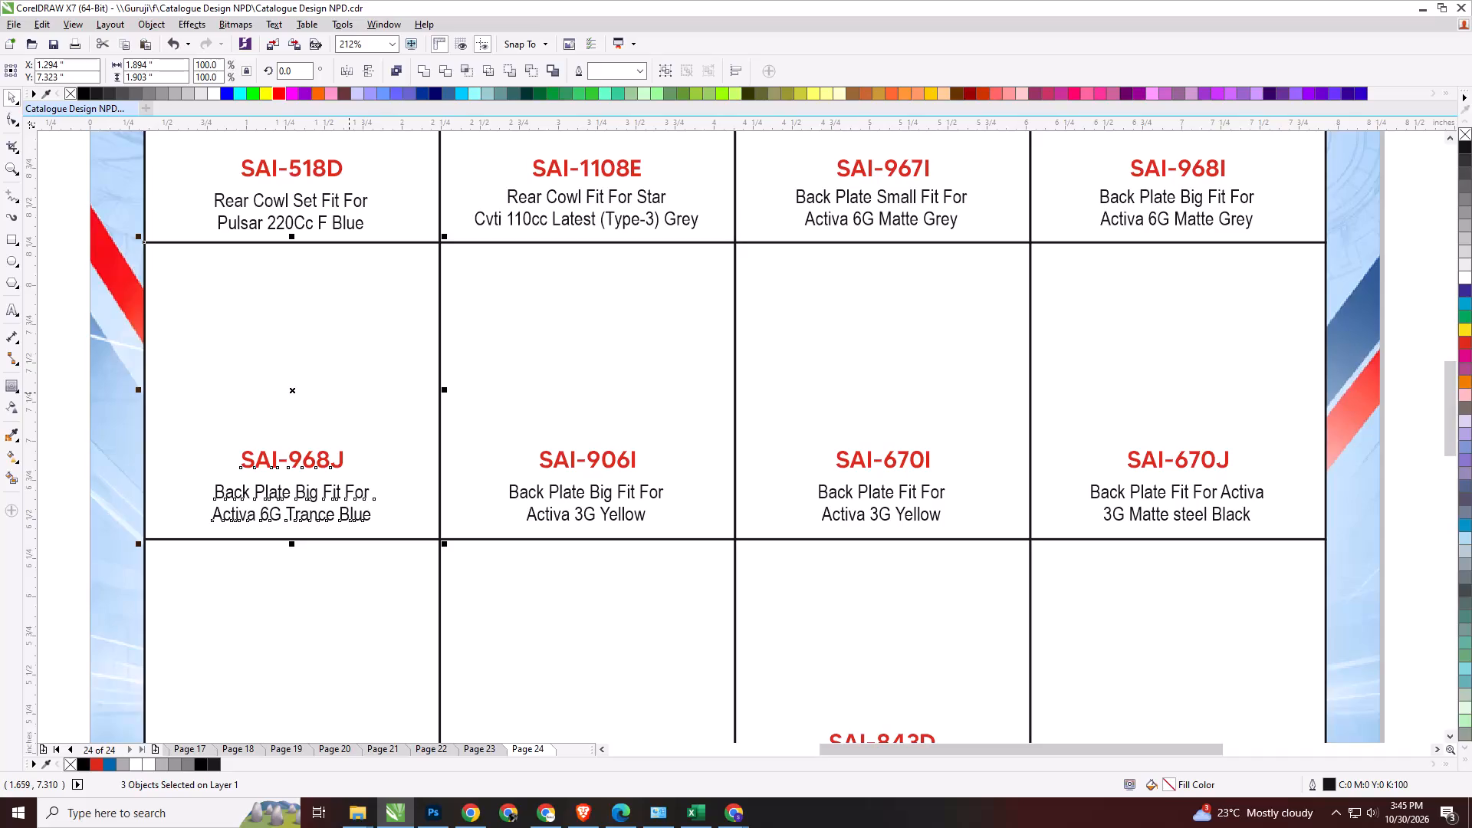
Replace the code SAI-398F in the third row's first cell with SAI-1010M, copied from the Excel sheet.
left_click(75, 374)
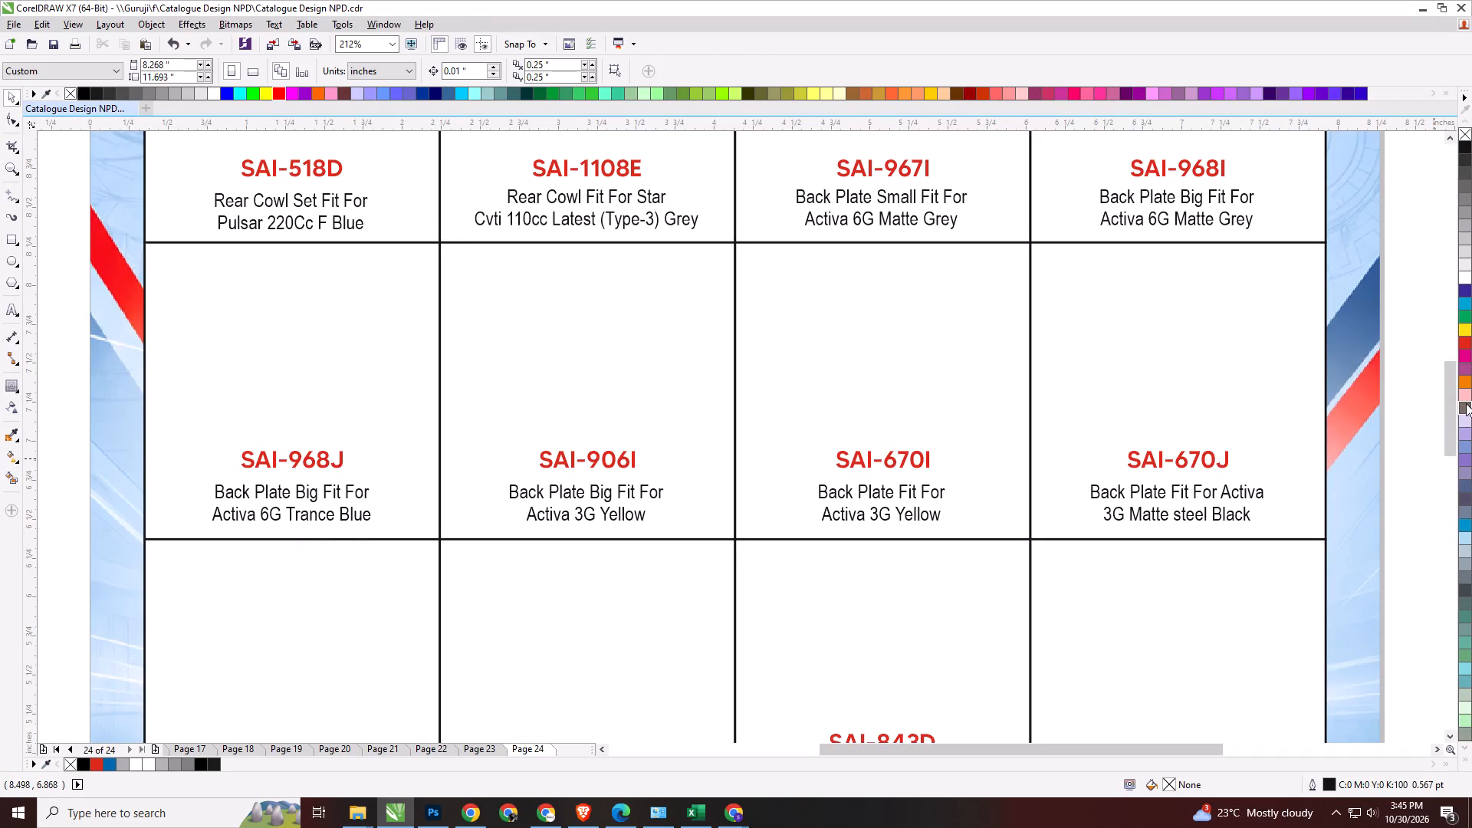
left_click_drag(1447, 402, 1445, 417)
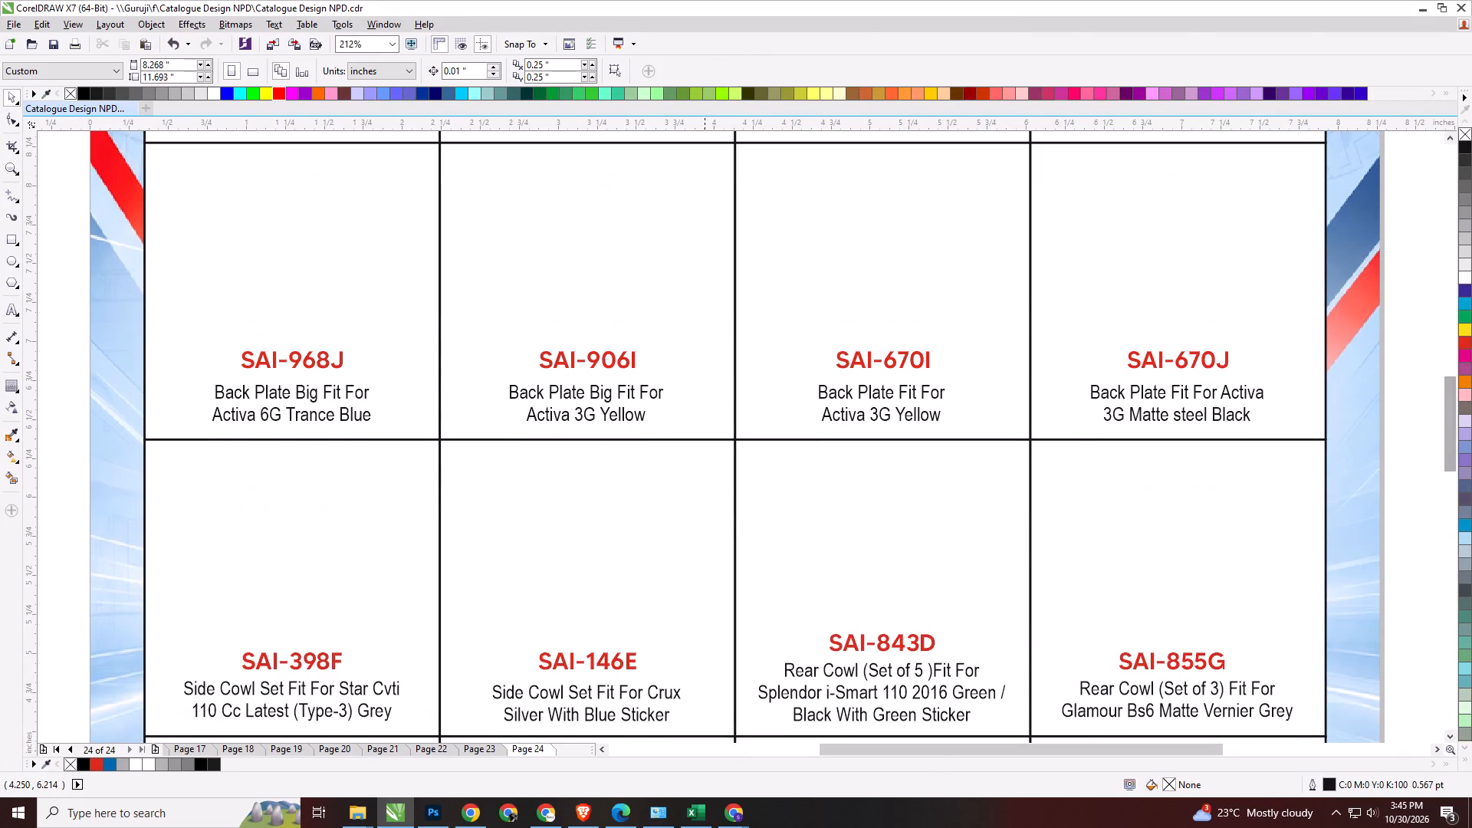
key("alt+Tab")
double_click(122, 456)
key("ctrl+a")
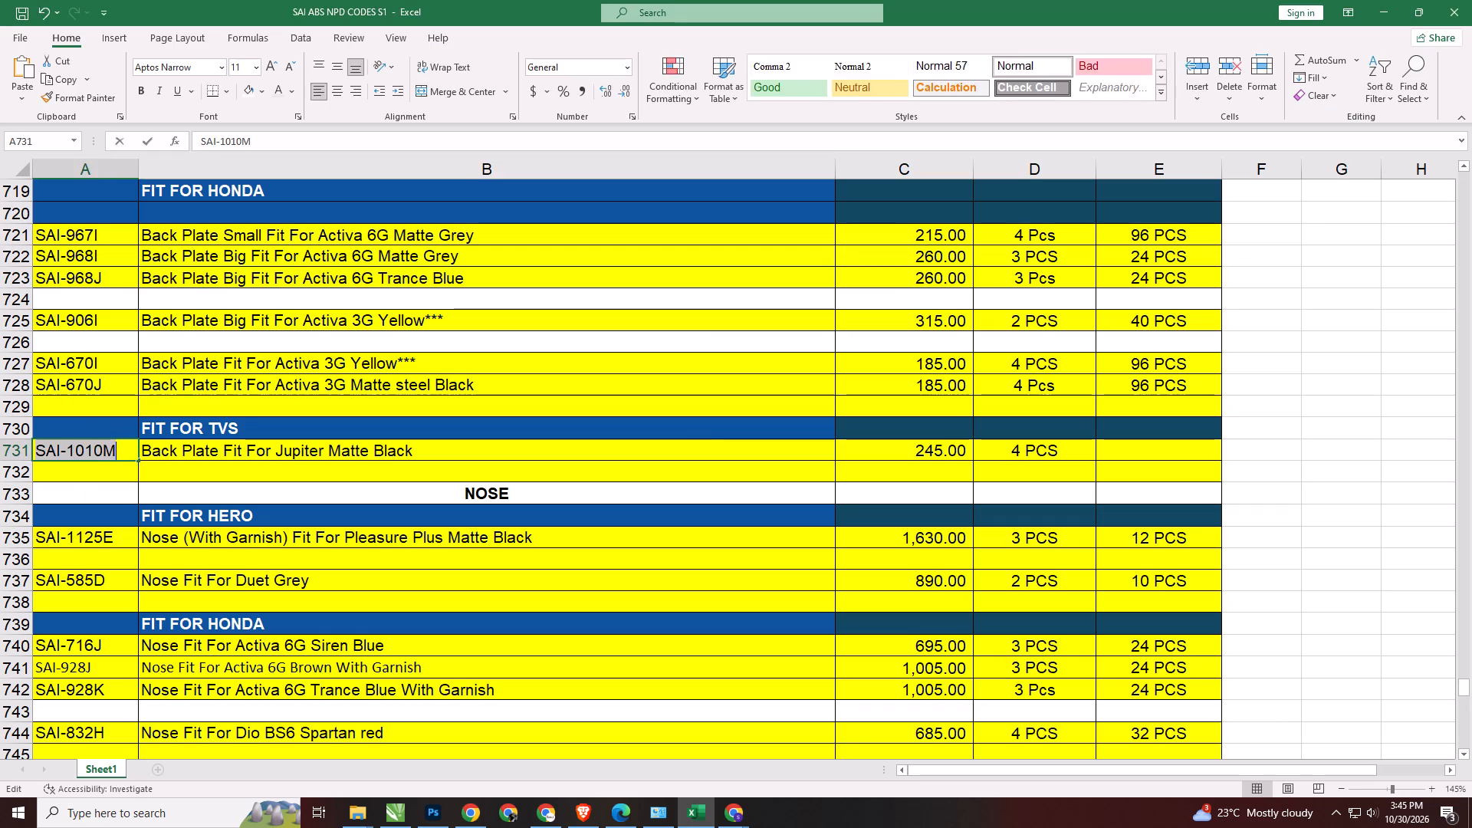
key("ctrl+c")
key("alt+Tab")
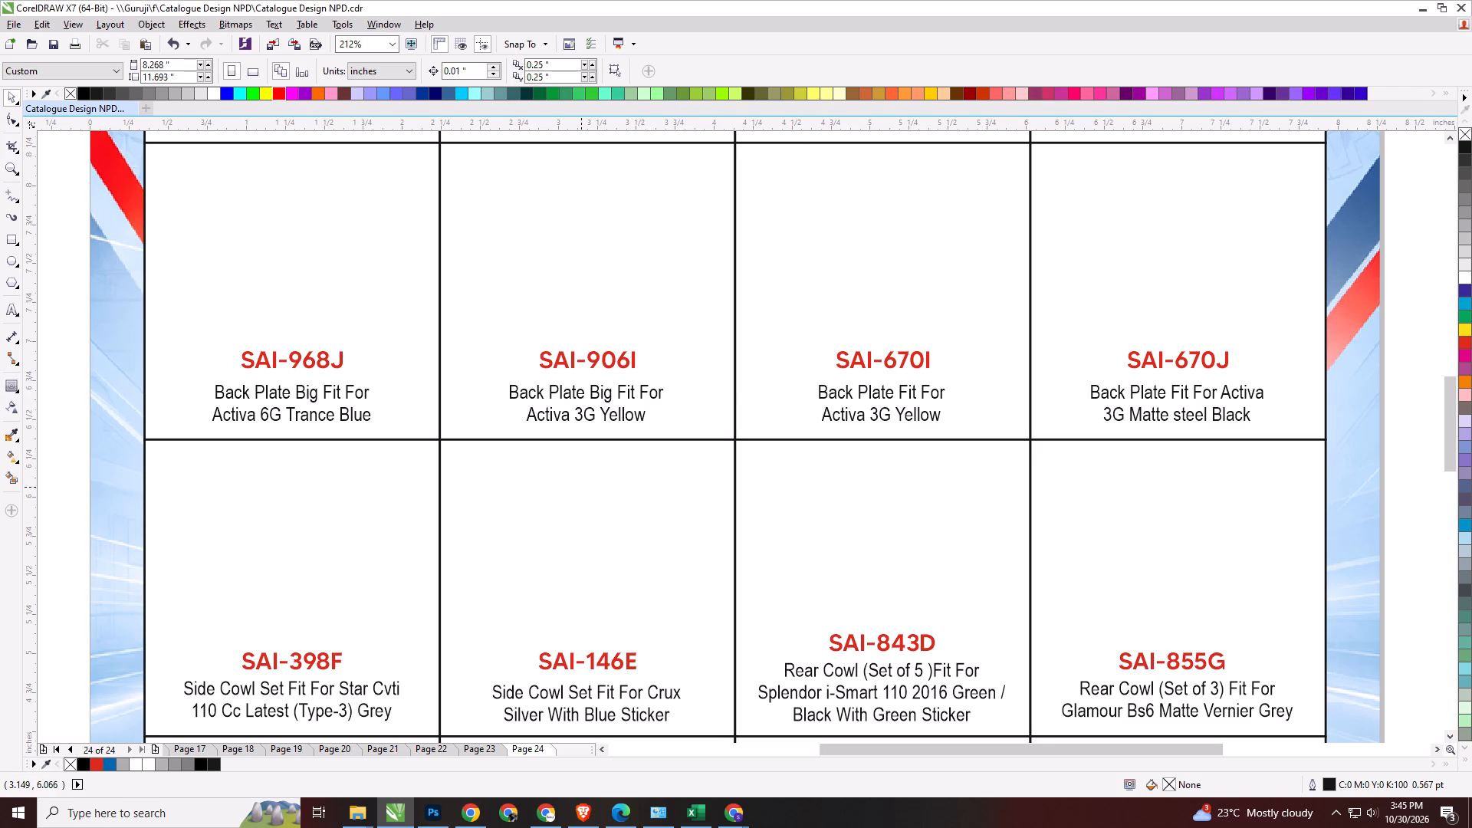
key("alt+Tab")
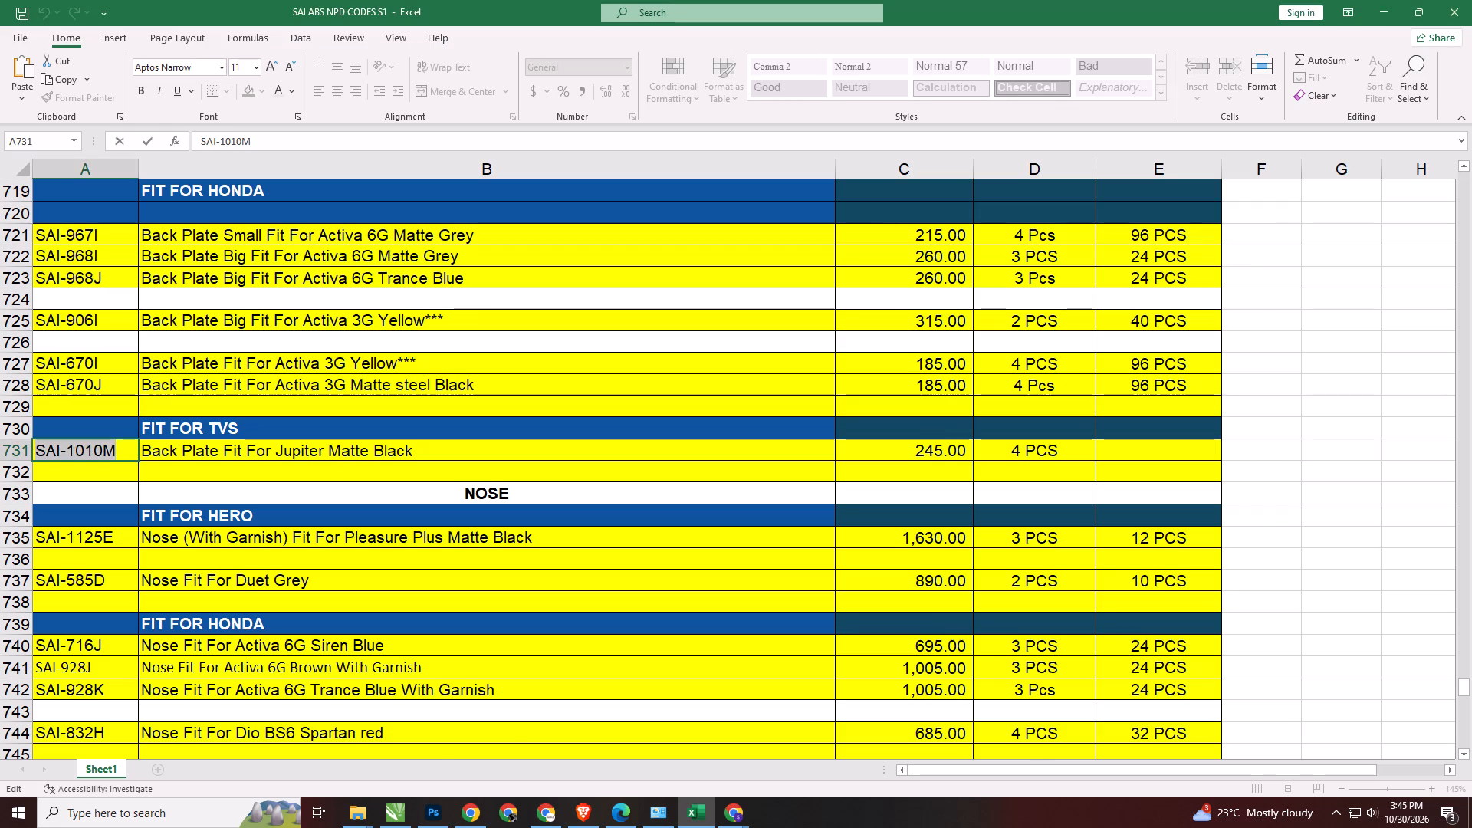
key("alt+Tab")
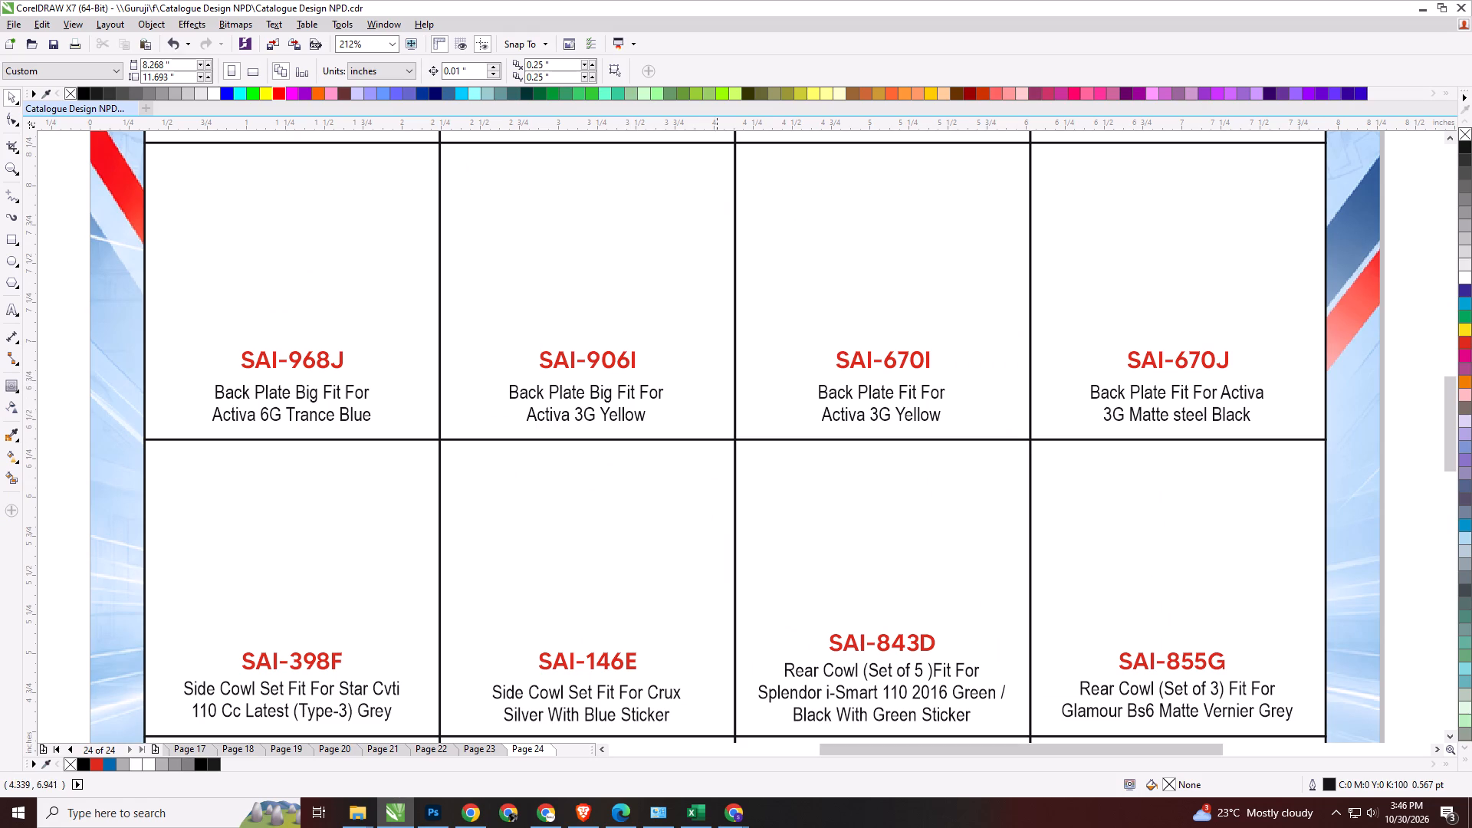
double_click(327, 661)
key("ctrl+a")
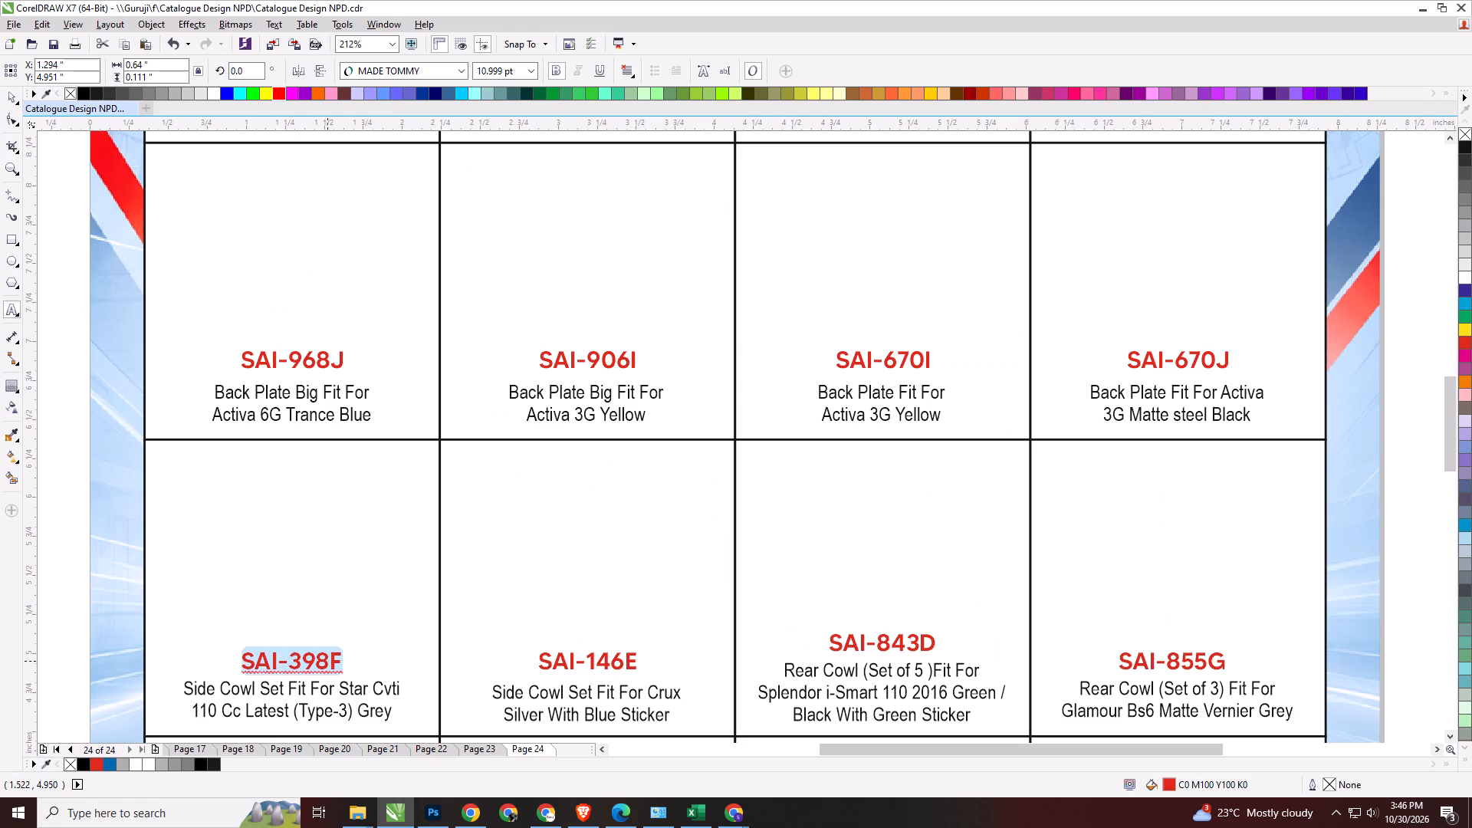
key("ctrl+v")
Replace the description under SAI-1010M with Excel's "Back Plate Fit For Jupiter Matte Black", breaking the line before "Jupiter".
left_click(376, 692)
key("ctrl+a")
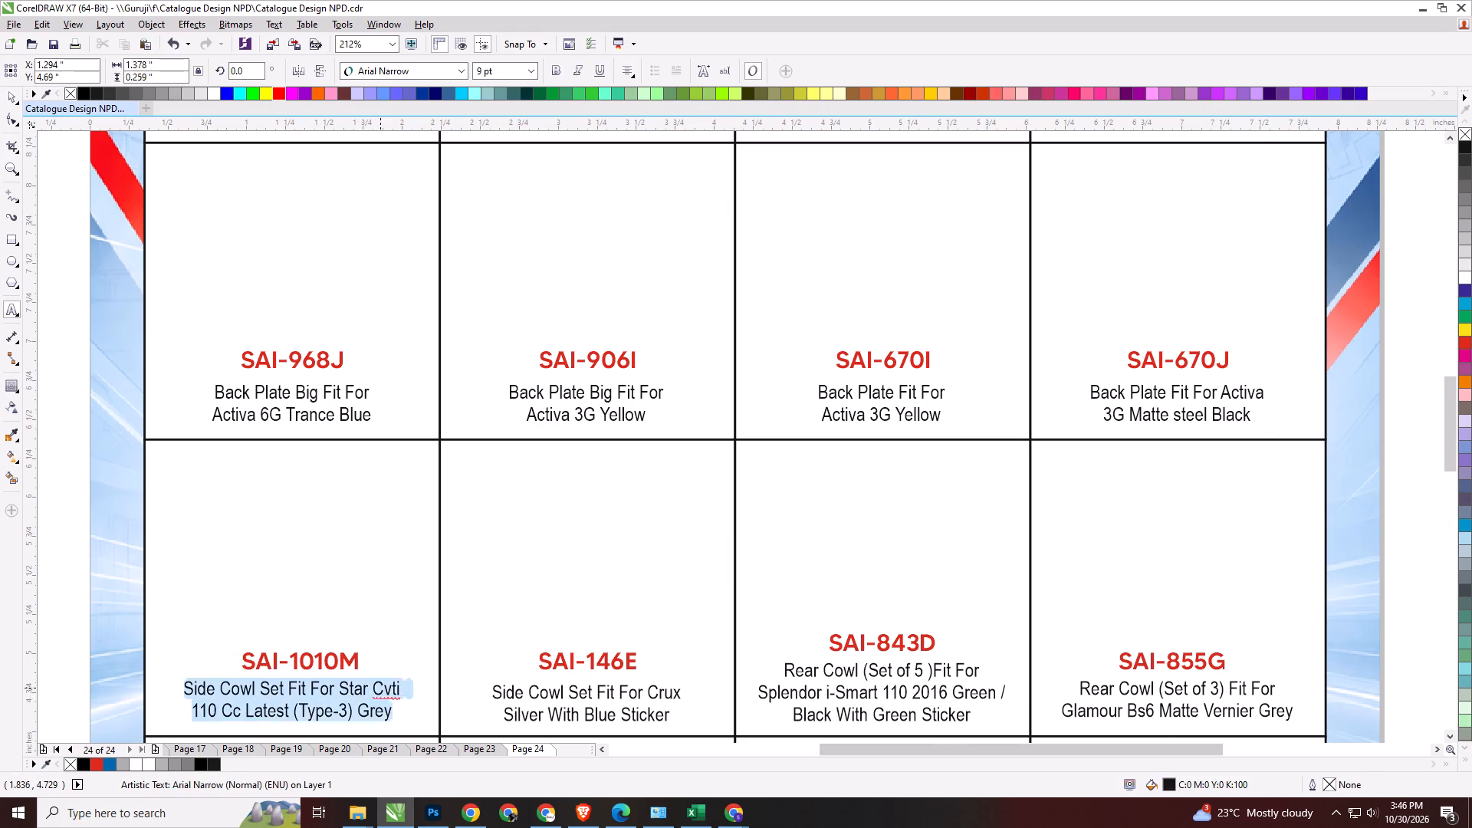
key("alt+Tab")
double_click(257, 450)
key("ctrl+a")
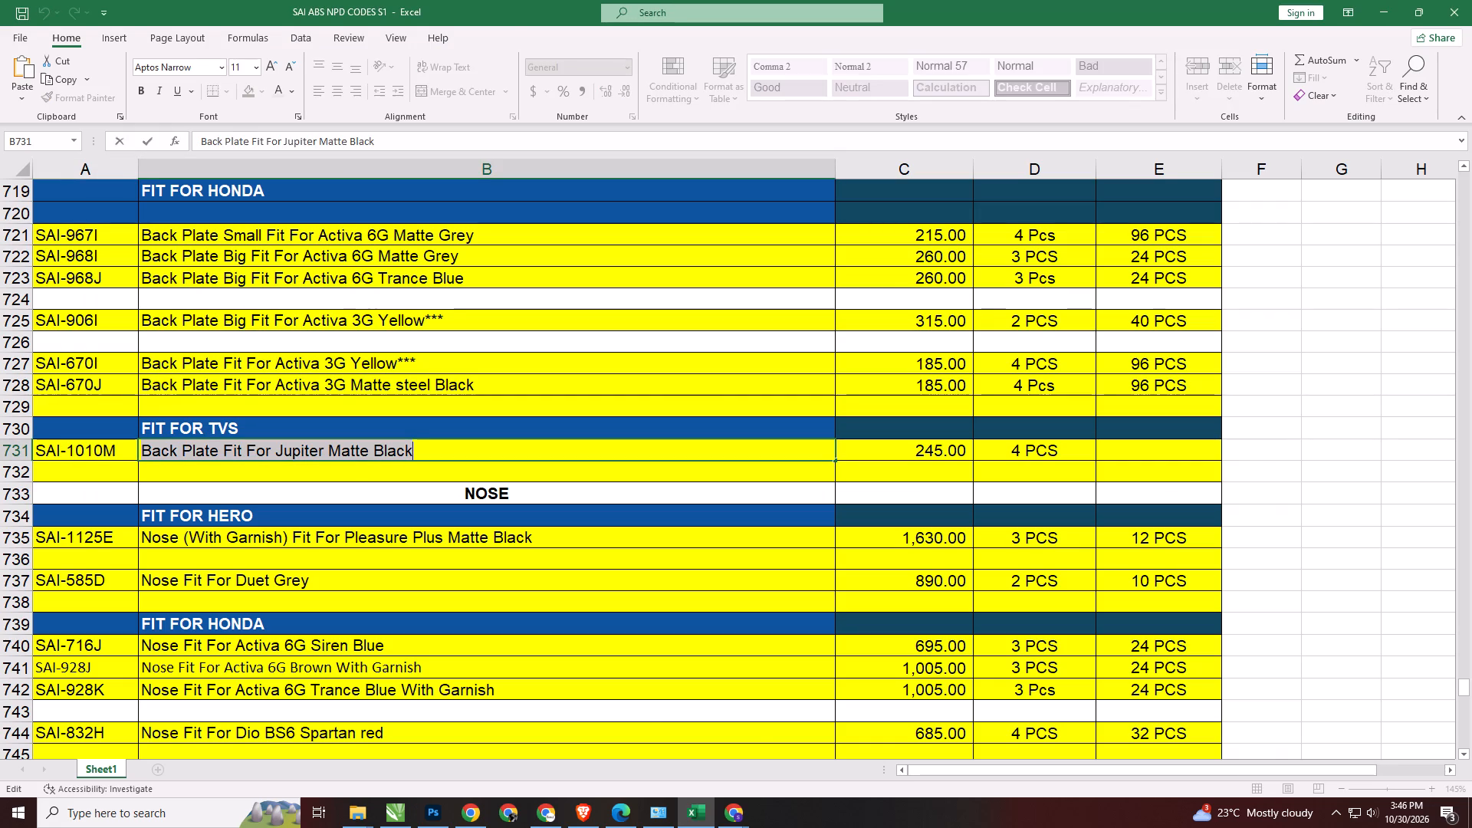
key("ctrl+c")
key("alt+Tab")
key("ctrl+v")
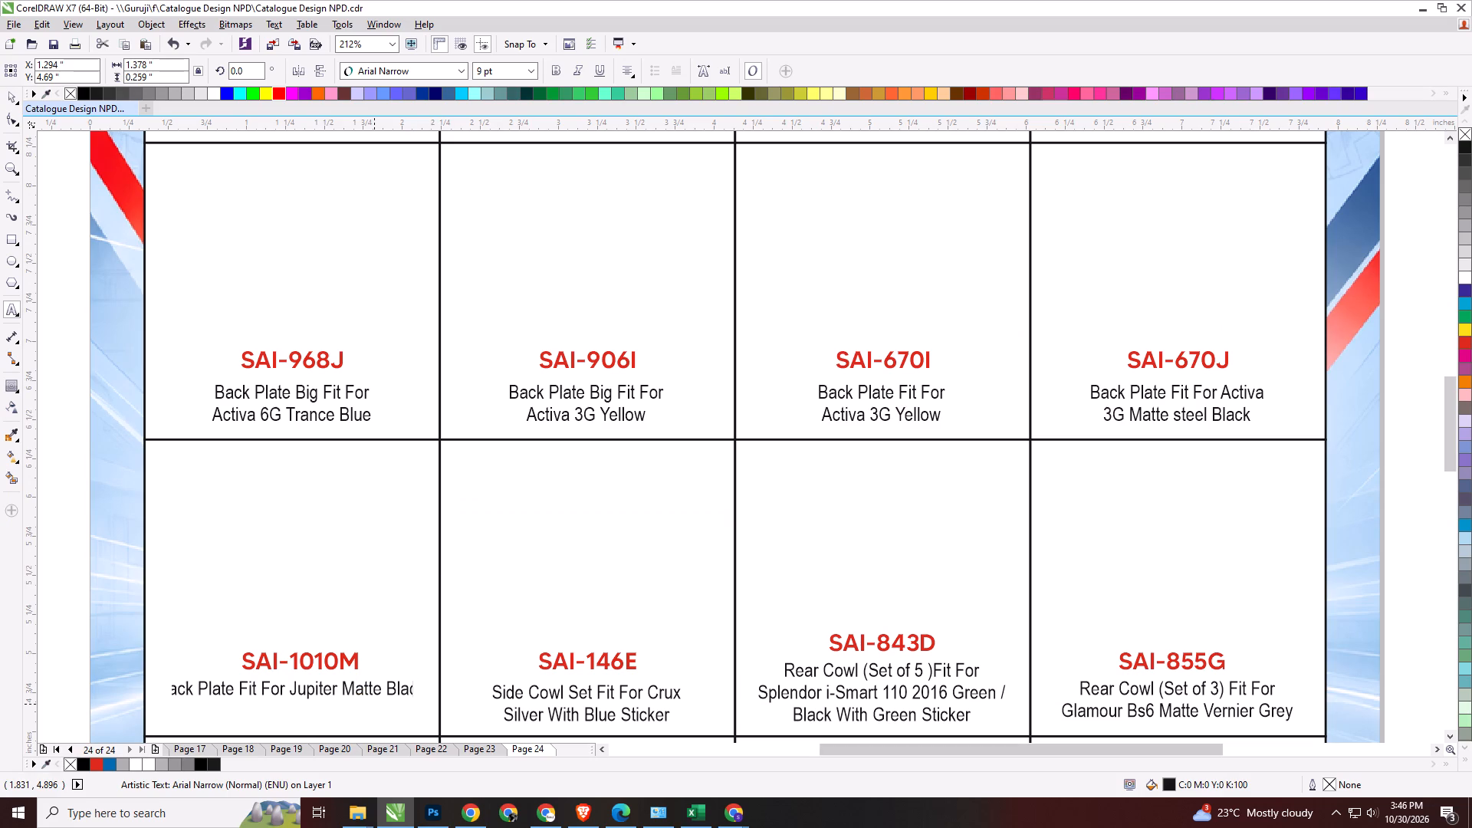
left_click(283, 692)
key("Right")
key("Return")
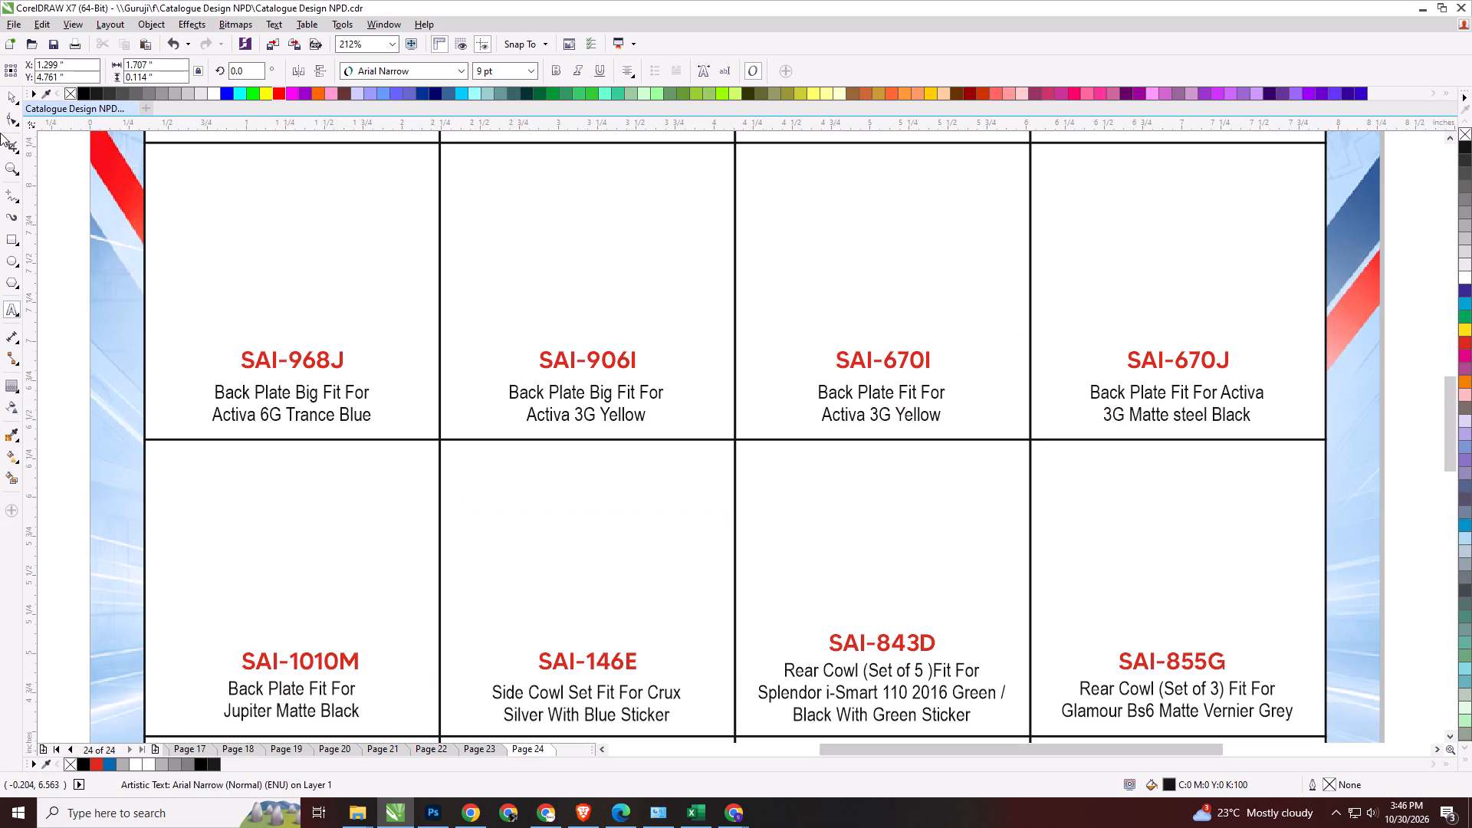
Centre the SAI-1010M code and its description horizontally within their table cell.
left_click(8, 100)
left_click_drag(54, 590, 282, 711)
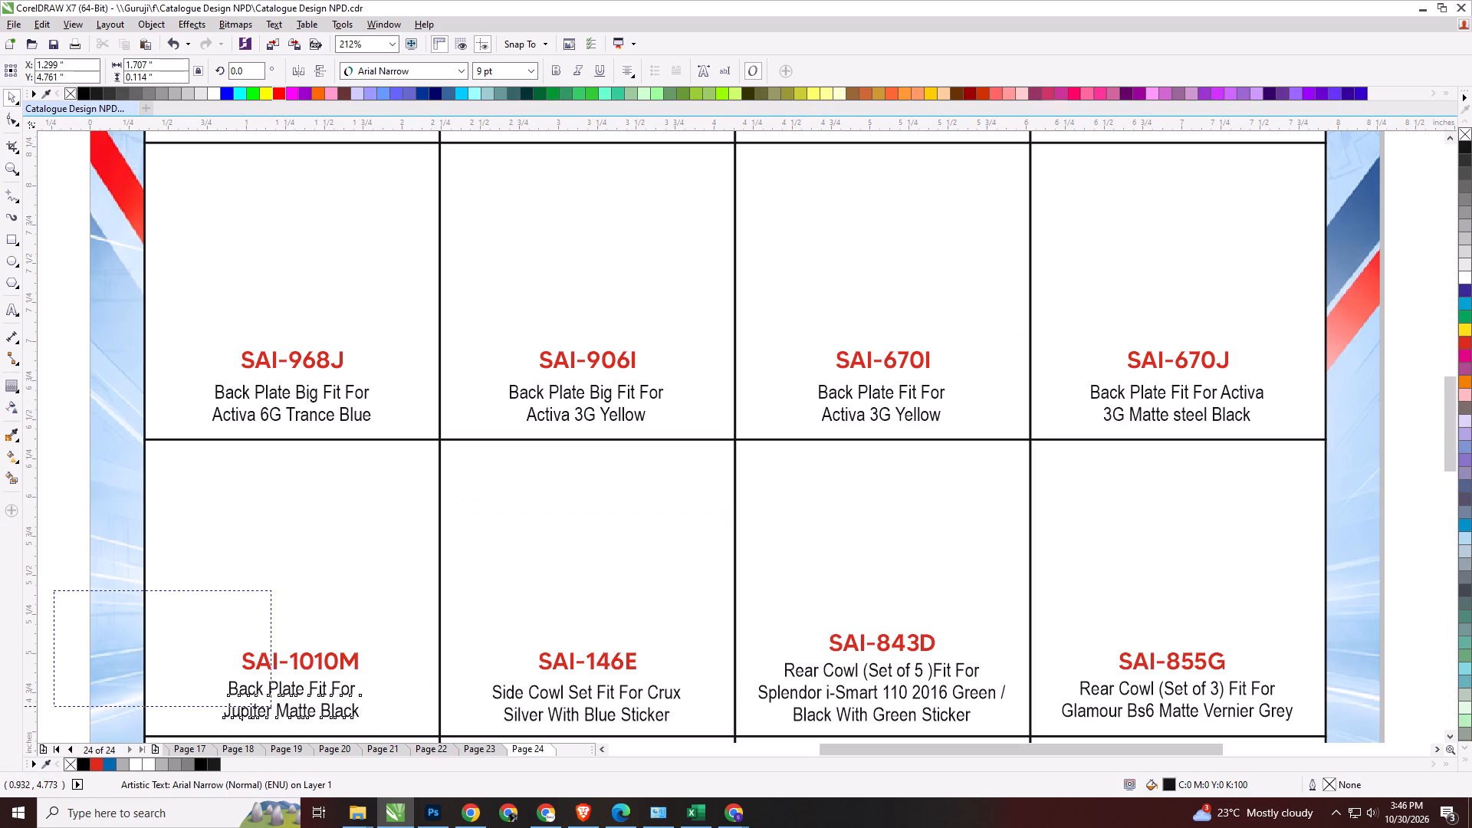
left_click_drag(282, 711, 417, 685)
left_click(380, 567, "shift")
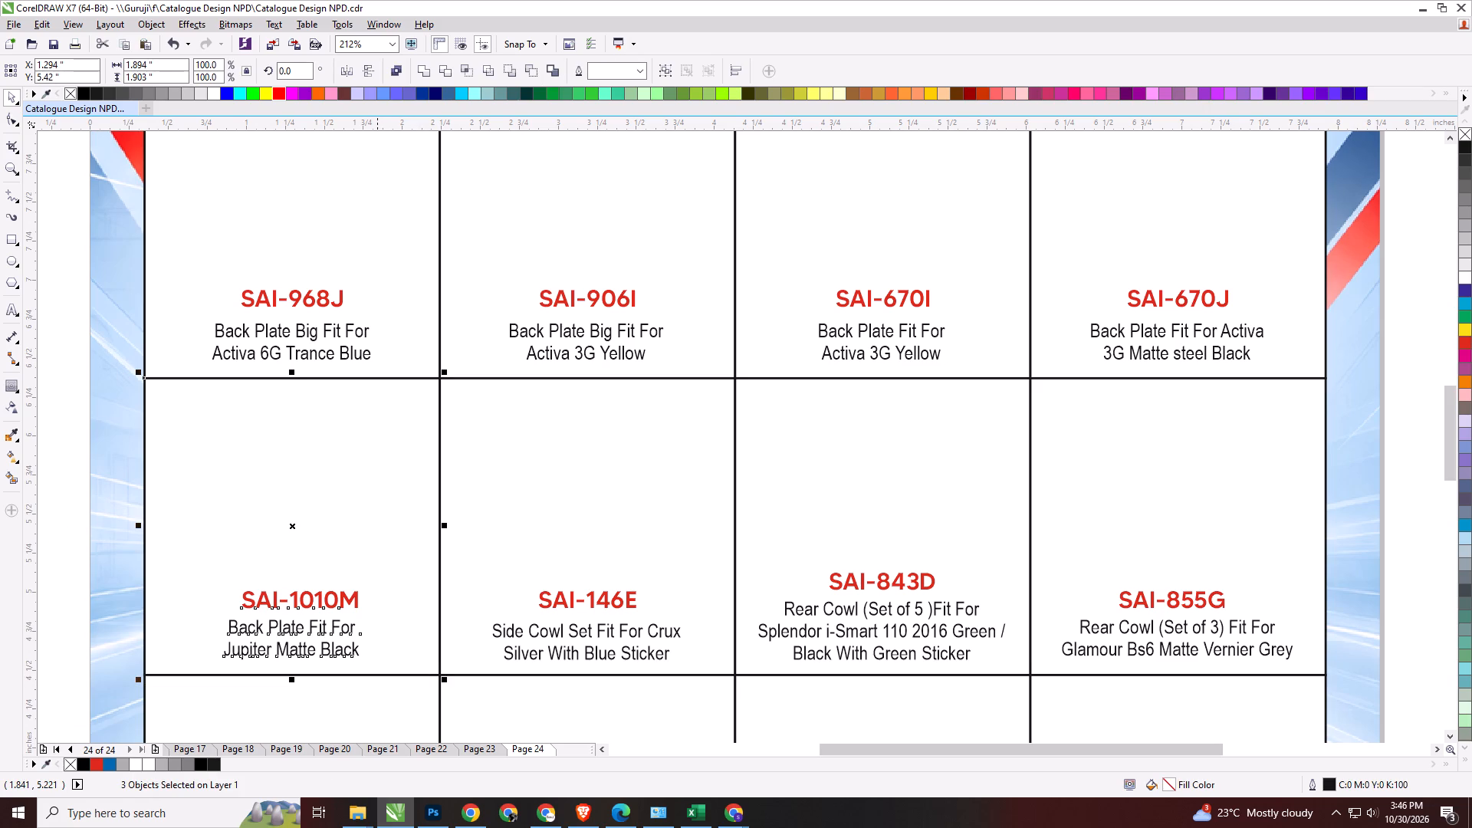
key("c")
left_click(58, 606)
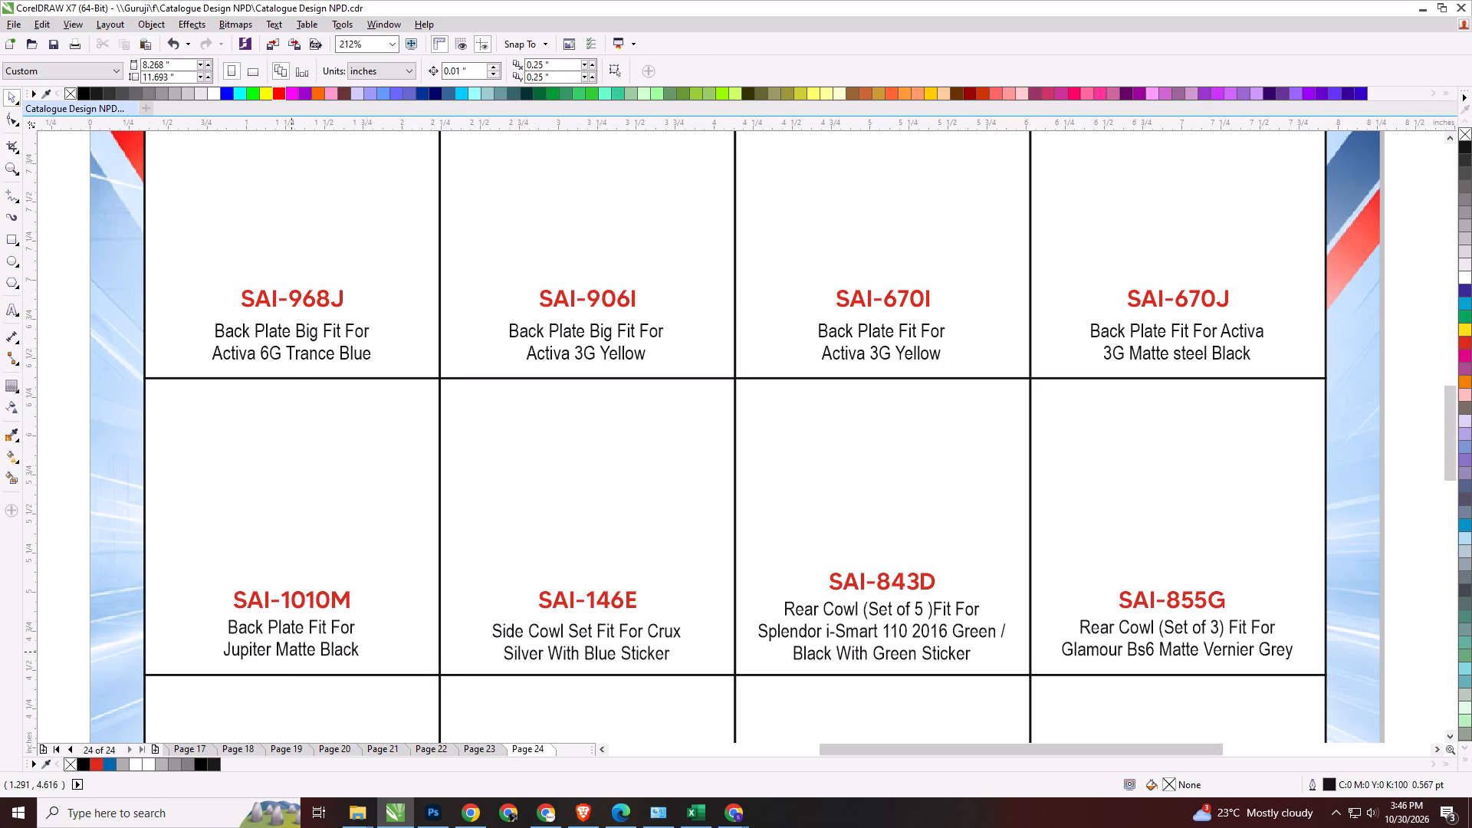
Bottom-align the SAI-1010M description with the neighbouring SAI-146E description.
left_click(291, 652)
left_click(524, 654, "shift")
key("b")
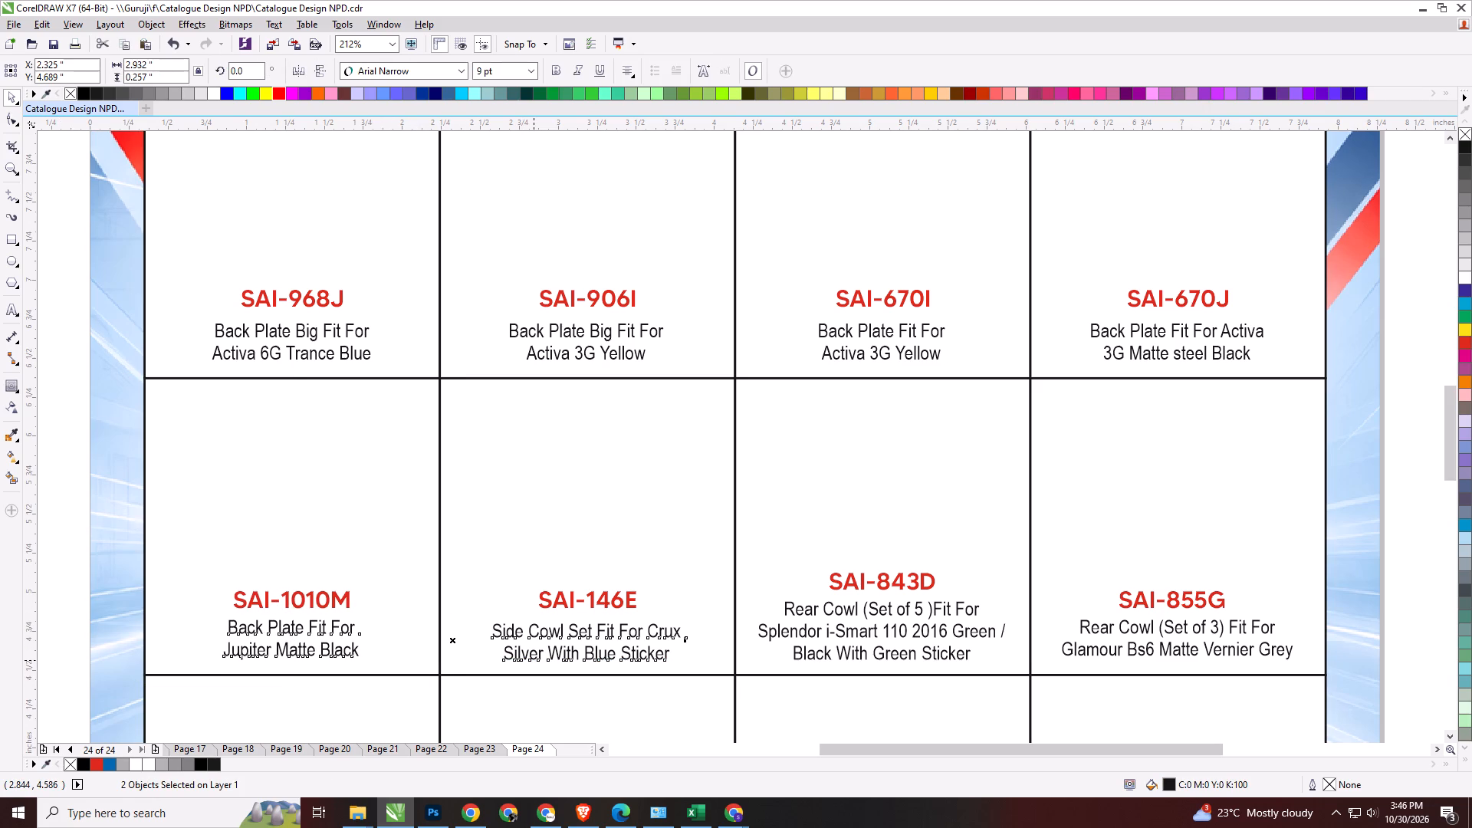
left_click(49, 603)
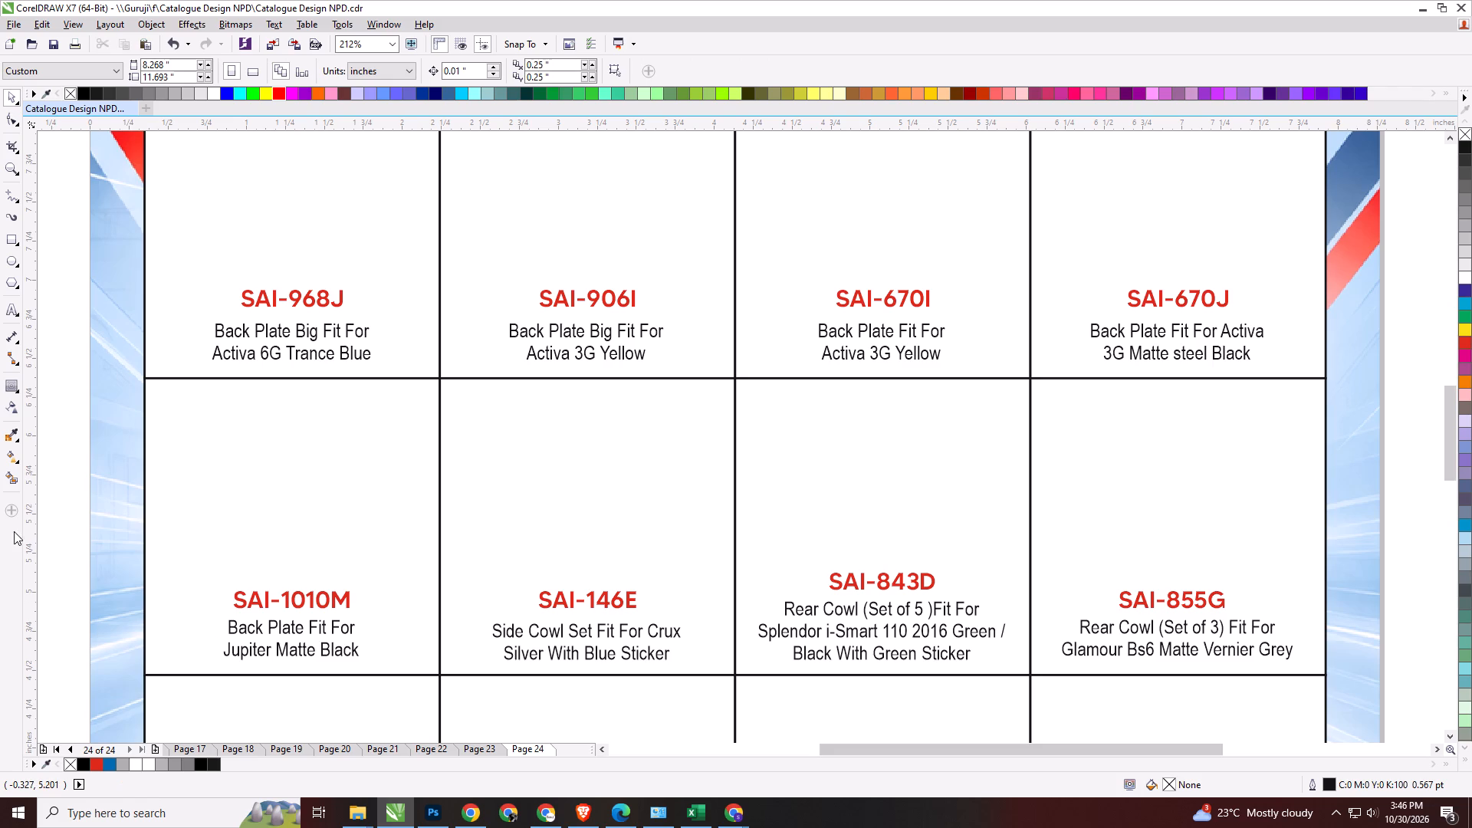
Append "/NOSE" to the end of the page 24 heading, copying the category name NOSE from the Excel sheet.
scroll(340, 628, "down", 1)
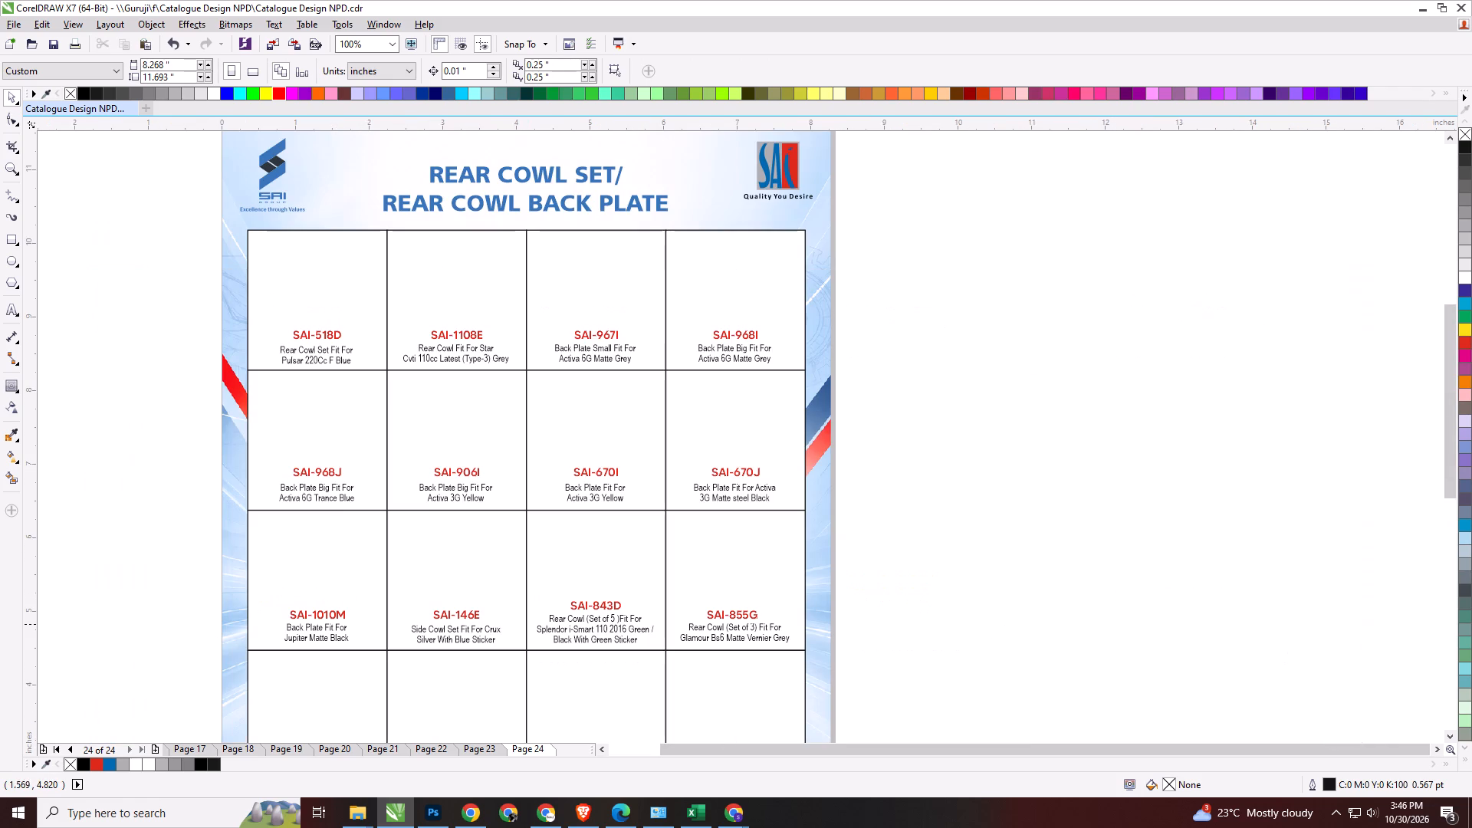
scroll(593, 478, "down", 1)
scroll(475, 542, "up", 1)
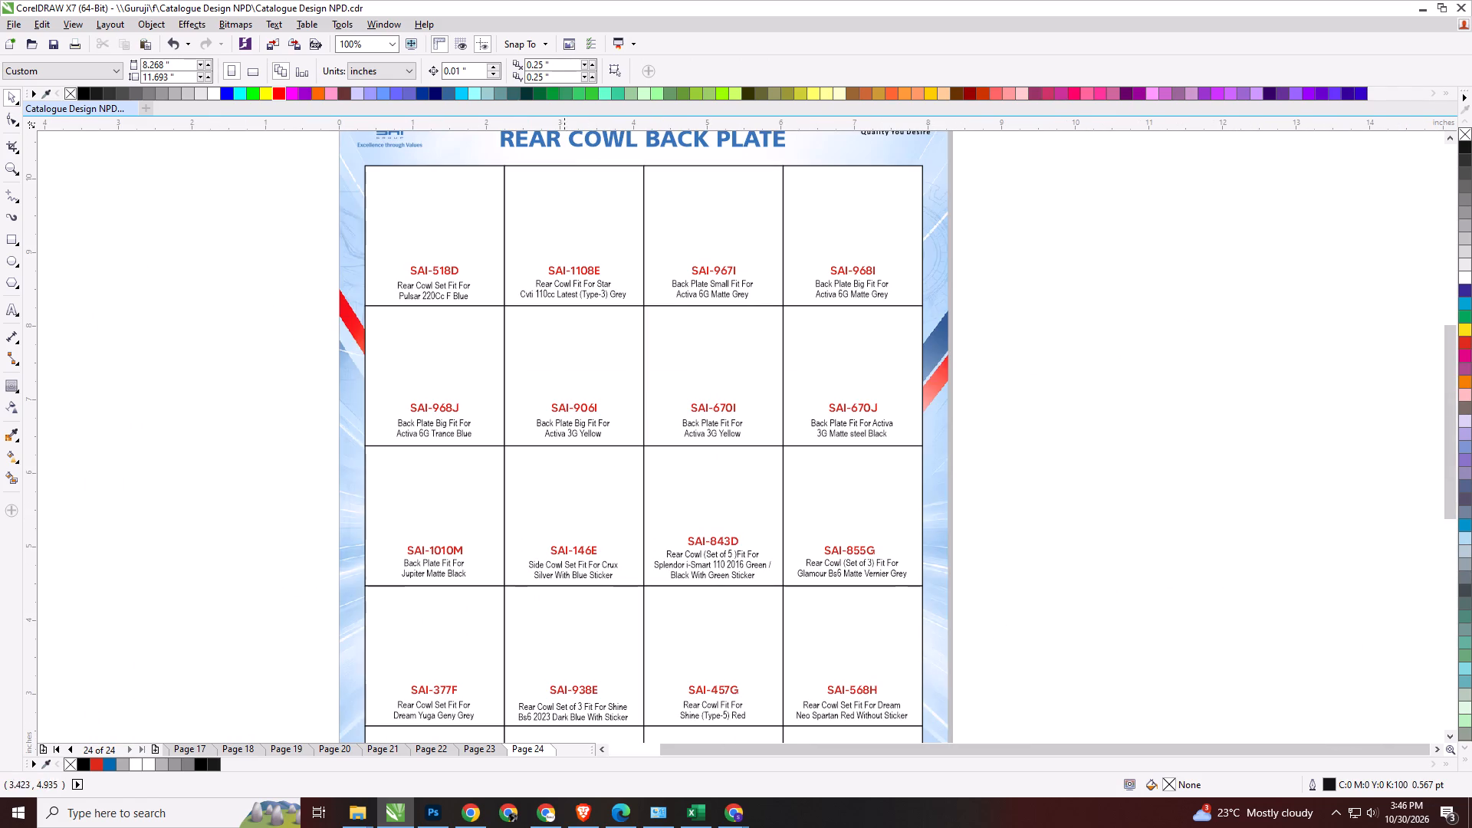
left_click_drag(1447, 480, 1446, 444)
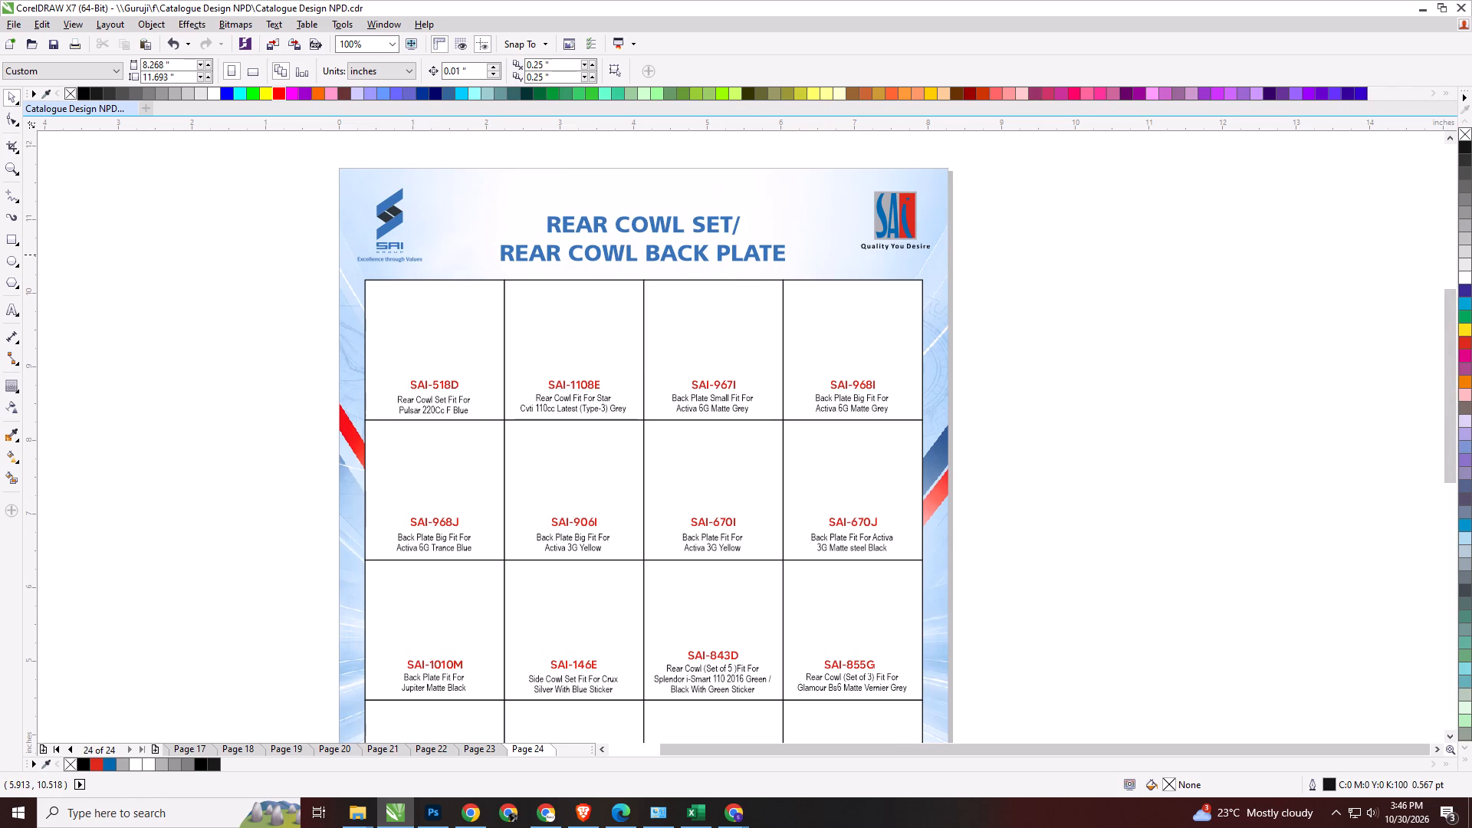
double_click(776, 254)
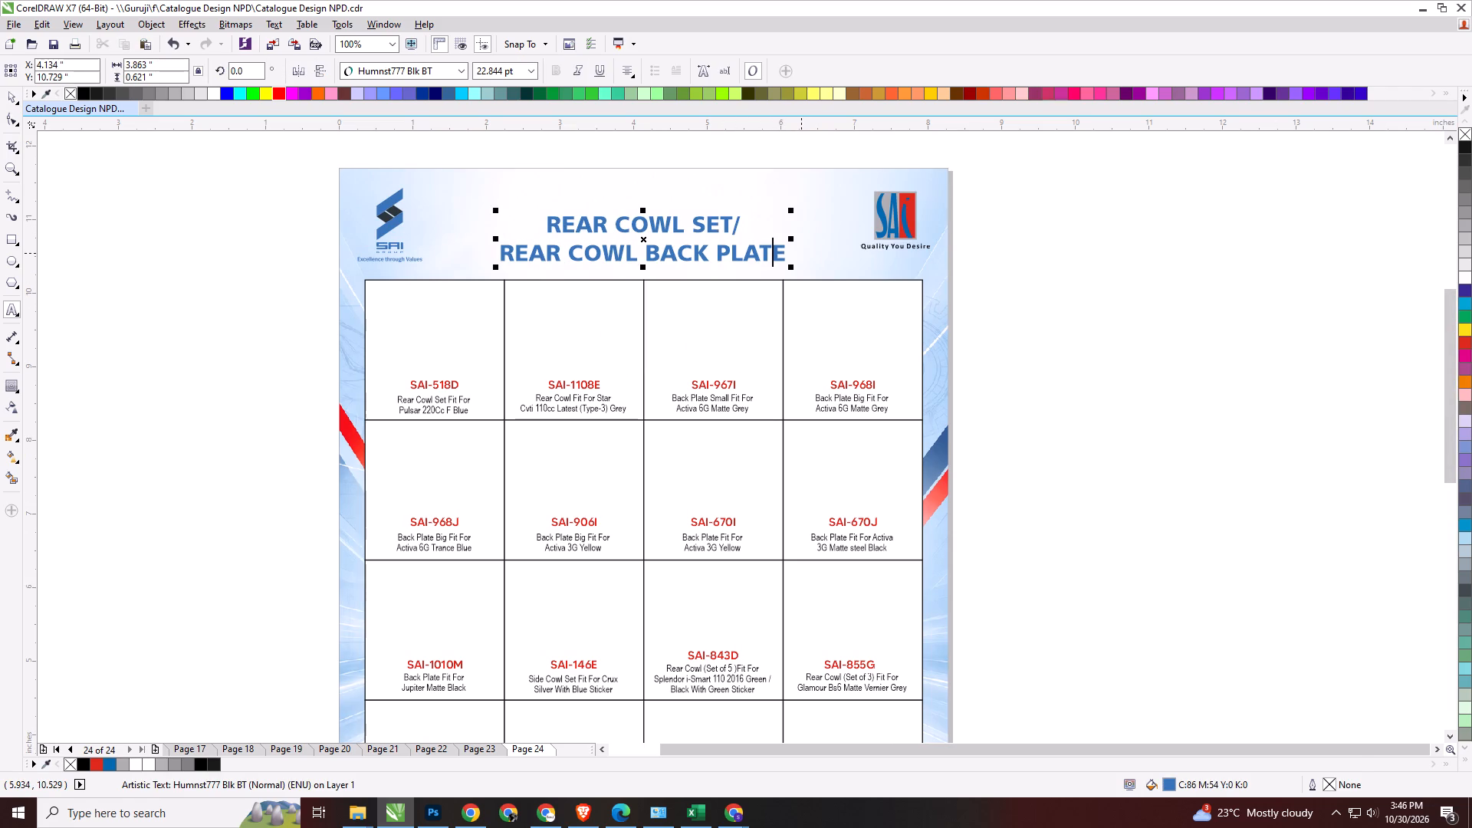
key("Right")
key("alt+Tab")
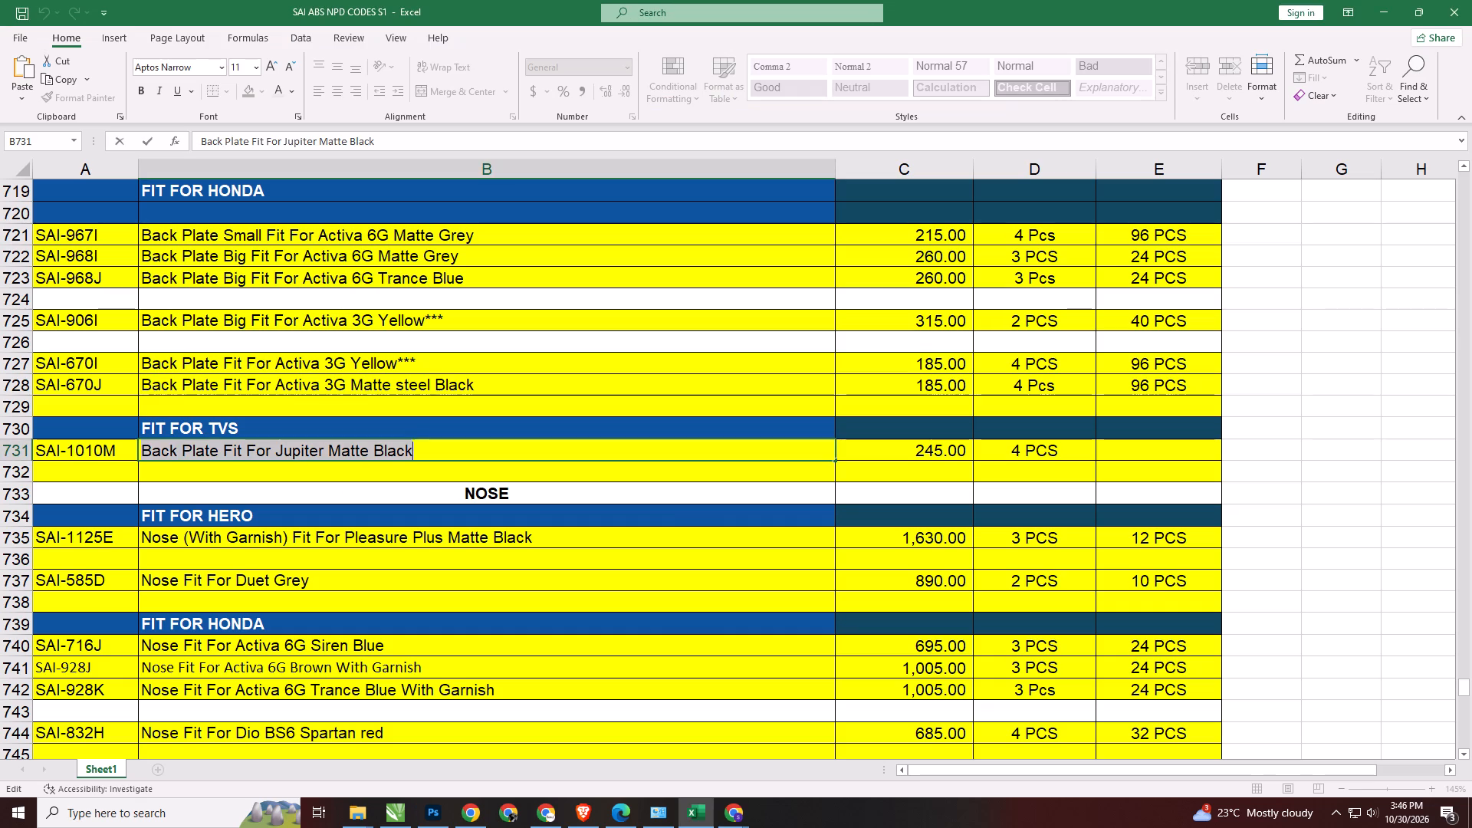
double_click(535, 497)
key("ctrl+a")
key("ctrl+c")
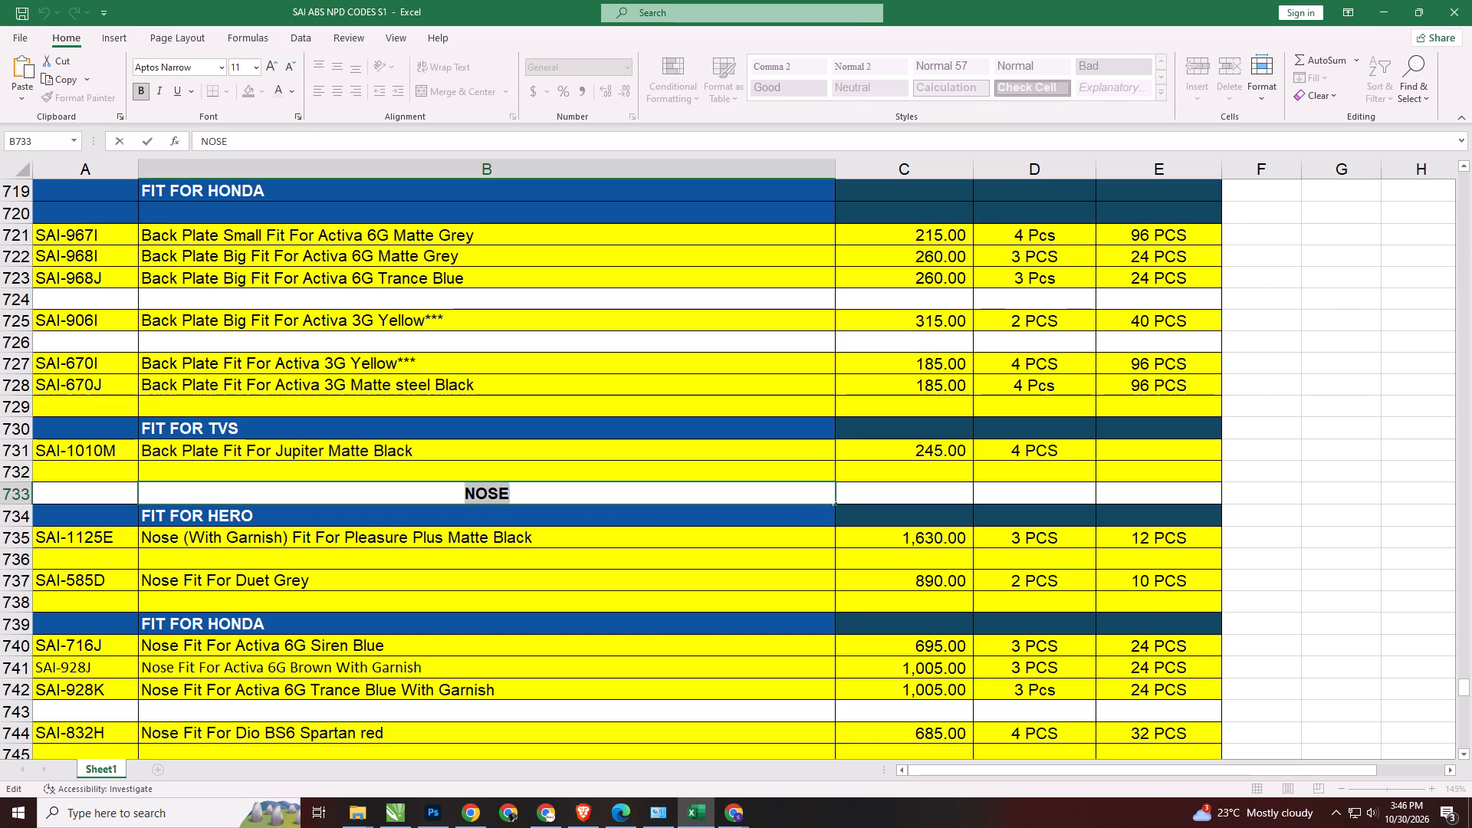
key("alt+Tab")
left_click(784, 254)
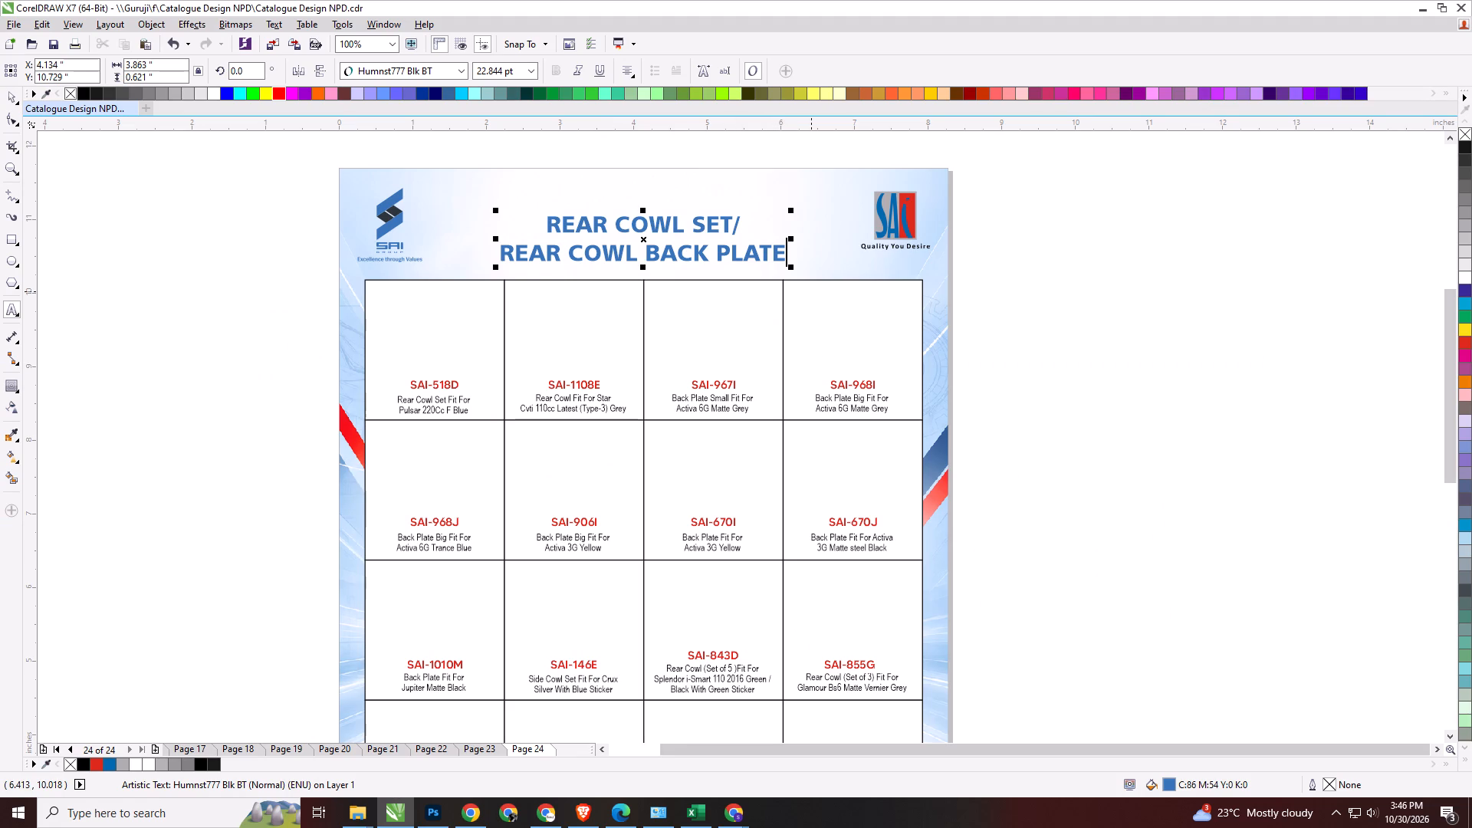
key("slash")
key("ctrl+v")
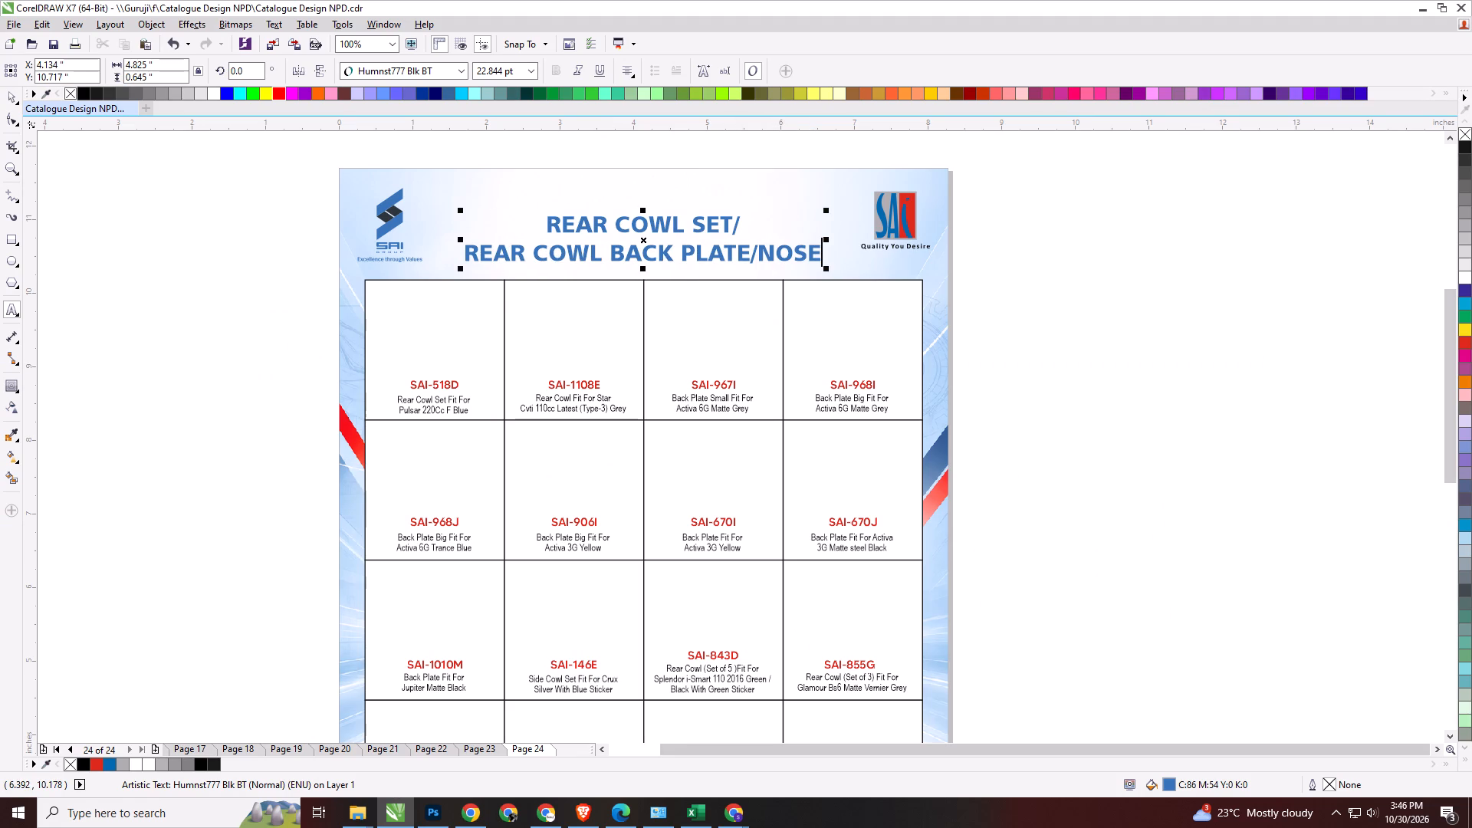
Centre the extended page 24 heading horizontally on the page background.
left_click(11, 100)
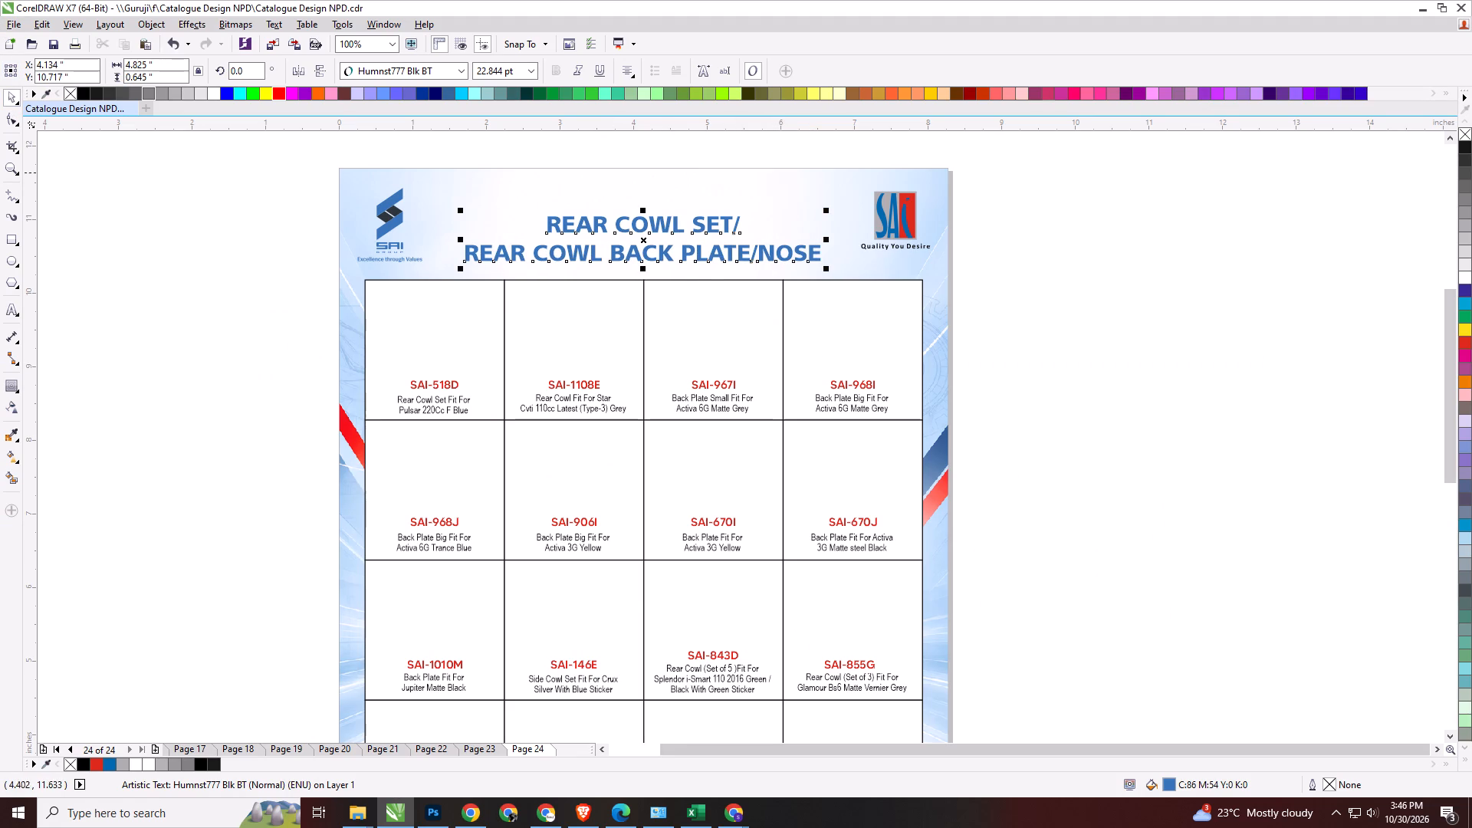
left_click(669, 179, "shift")
key("c")
left_click(1129, 391)
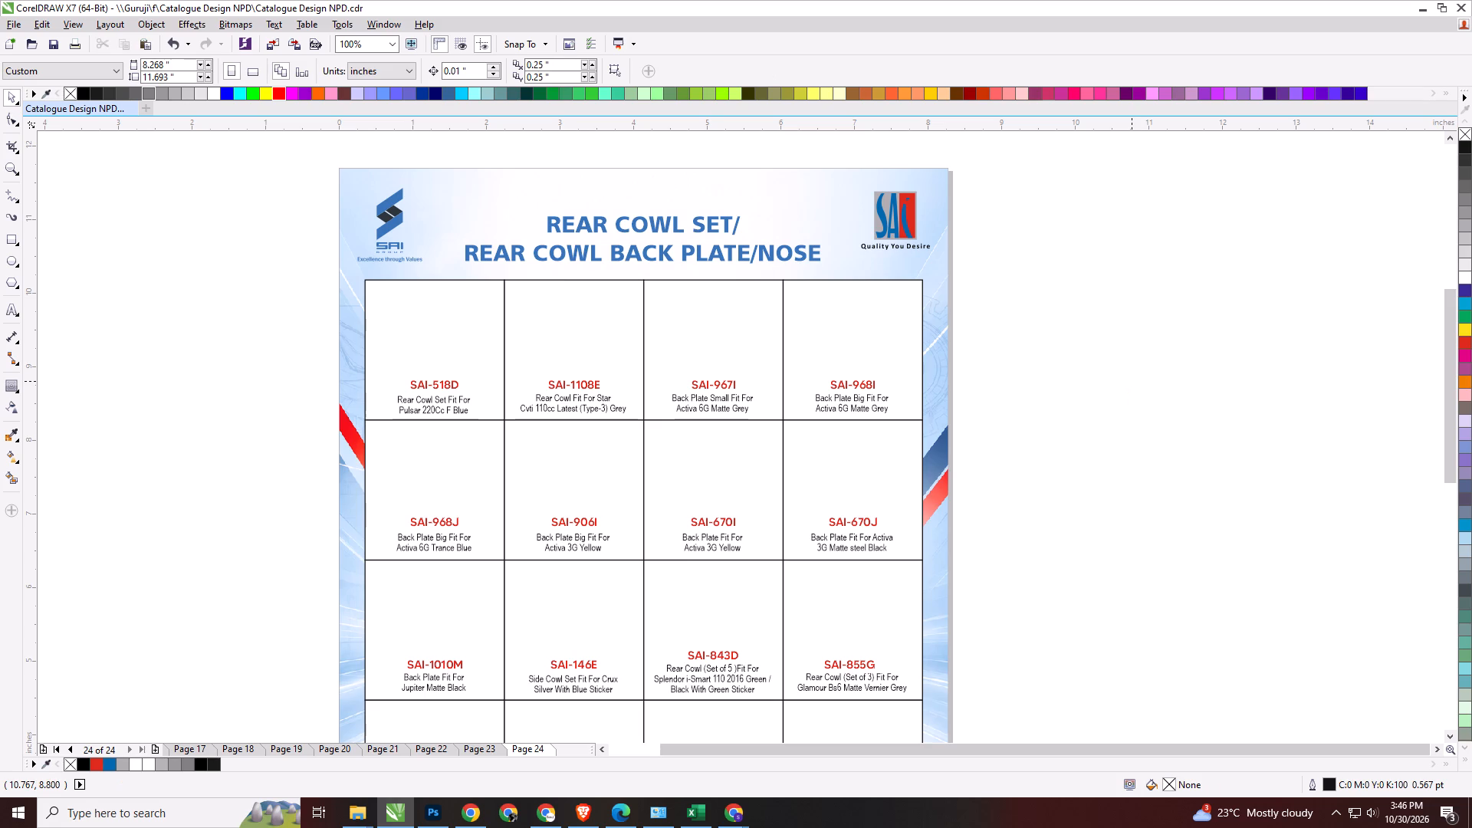
Look through pages 19 to 23 to compare their headings with the listed items, and return to page 24.
left_click(474, 746)
left_click(436, 748)
left_click(386, 751)
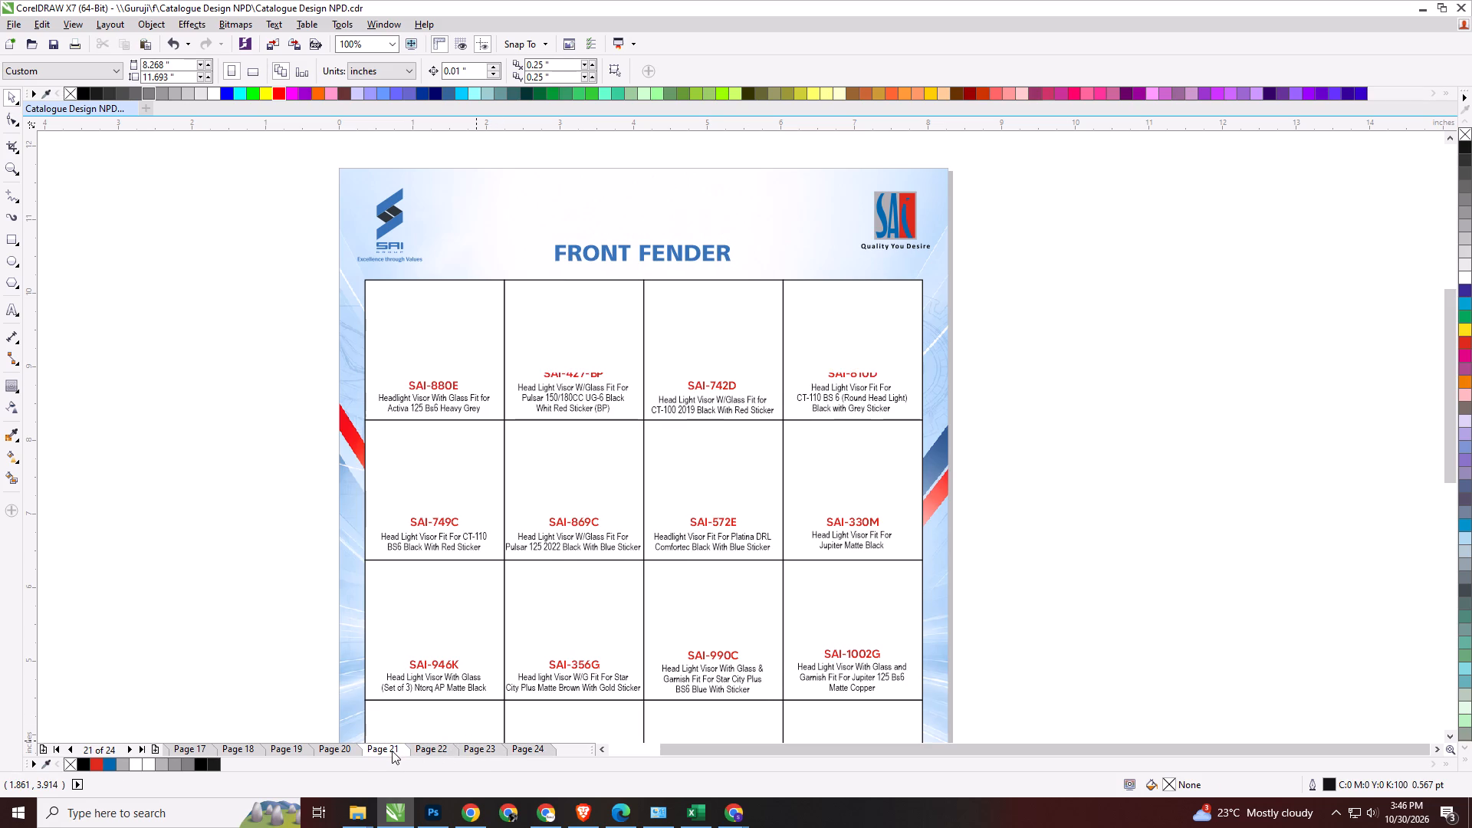
left_click(448, 747)
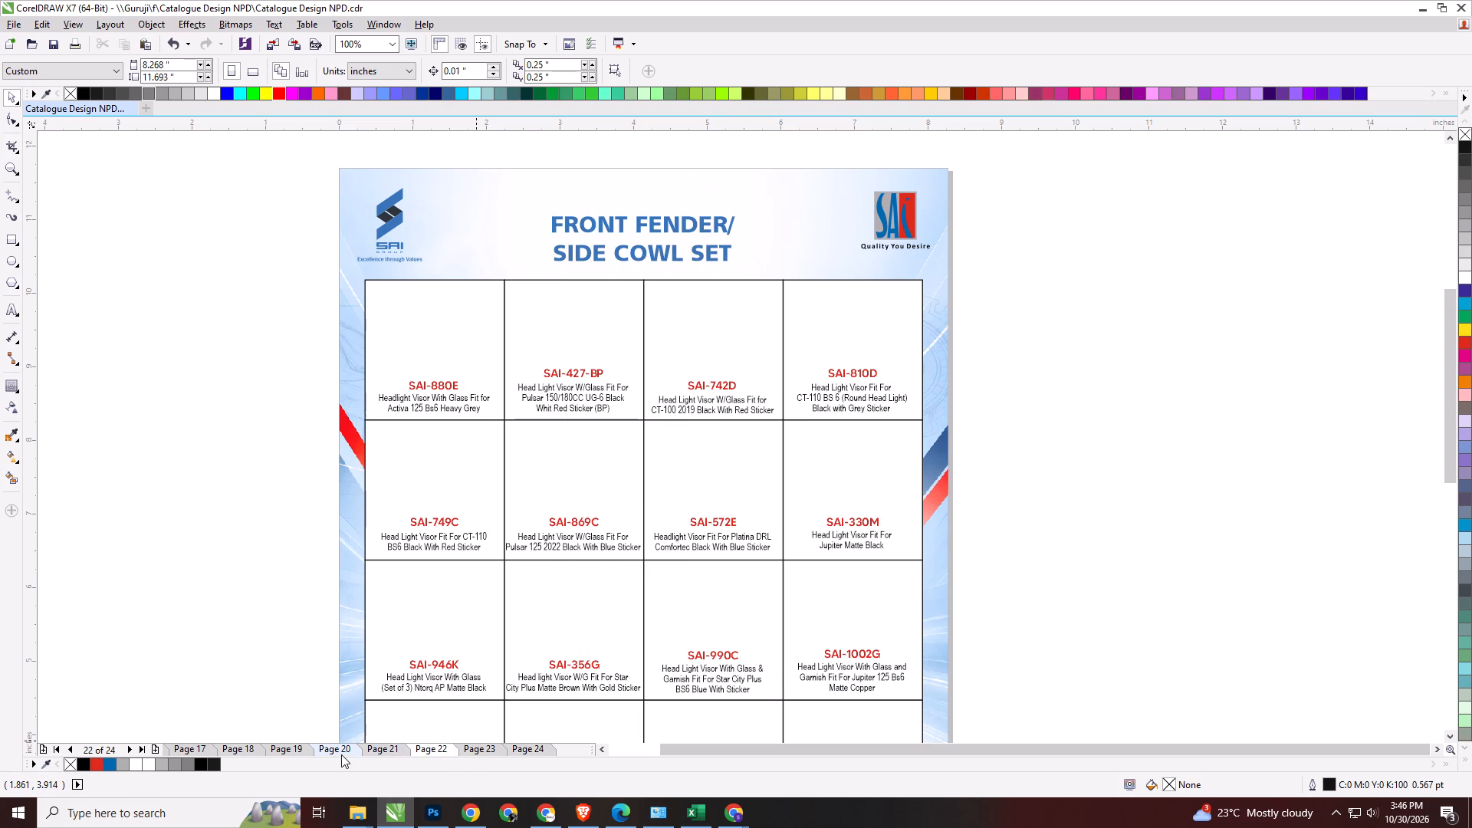
left_click(341, 754)
left_click(396, 746)
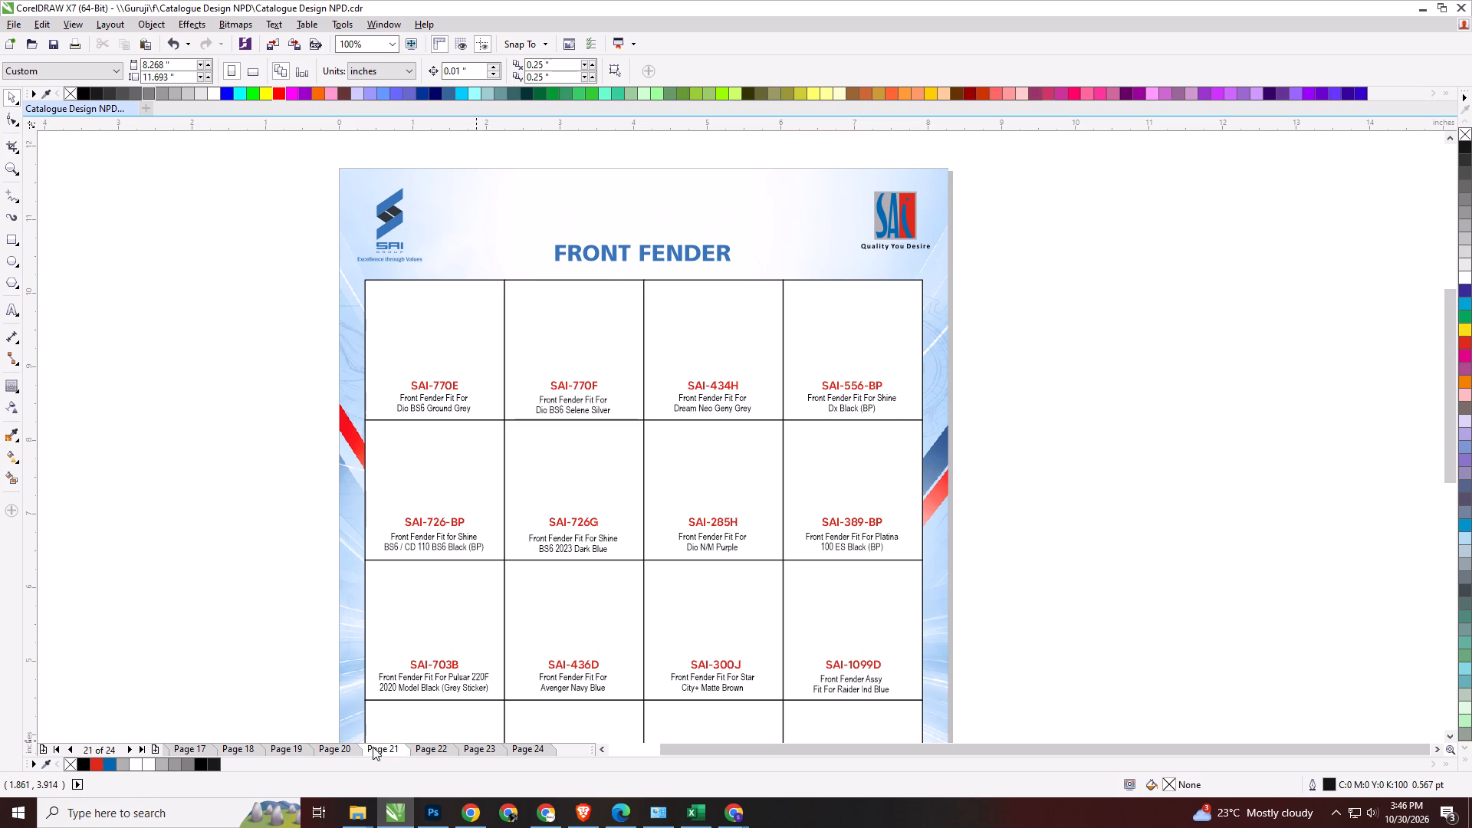
left_click(346, 747)
left_click(298, 748)
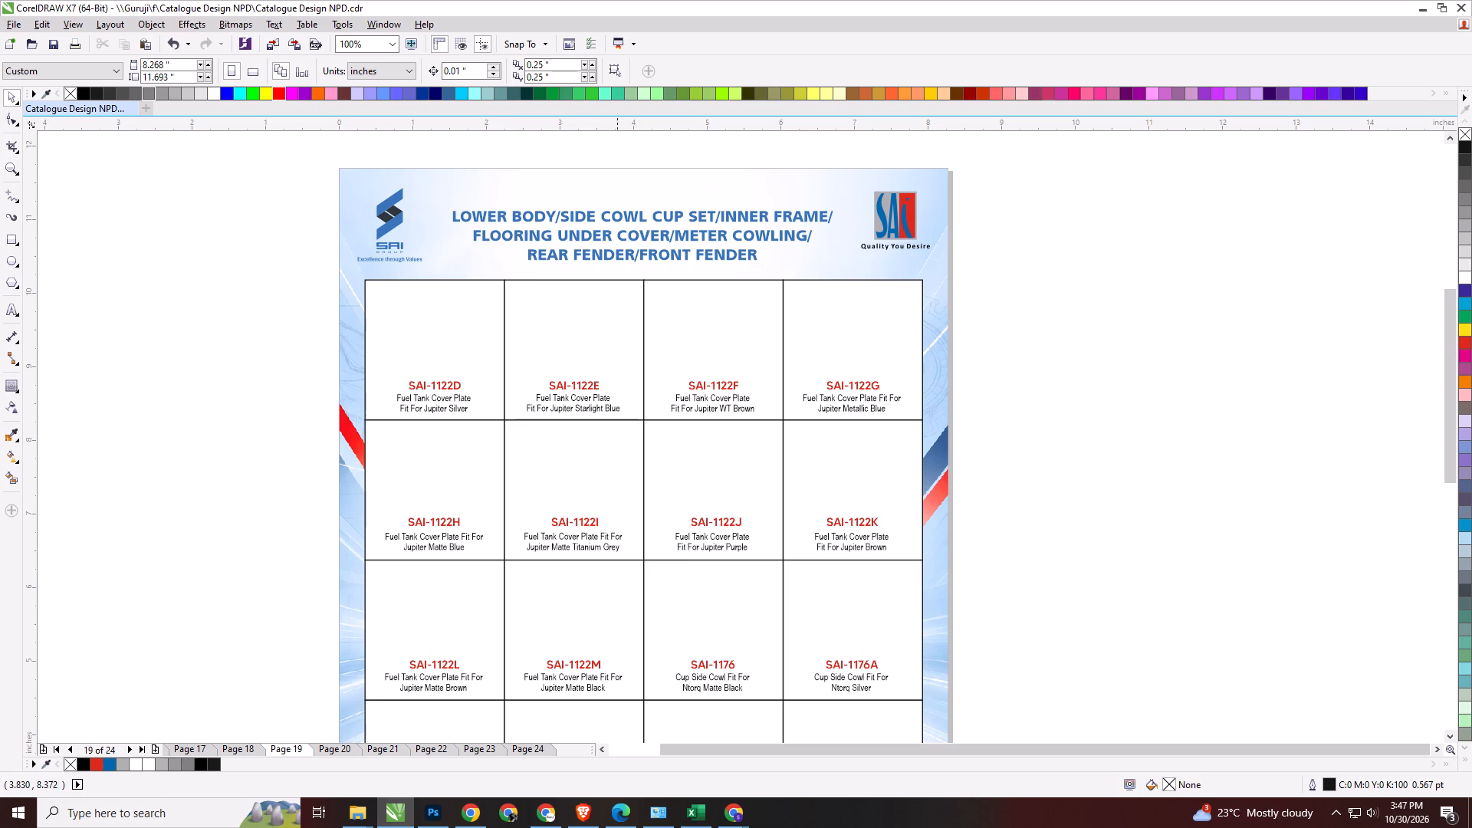
left_click(328, 751)
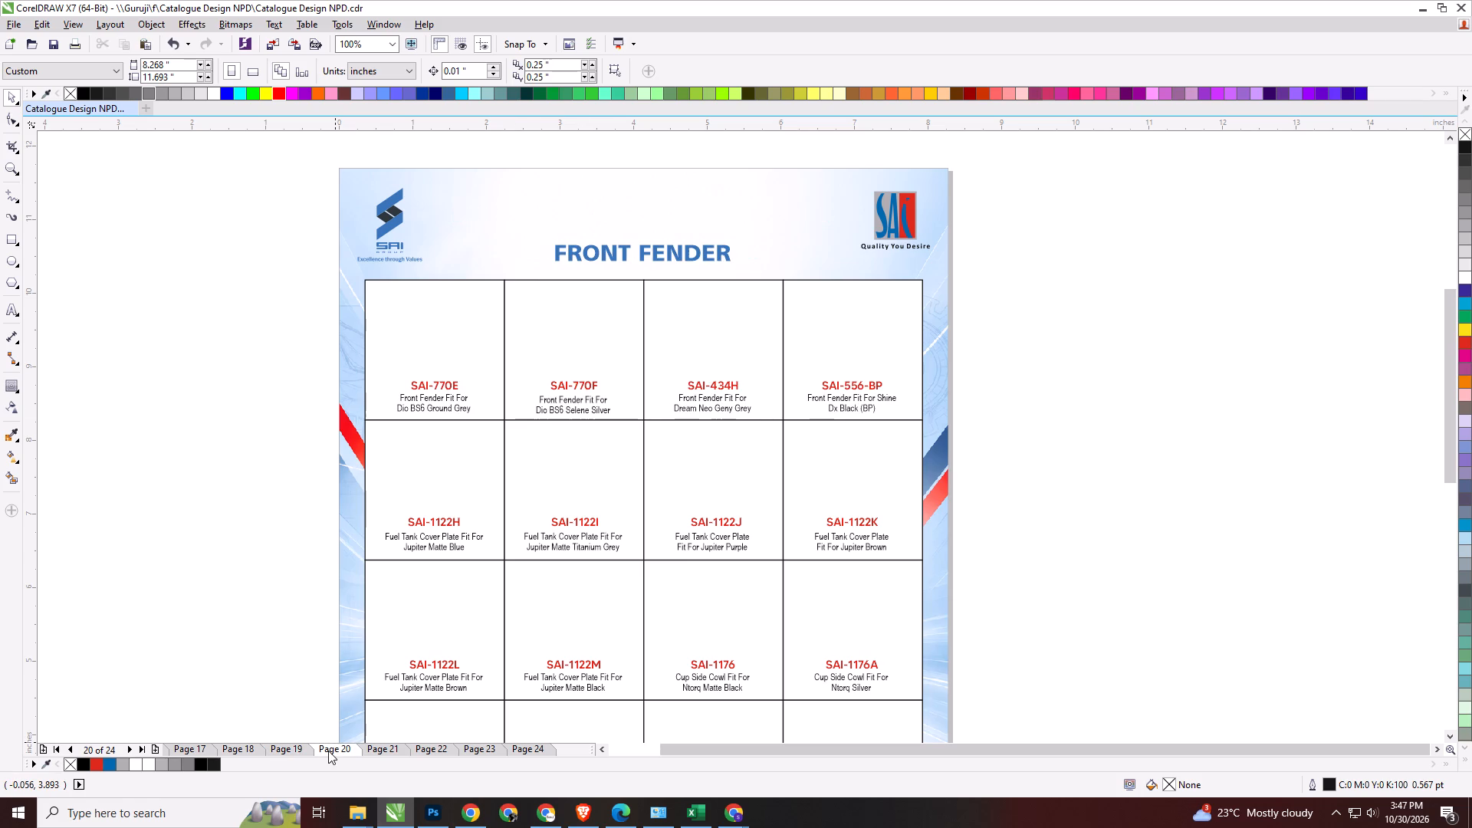
left_click(399, 748)
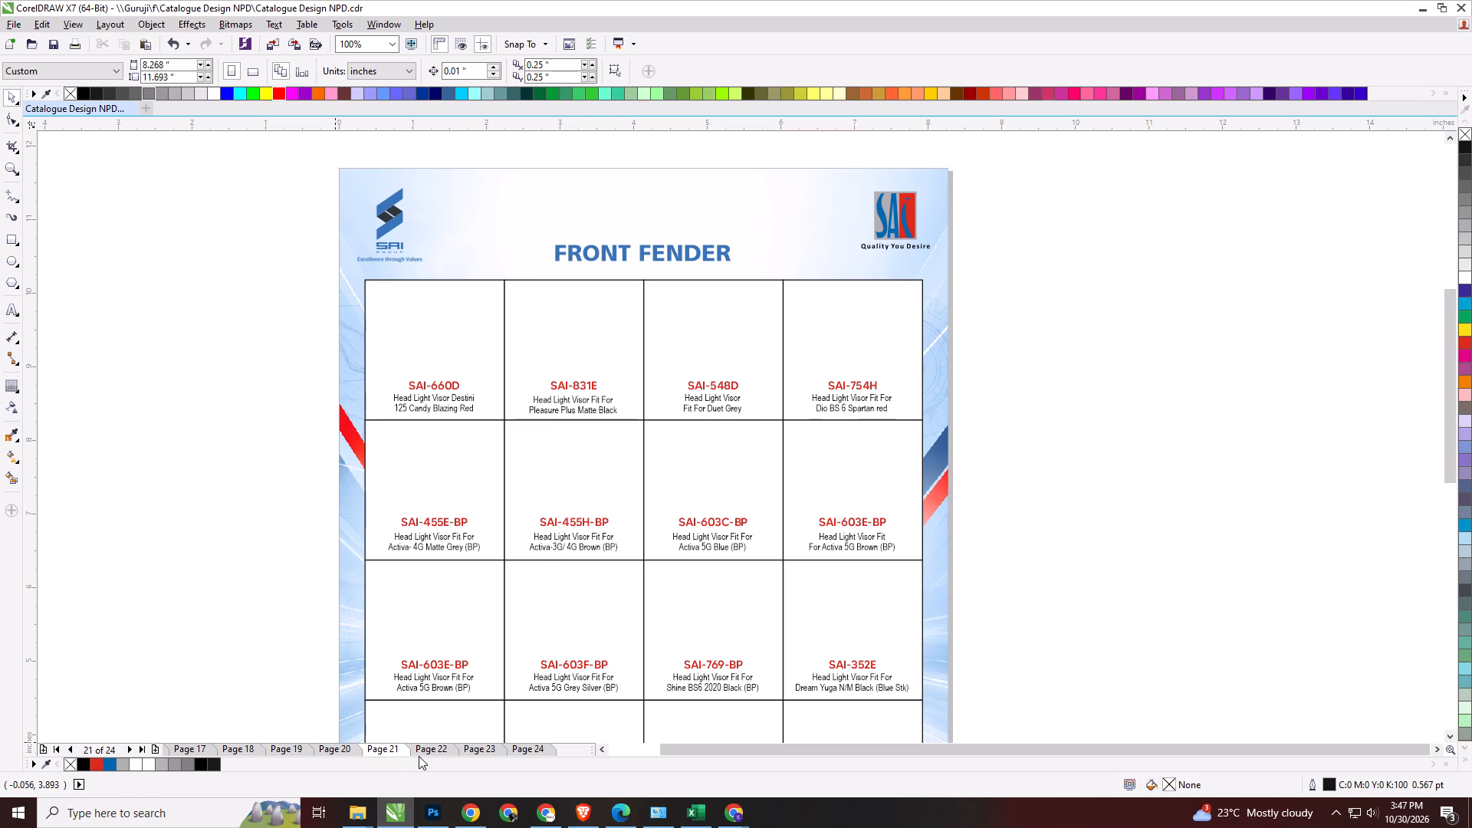
left_click(419, 756)
left_click(422, 754)
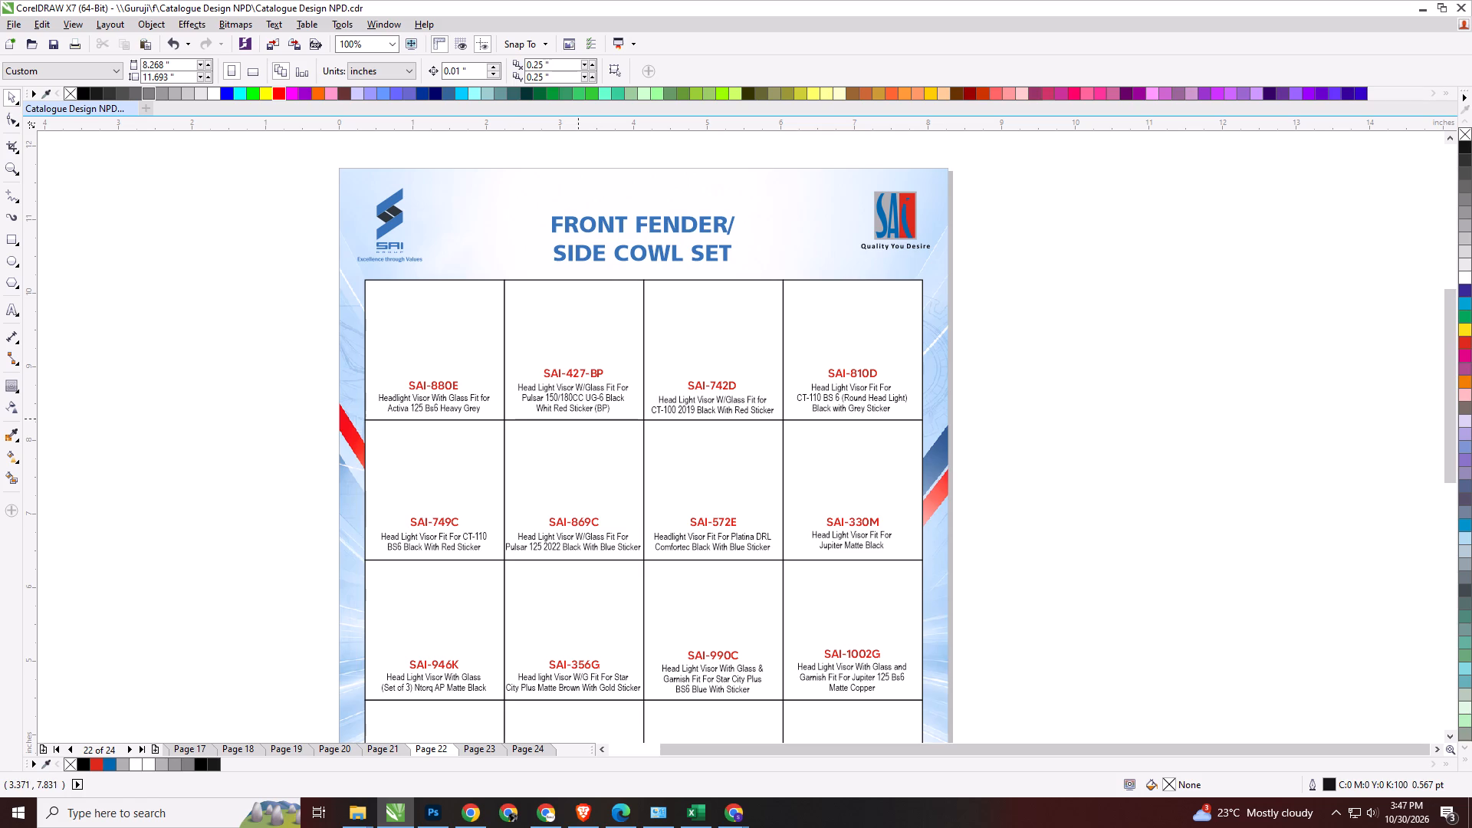
left_click(476, 751)
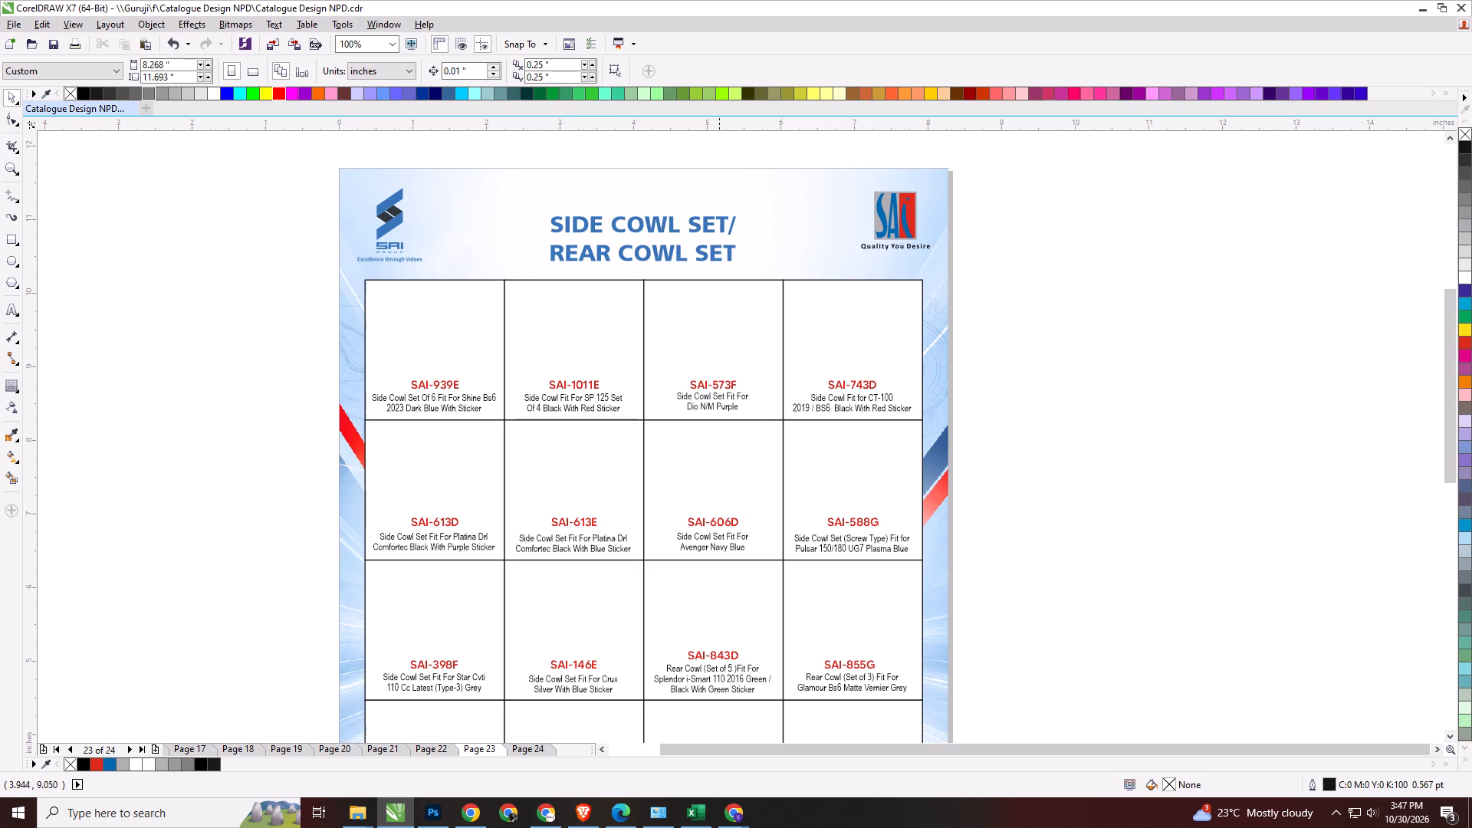
left_click(534, 750)
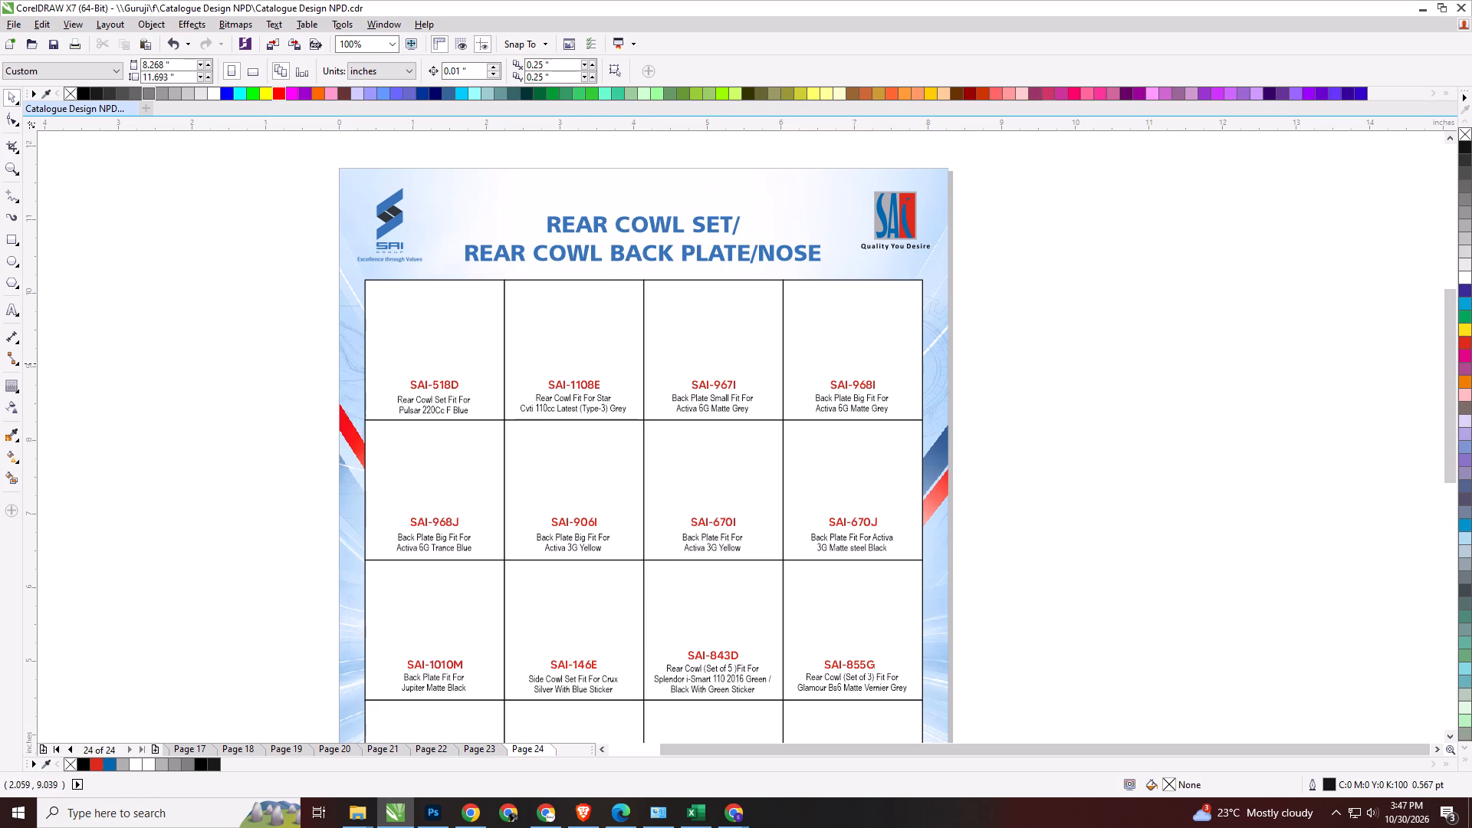
Replace the SAI-146E code in page 24's third row with SAI-1125E, copied from the Excel sheet.
left_click(527, 751)
key("alt+Tab")
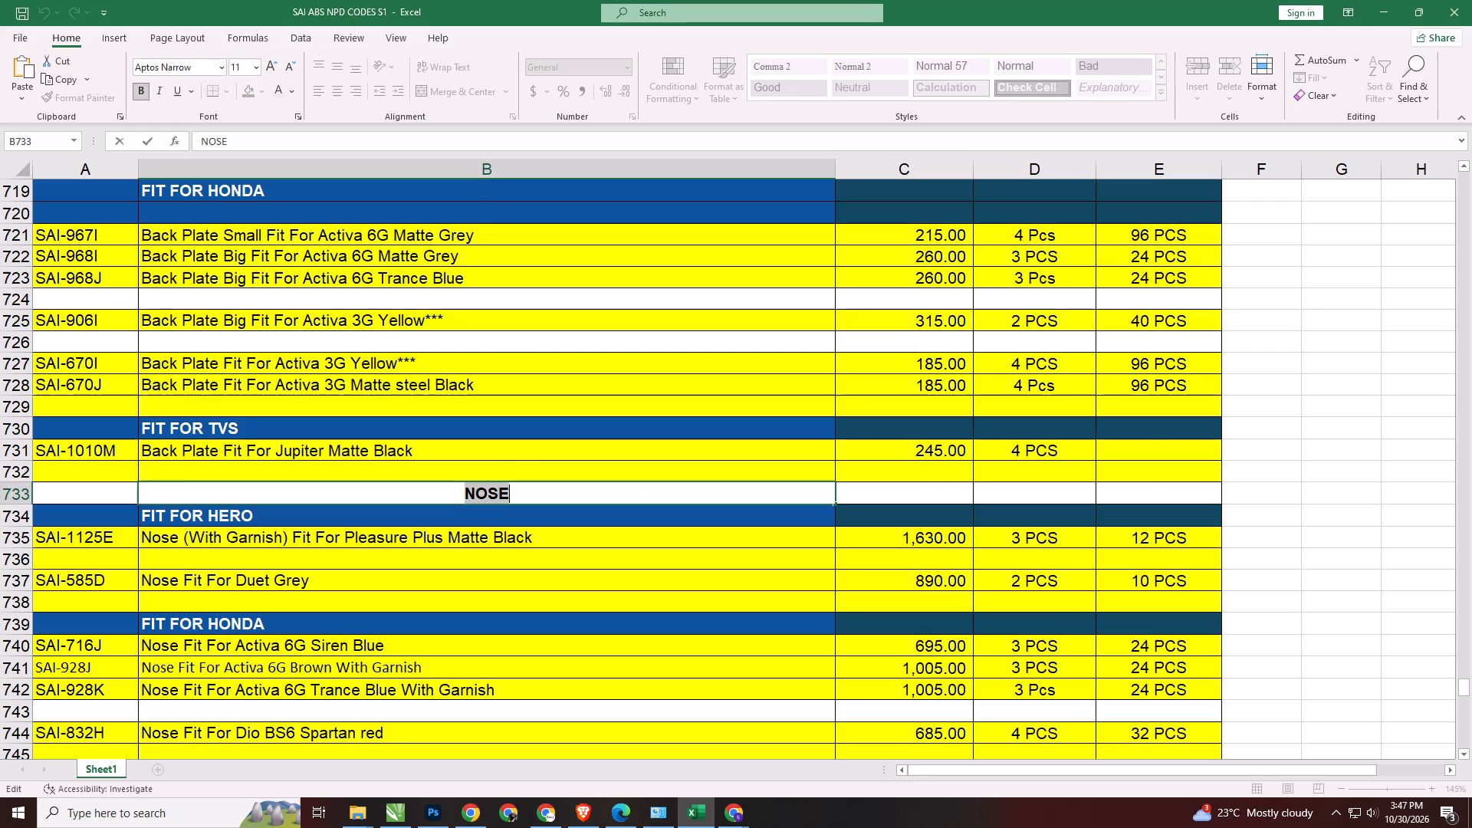
double_click(122, 540)
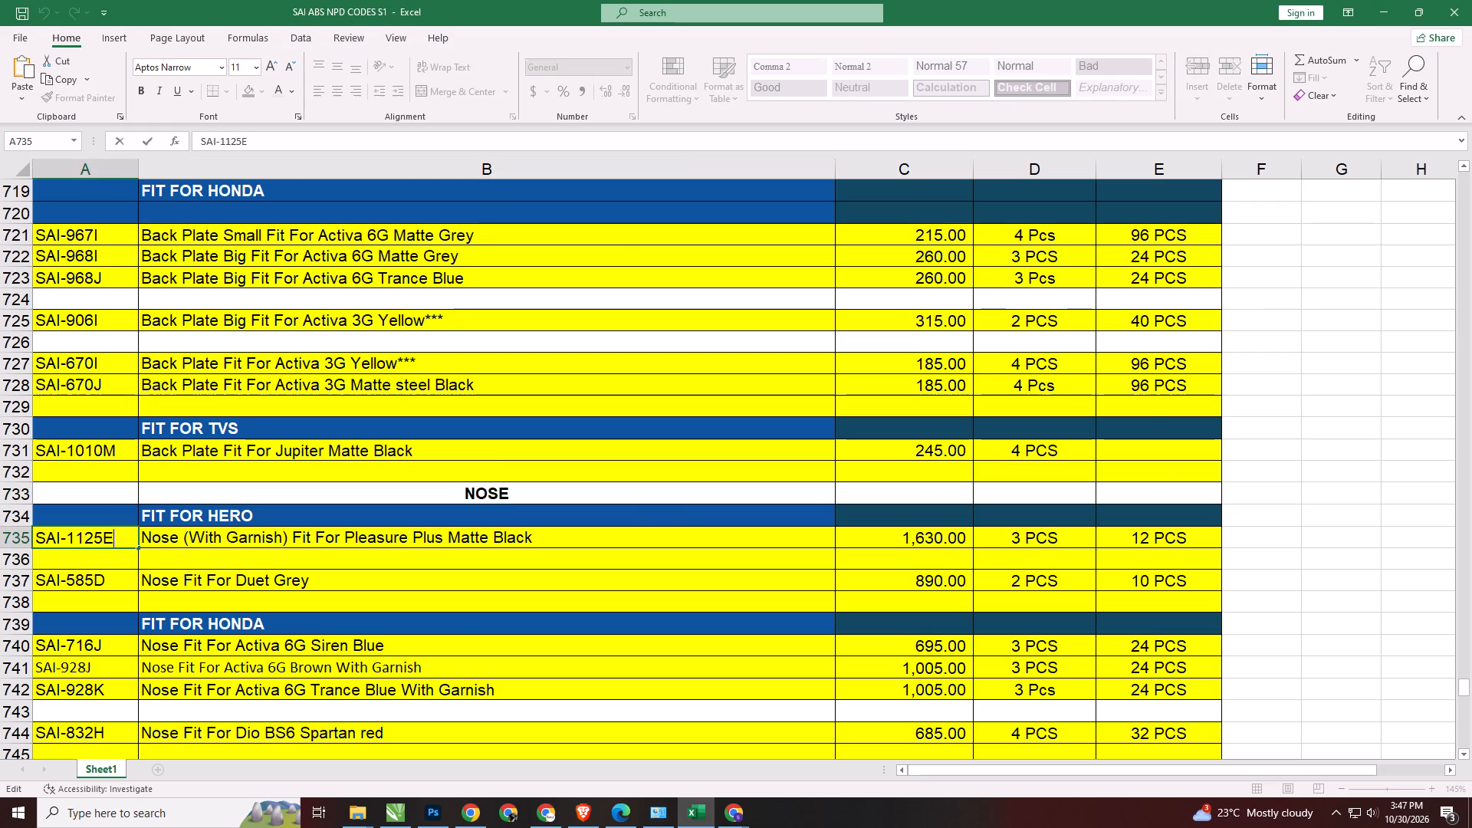
key("ctrl+a")
key("ctrl+c")
key("alt+Tab")
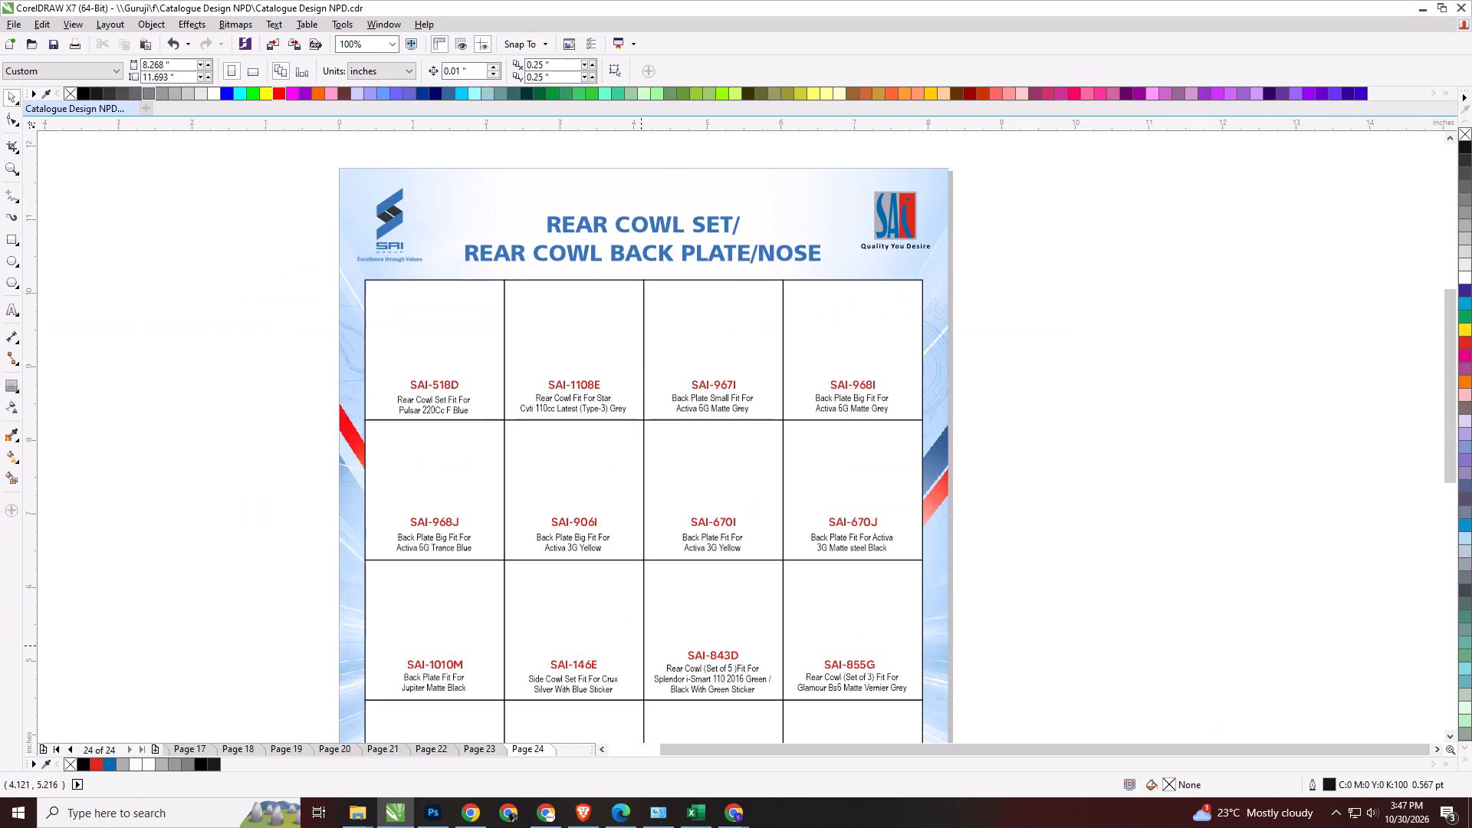
scroll(567, 696, "up", 1)
double_click(610, 632)
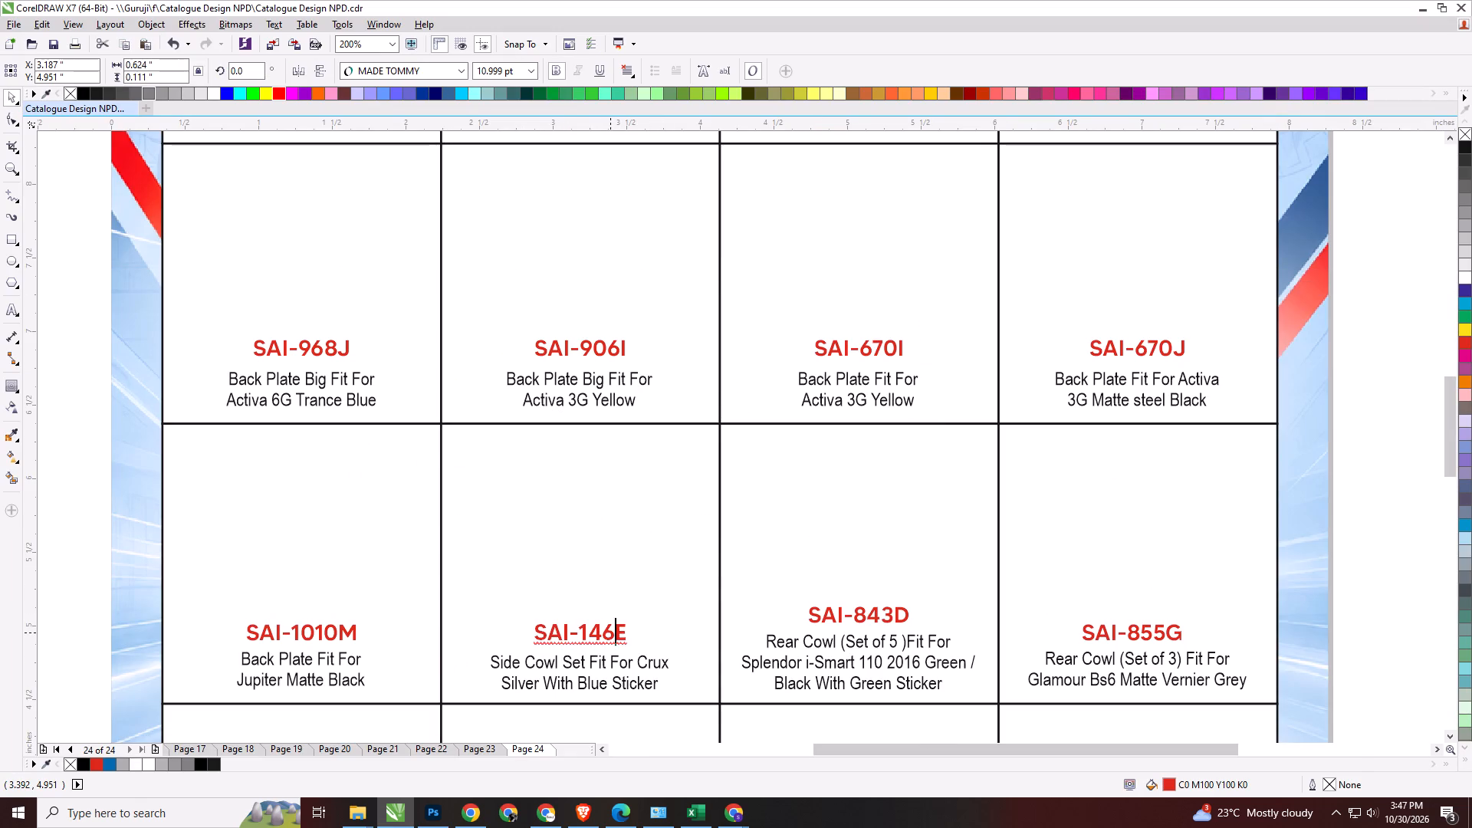
key("ctrl+a")
key("ctrl+v")
Replace the SAI-843D code in the third row with SAI-585D, copied from the Excel sheet.
key("alt+Tab")
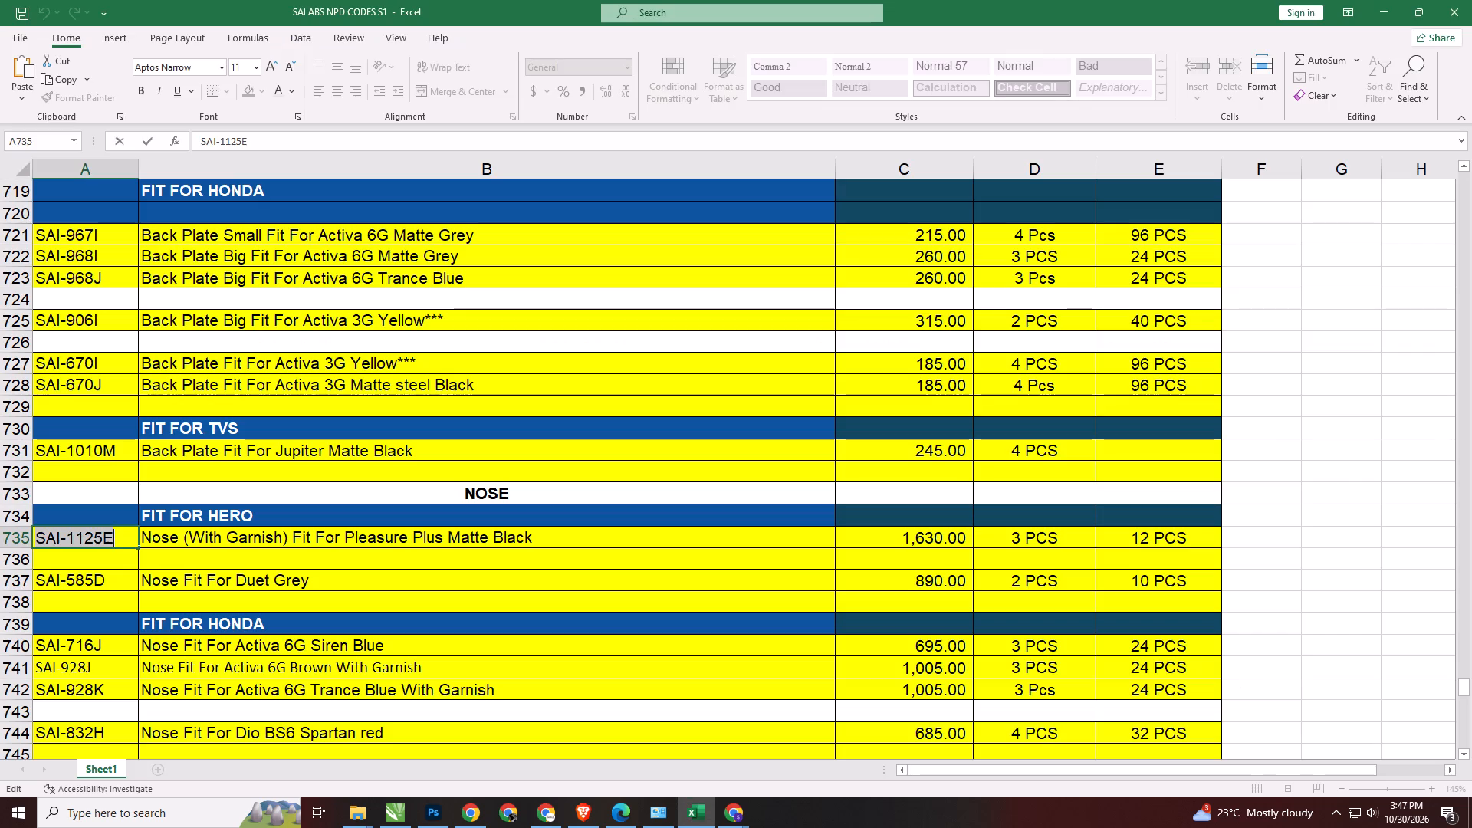
double_click(109, 586)
key("ctrl+a")
key("ctrl+c")
key("alt+Tab")
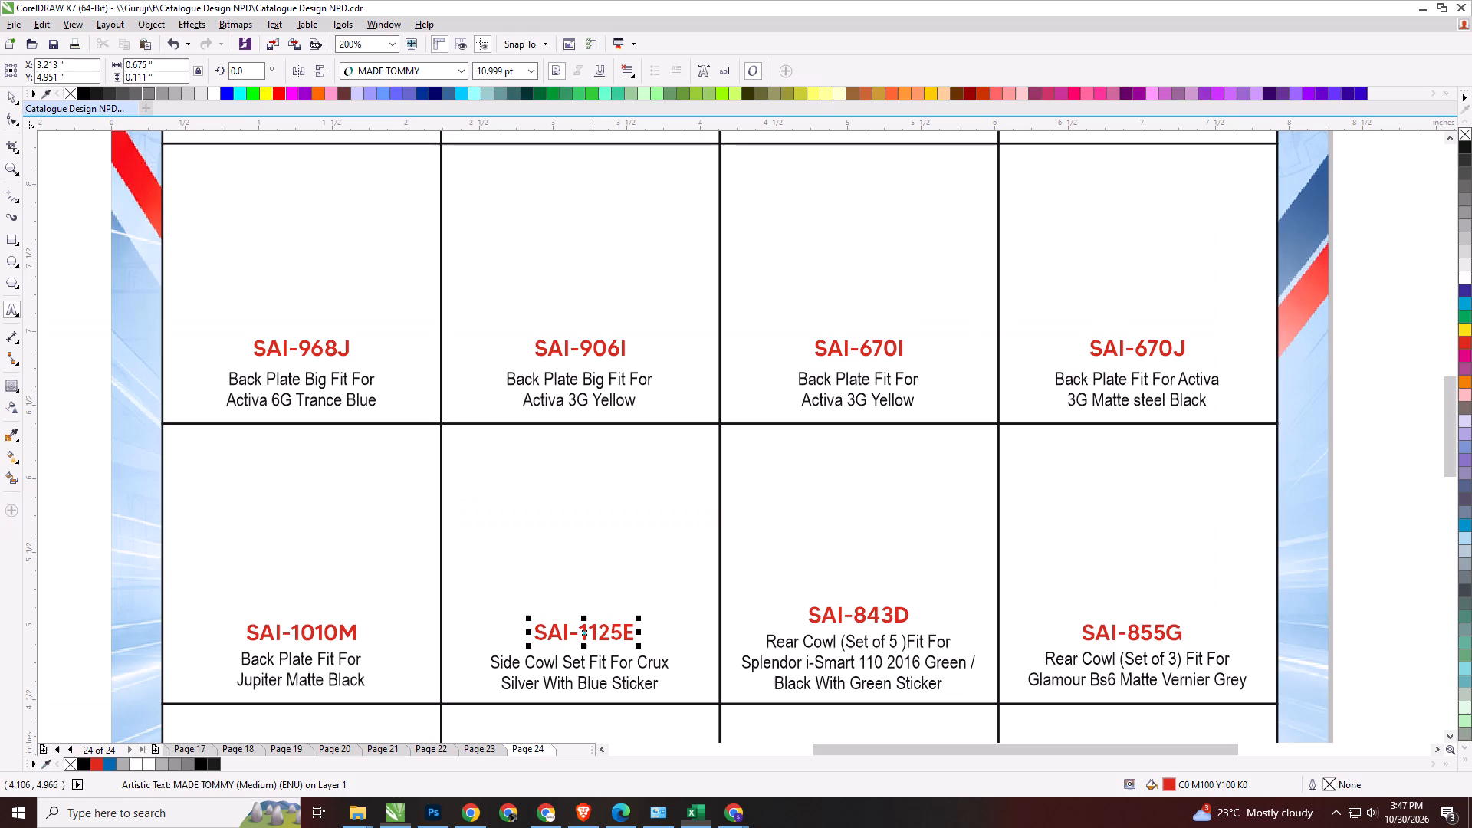
left_click(886, 619)
key("ctrl+a")
key("ctrl+v")
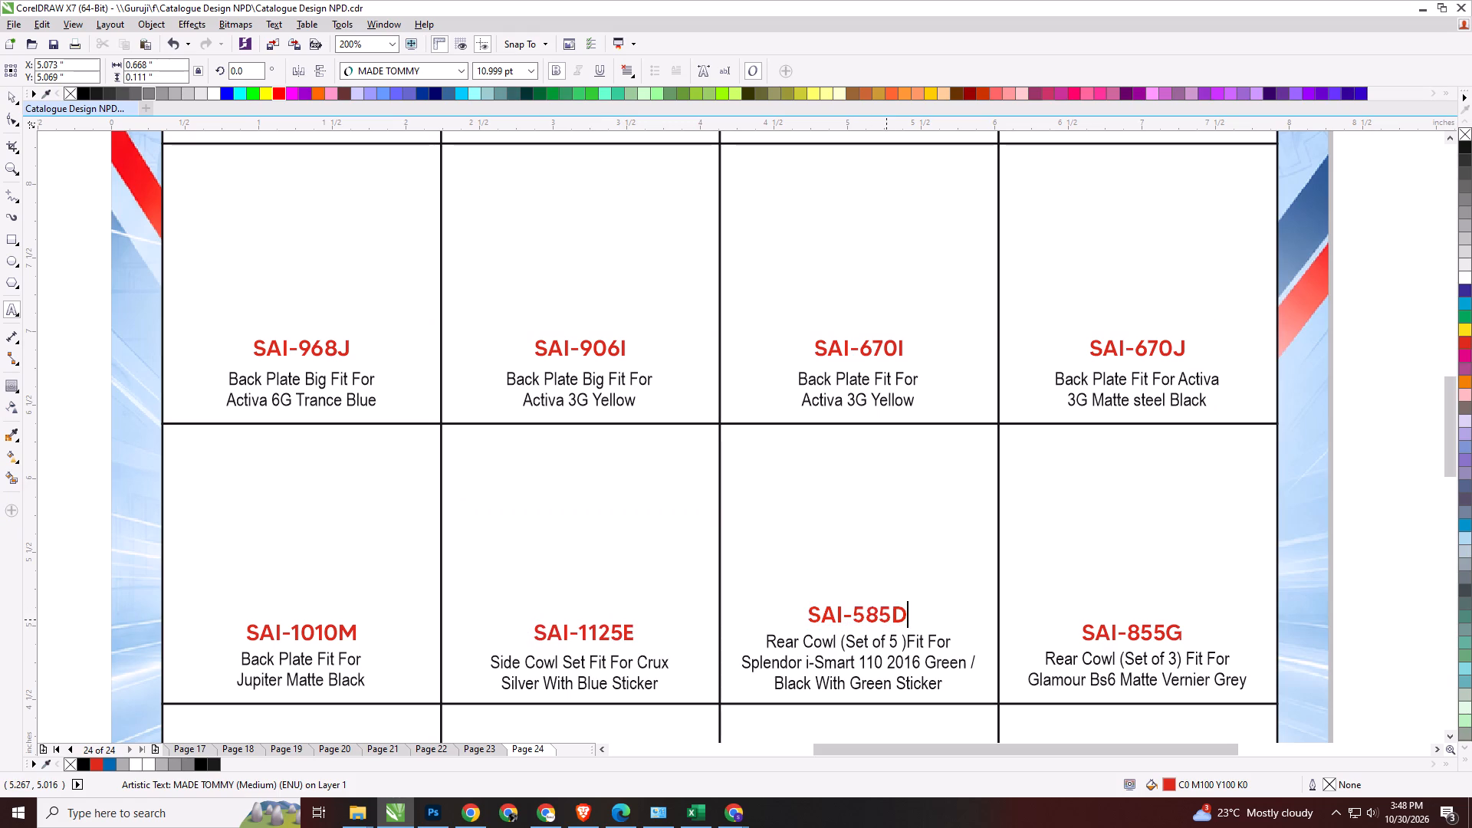
Replace the description under SAI-585D with "Nose Fit For Duet Grey", copied from the Excel sheet.
left_click(865, 653)
key("ctrl+a")
key("alt+Tab")
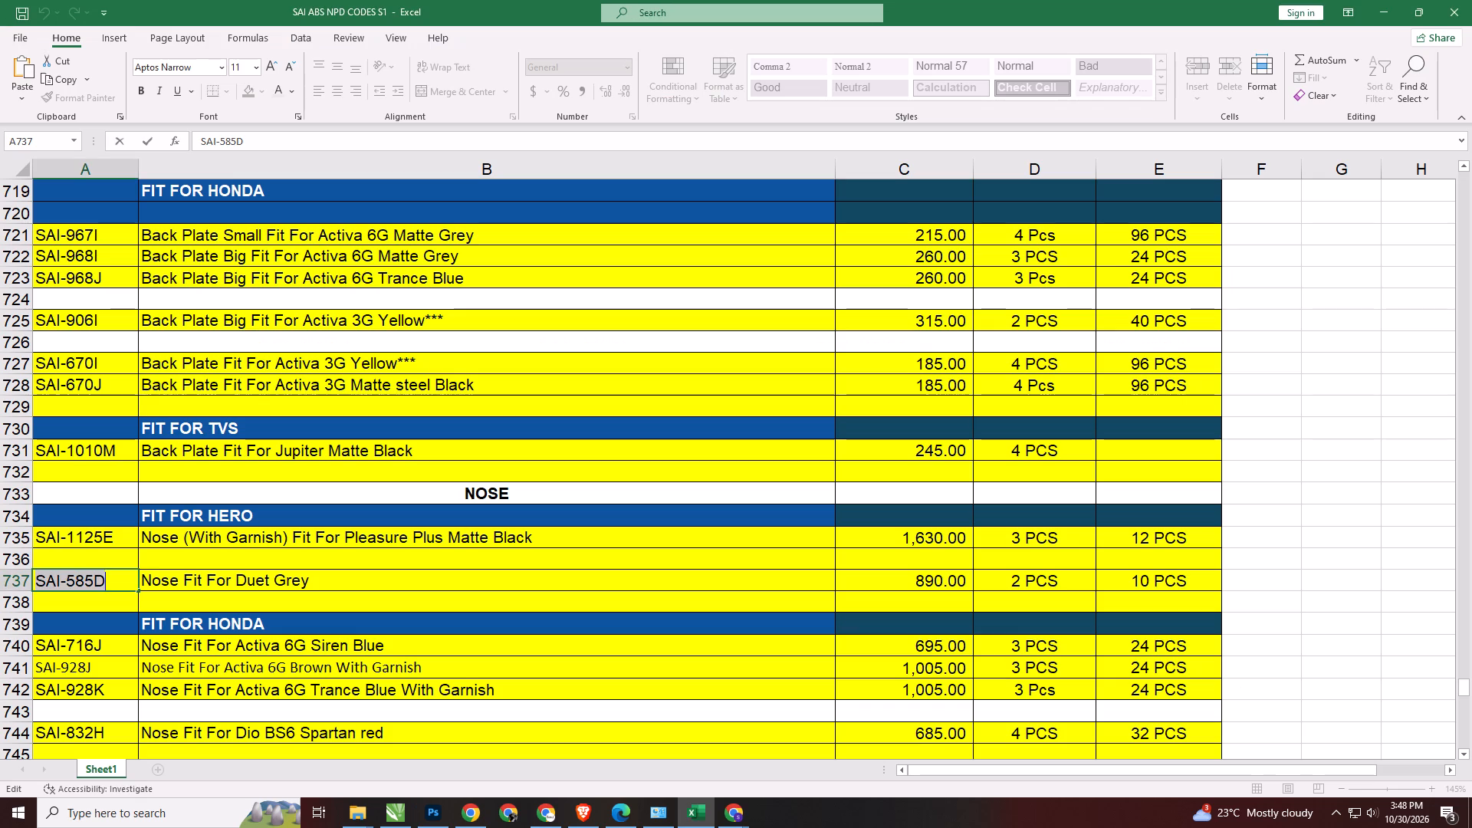
double_click(261, 577)
key("ctrl+a")
key("ctrl+c")
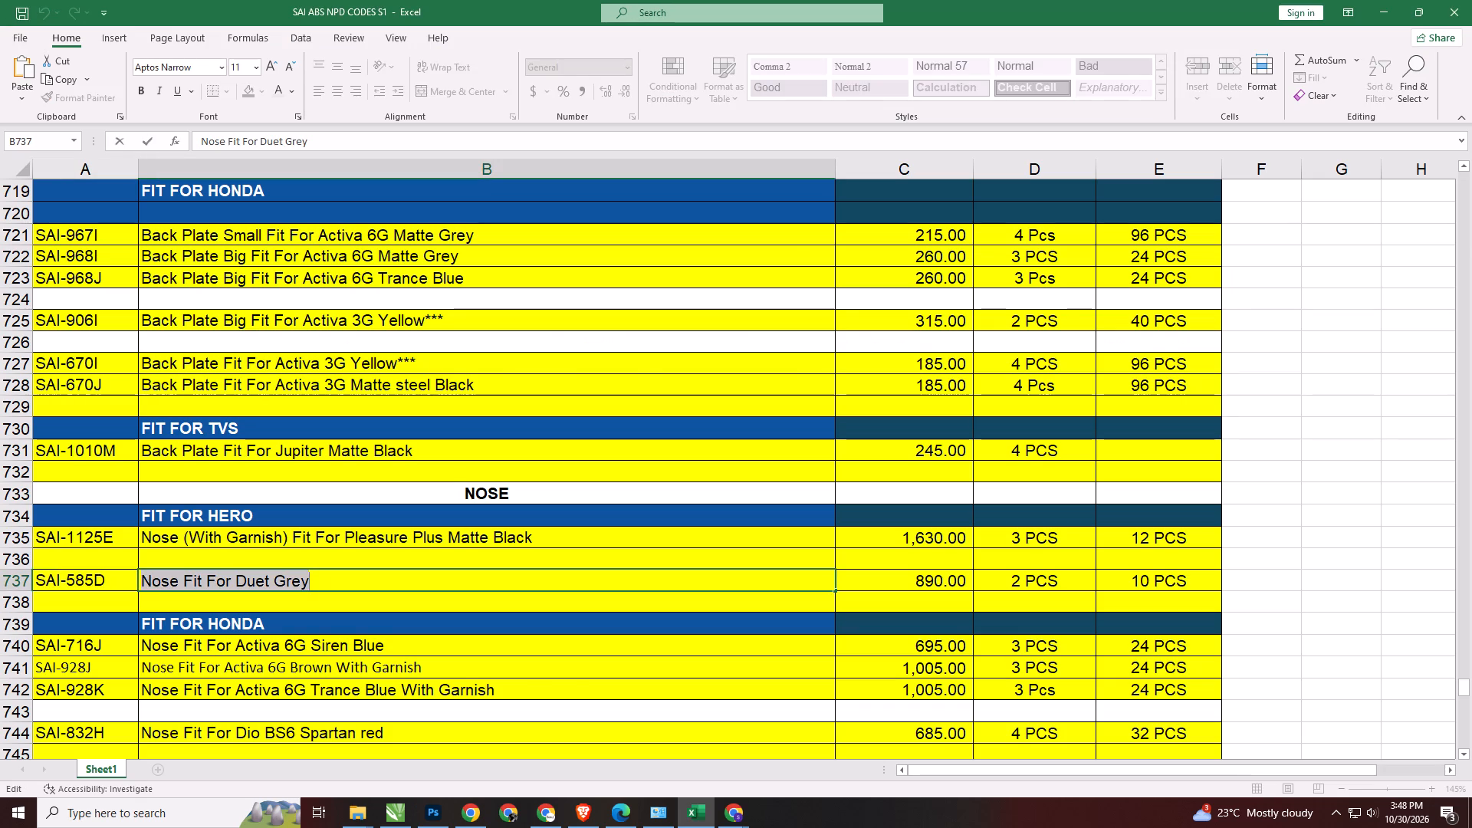
key("alt+Tab")
key("ctrl+v")
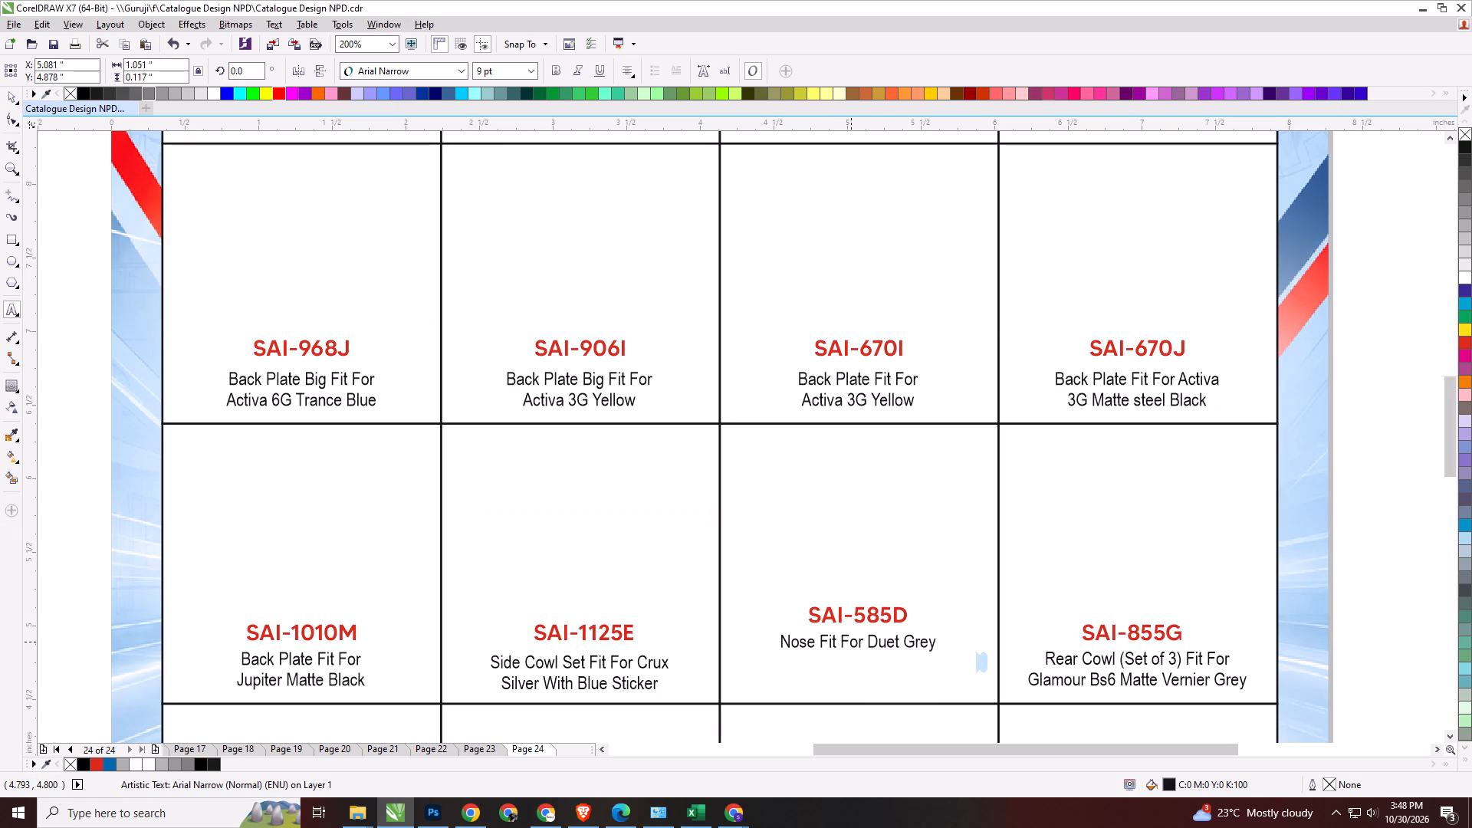
Replace the SAI-1125E description with Excel's "Nose (With Garnish) Fit For Pleasure Plus Matte Black", breaking the line before "Pleasure".
left_click(641, 664)
key("ctrl+a")
key("alt+Tab")
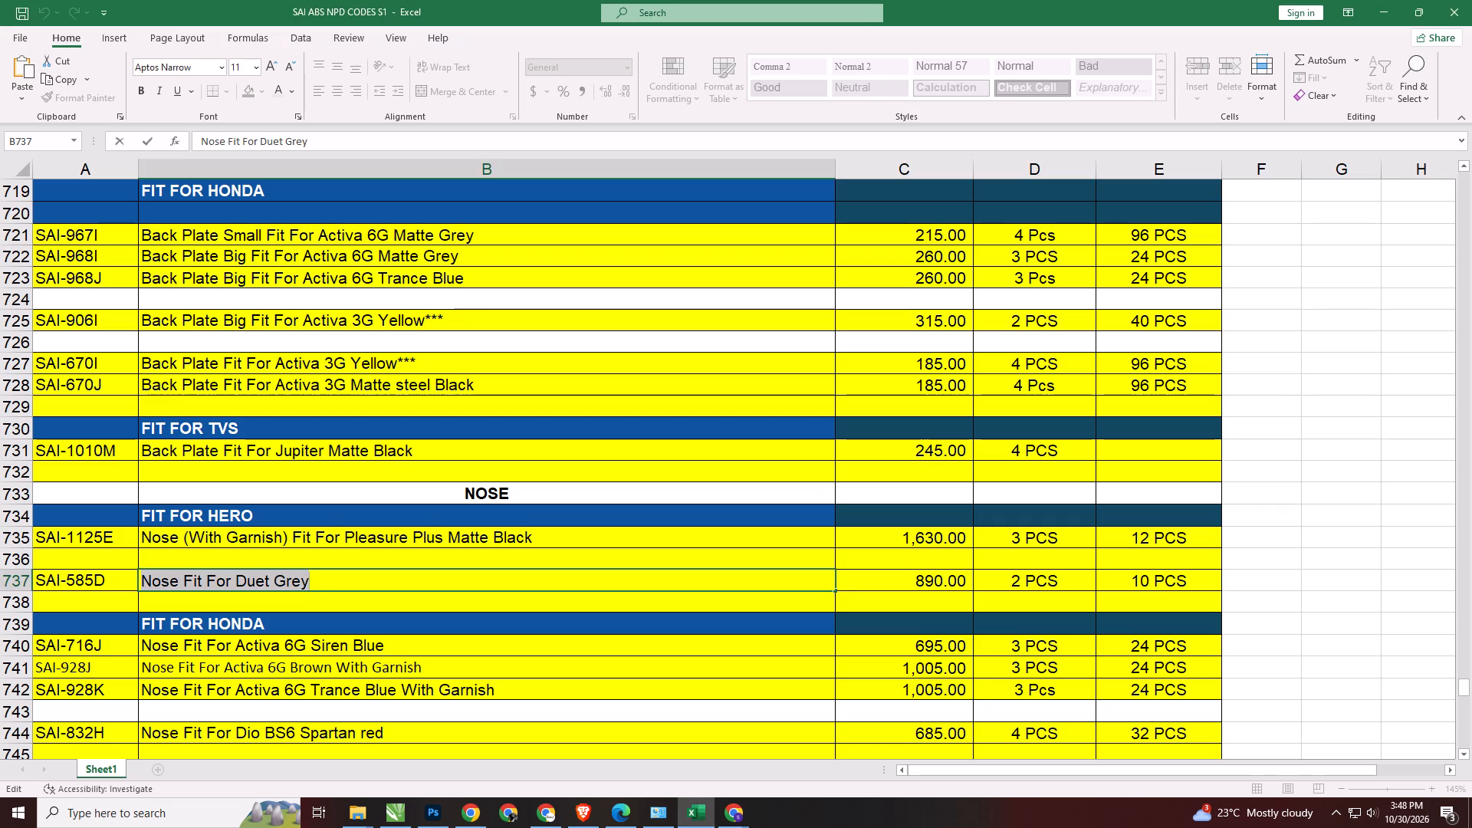
double_click(229, 542)
key("ctrl+a")
key("ctrl+c")
key("alt+Tab")
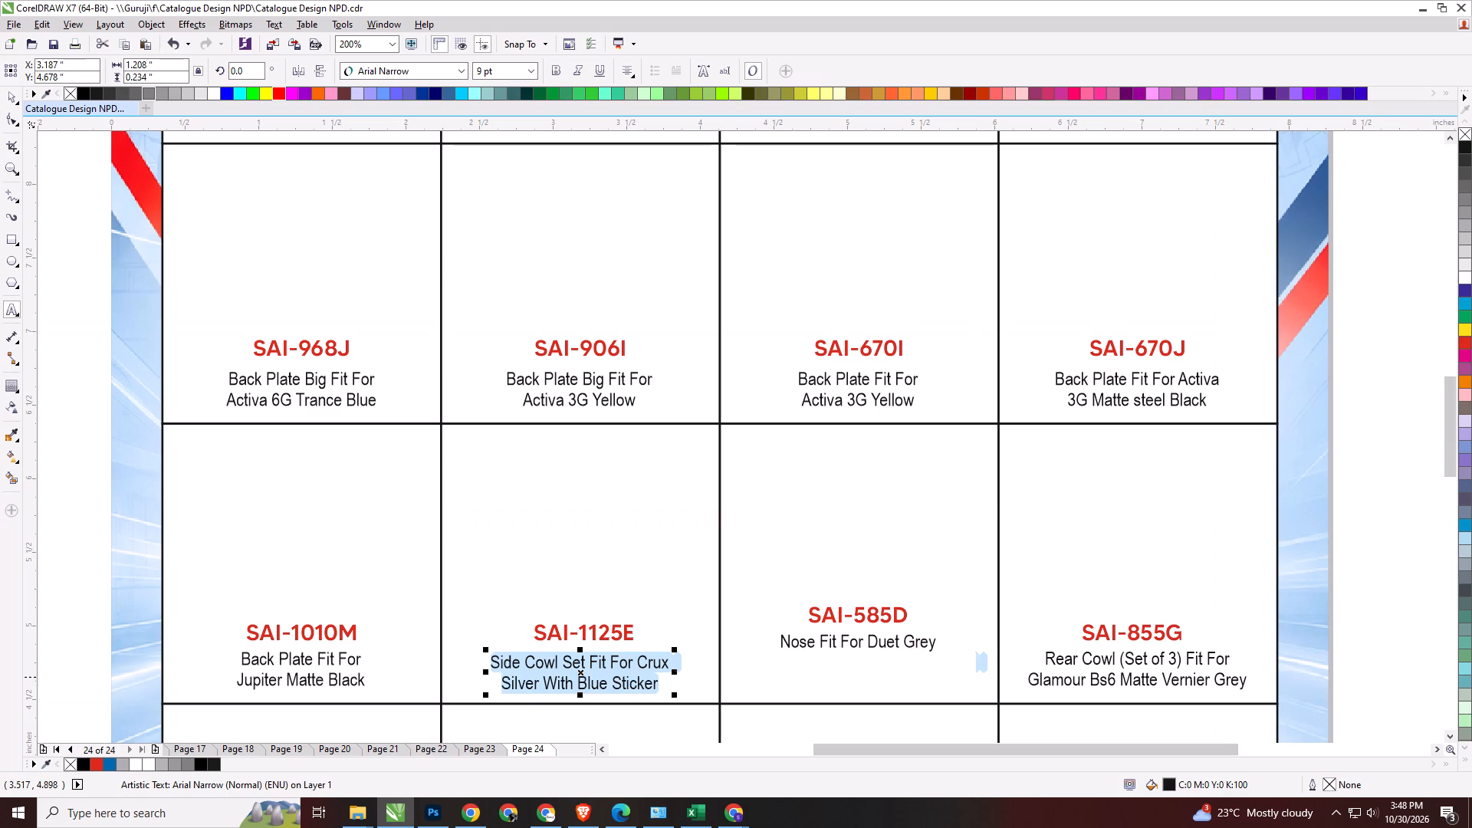
key("ctrl+v")
left_click(584, 661)
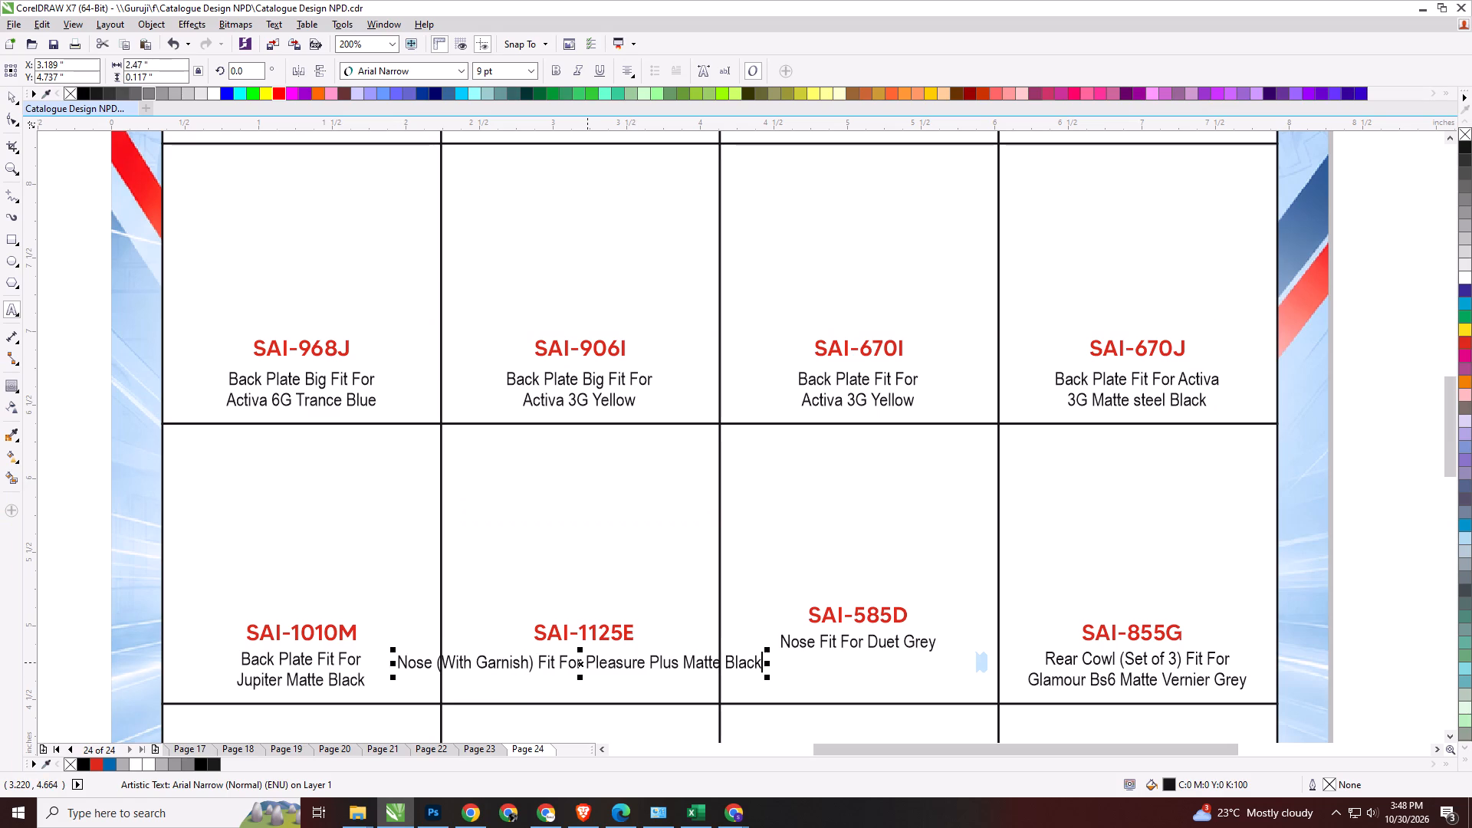
left_click(591, 662)
key("Return")
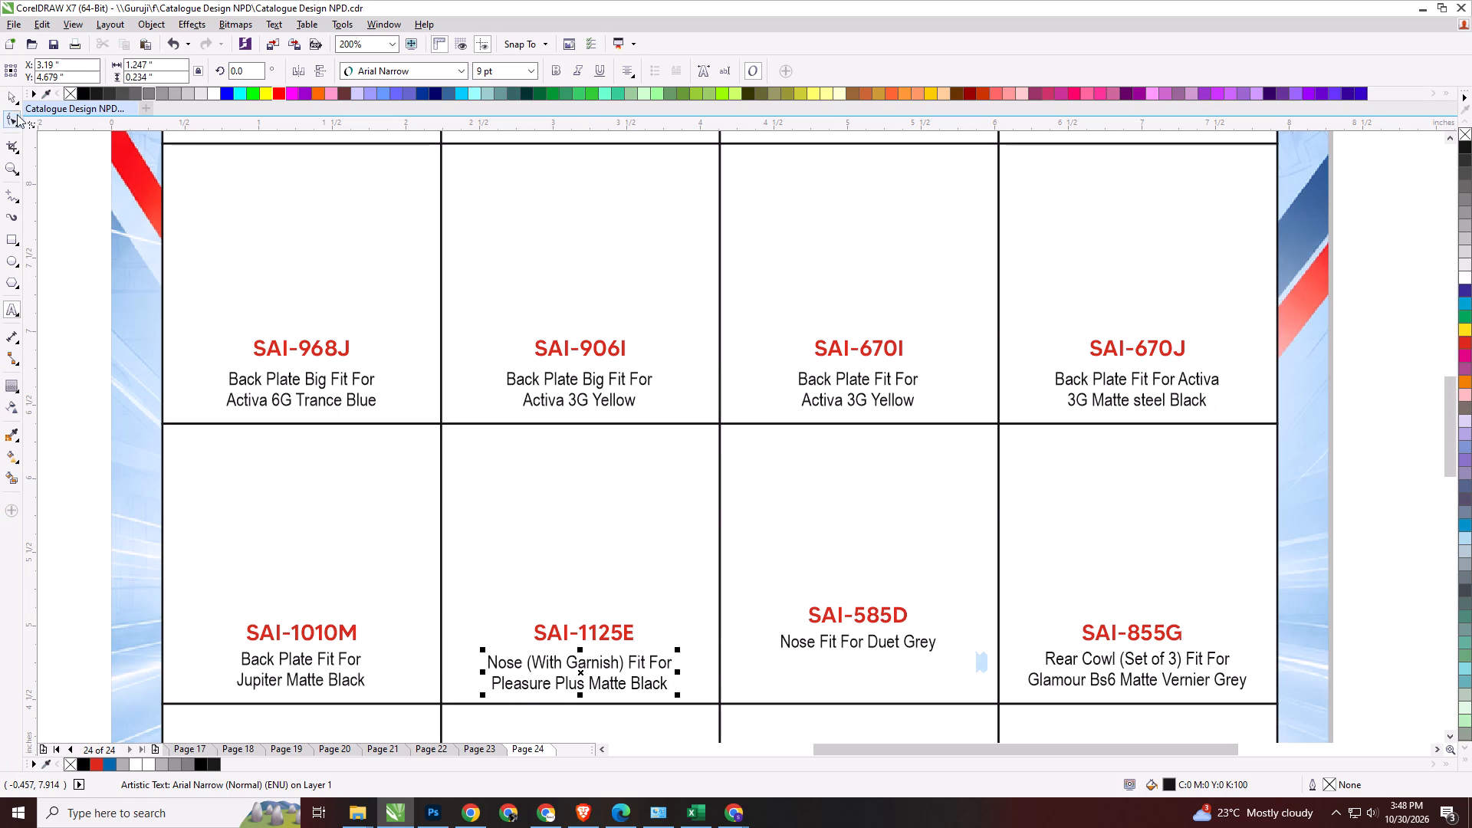
left_click(18, 100)
Bottom-align the four item descriptions in the third row, from SAI-1010M to SAI-855G.
scroll(632, 533, "down", 1)
scroll(618, 648, "up", 1)
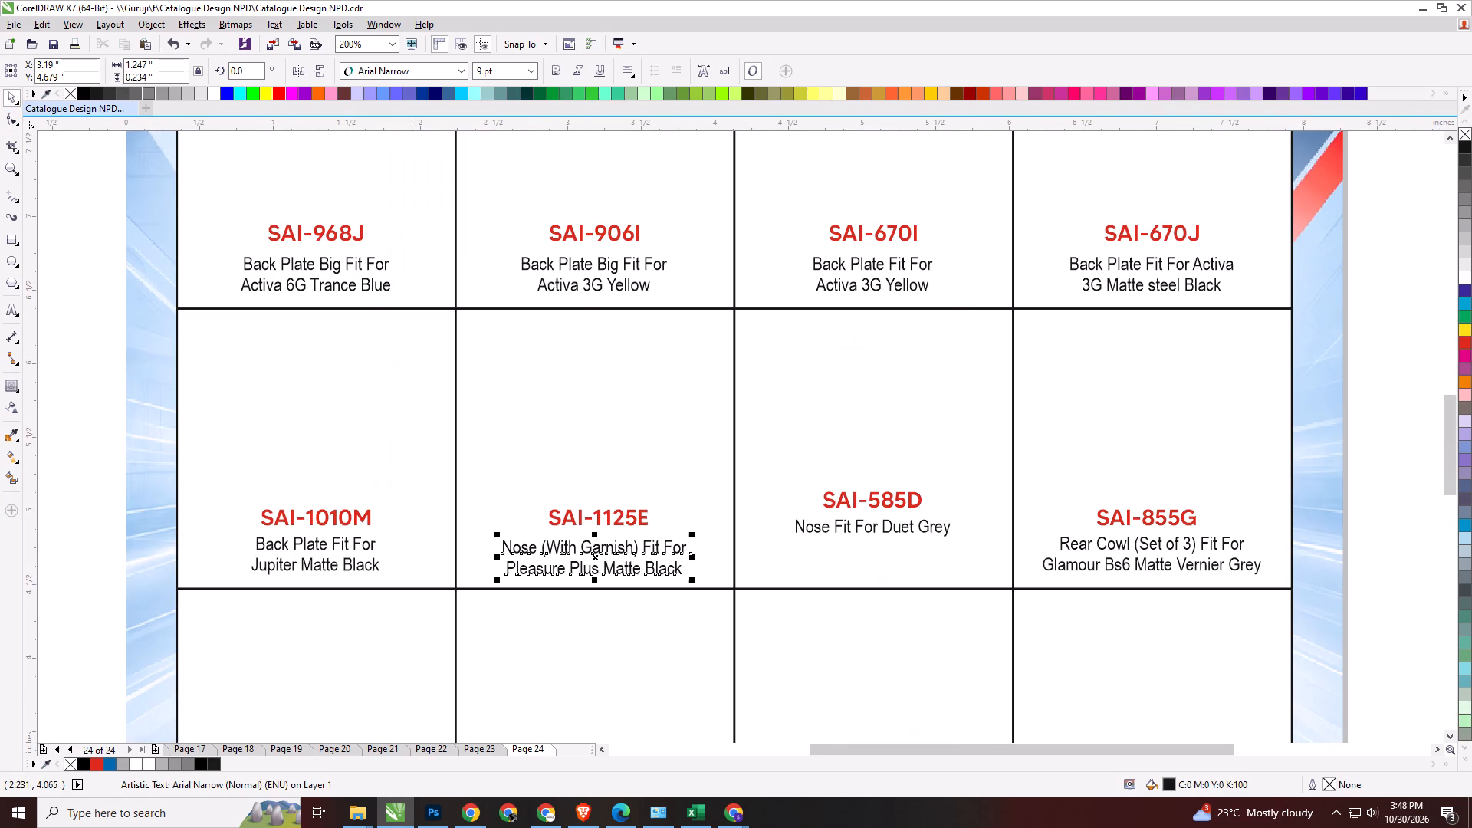
left_click_drag(98, 521, 797, 623)
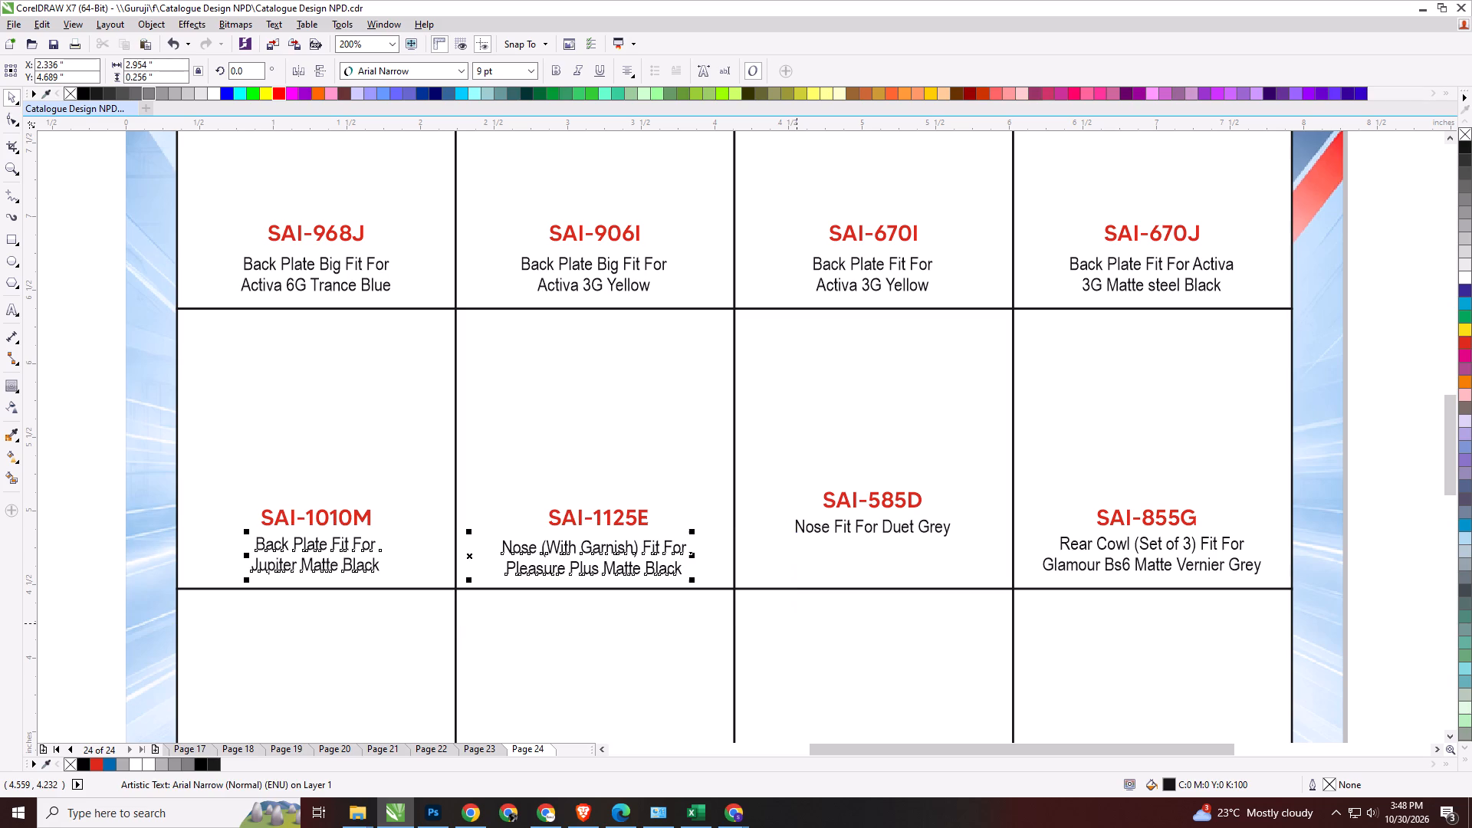
left_click(836, 530)
left_click(666, 573, "shift")
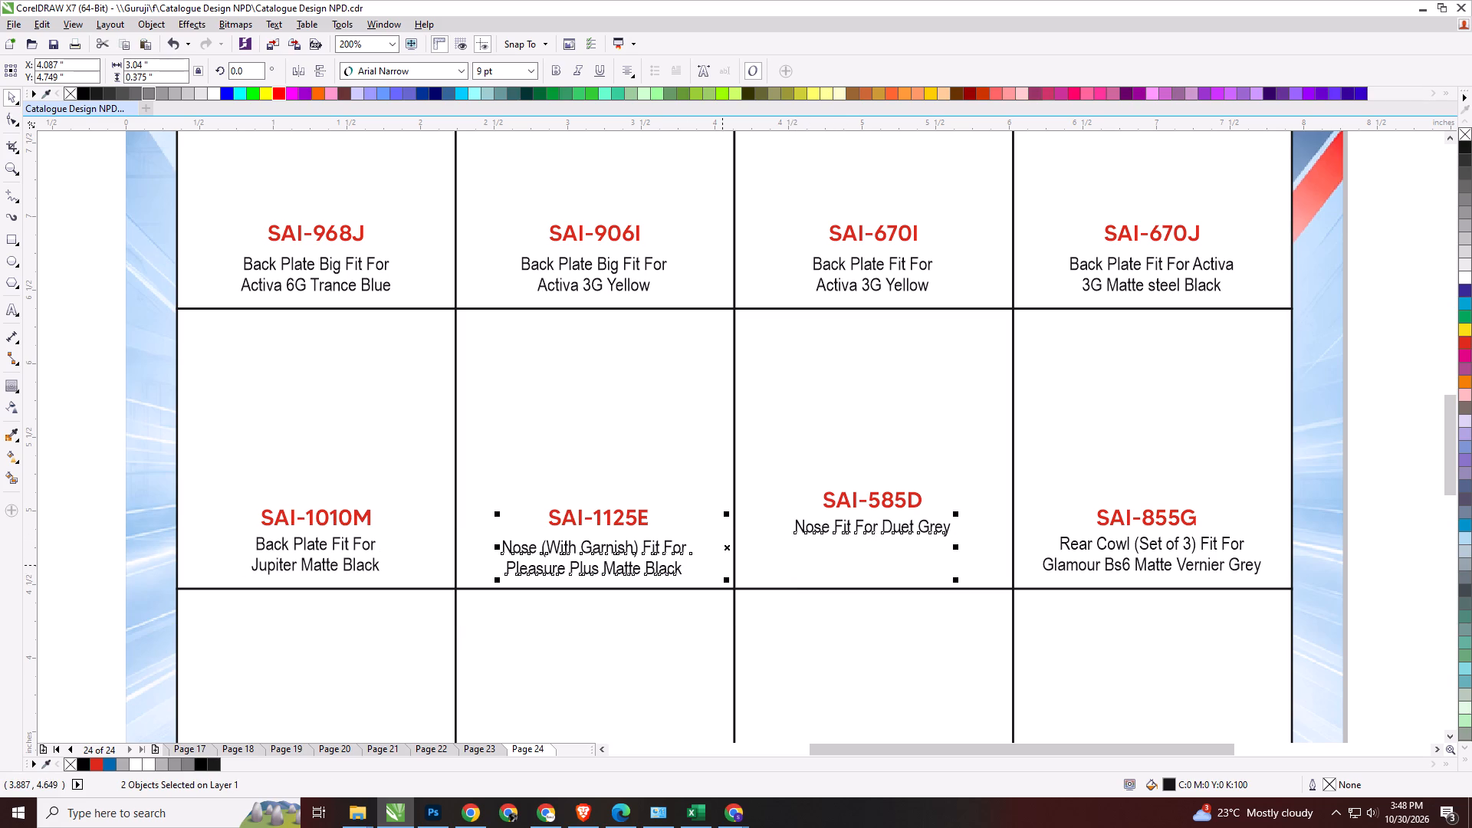
key("b")
left_click(1074, 568)
left_click(935, 567, "shift")
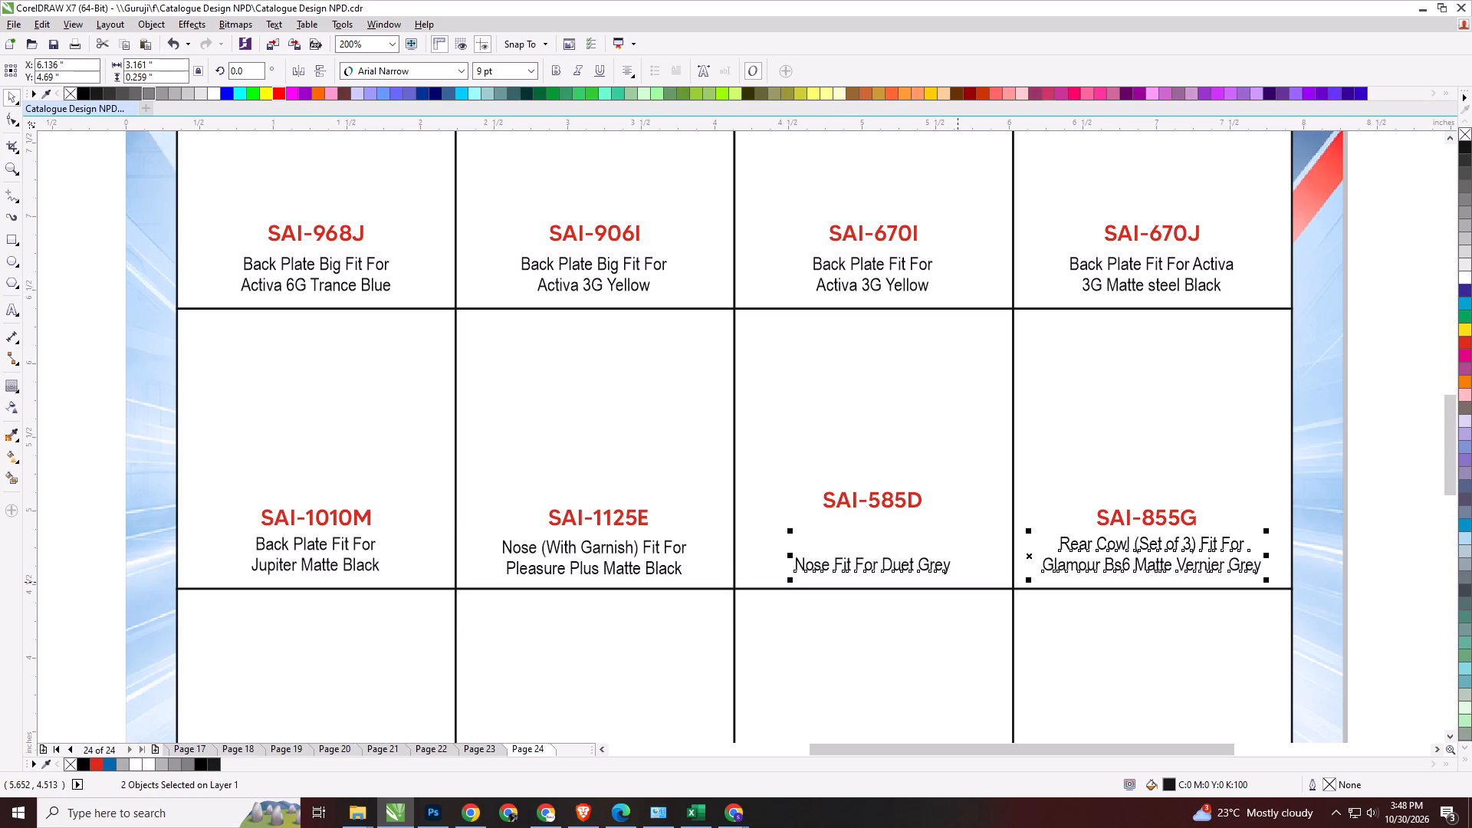
key("b")
left_click(1367, 553)
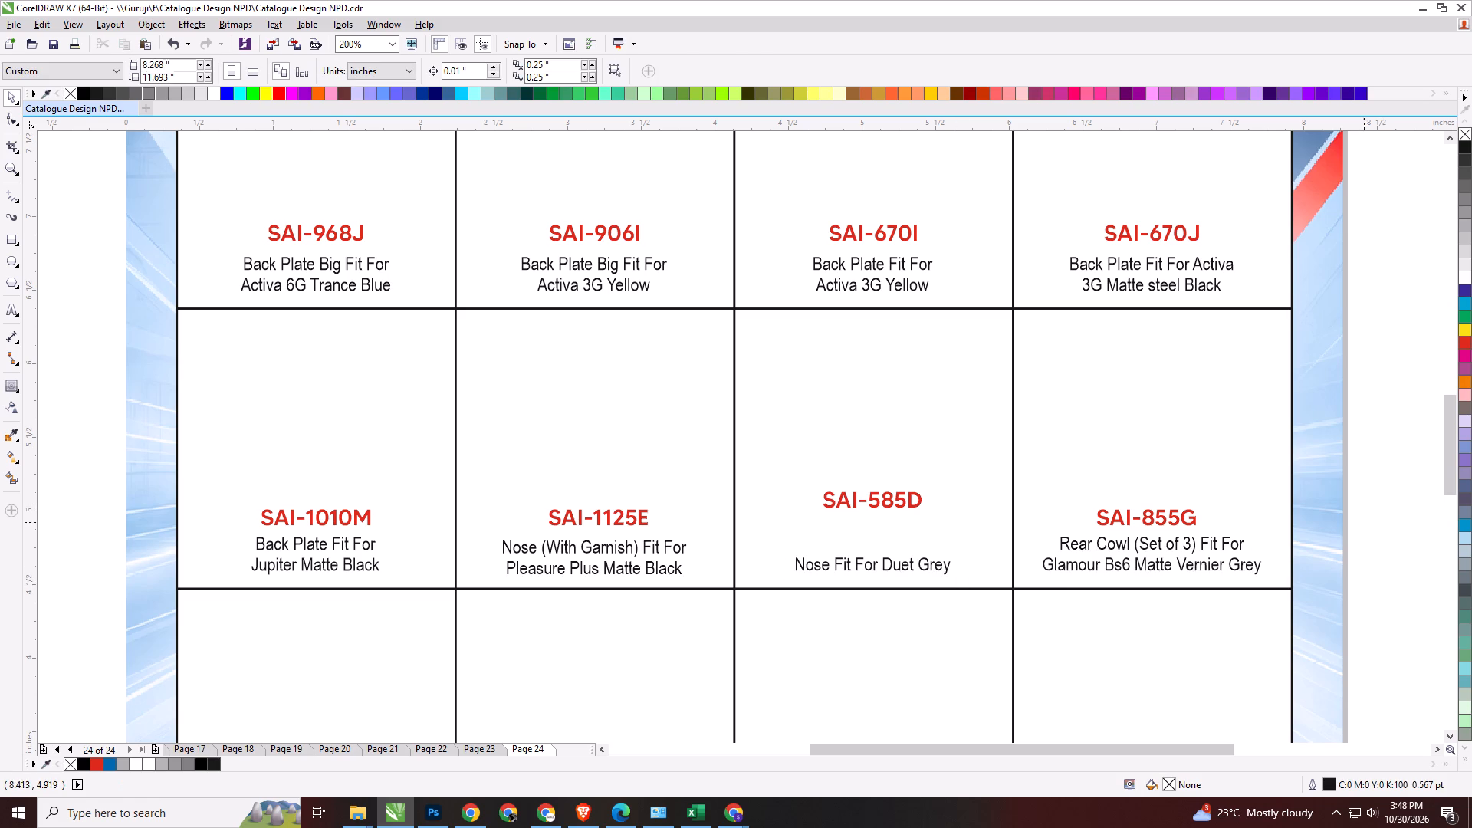
left_click_drag(1364, 522, 167, 619)
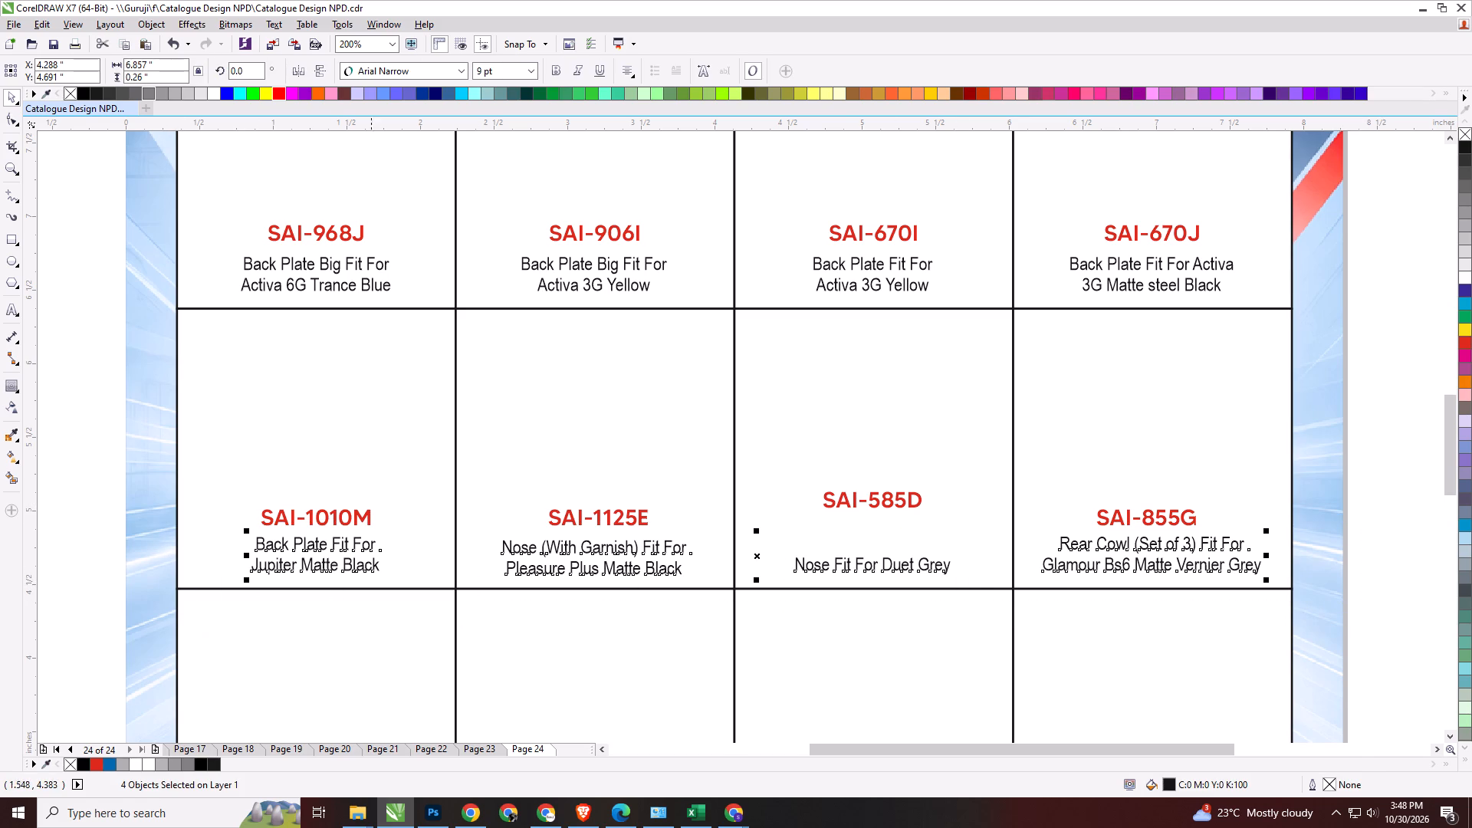
key("b")
left_click(1374, 482)
Bottom-align the four red item codes in the third row, from SAI-1010M to SAI-855G.
left_click_drag(1362, 449, 1305, 458)
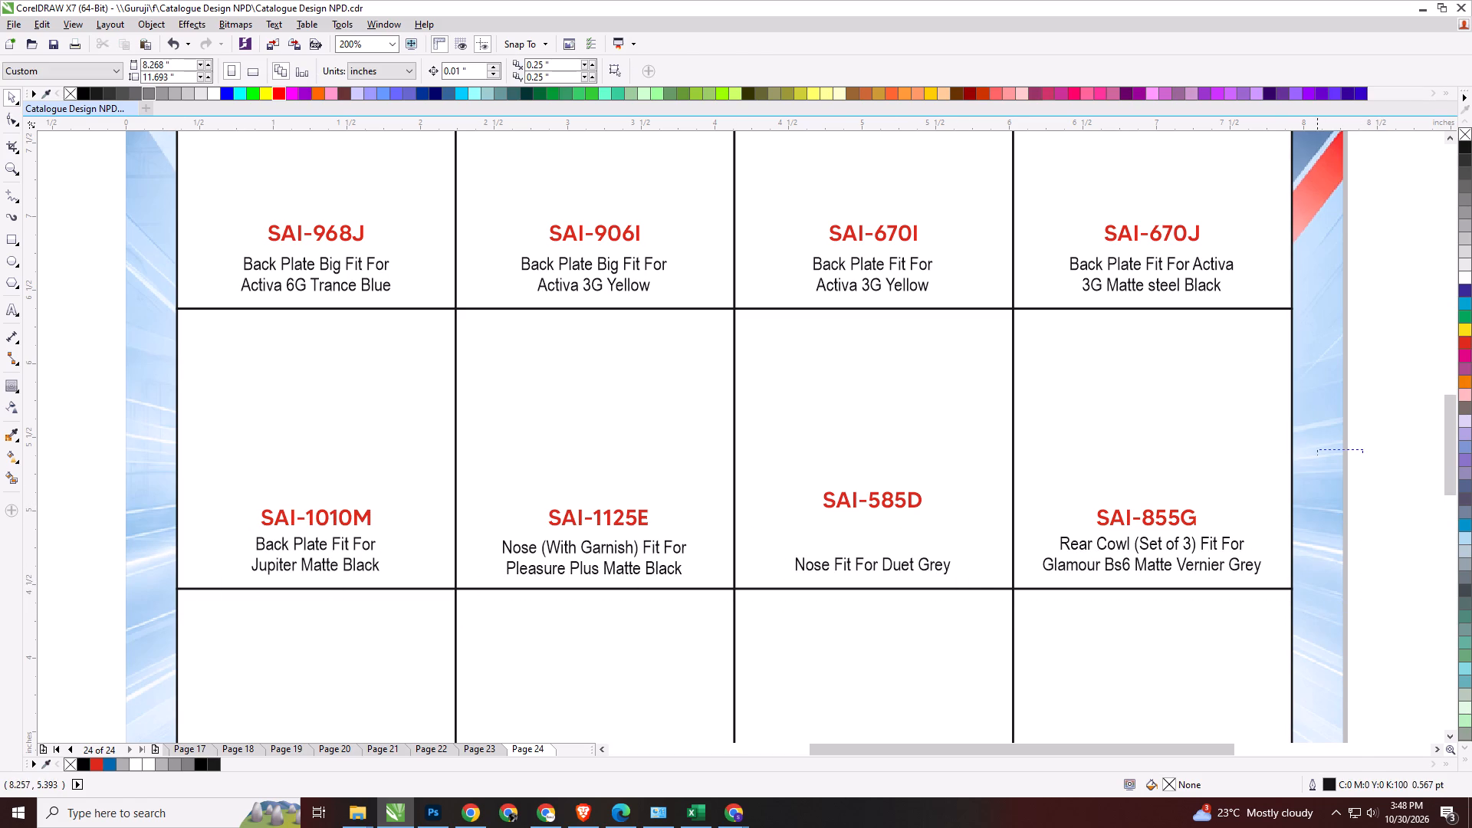
left_click_drag(1305, 458, 197, 540)
key("b")
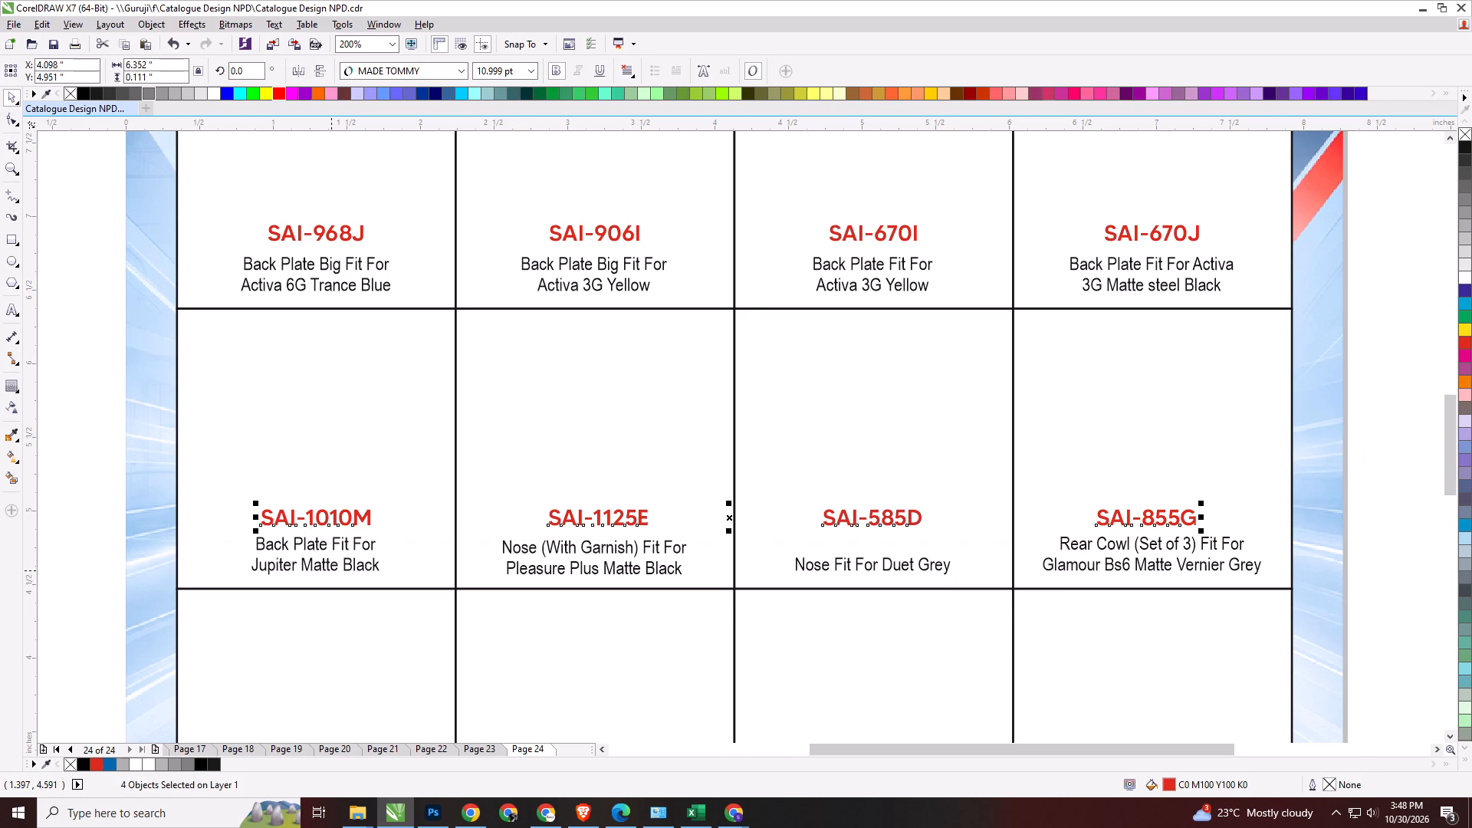
left_click(1379, 478)
Centre the SAI-855G code and its description horizontally within their cell.
left_click_drag(1375, 450, 986, 632)
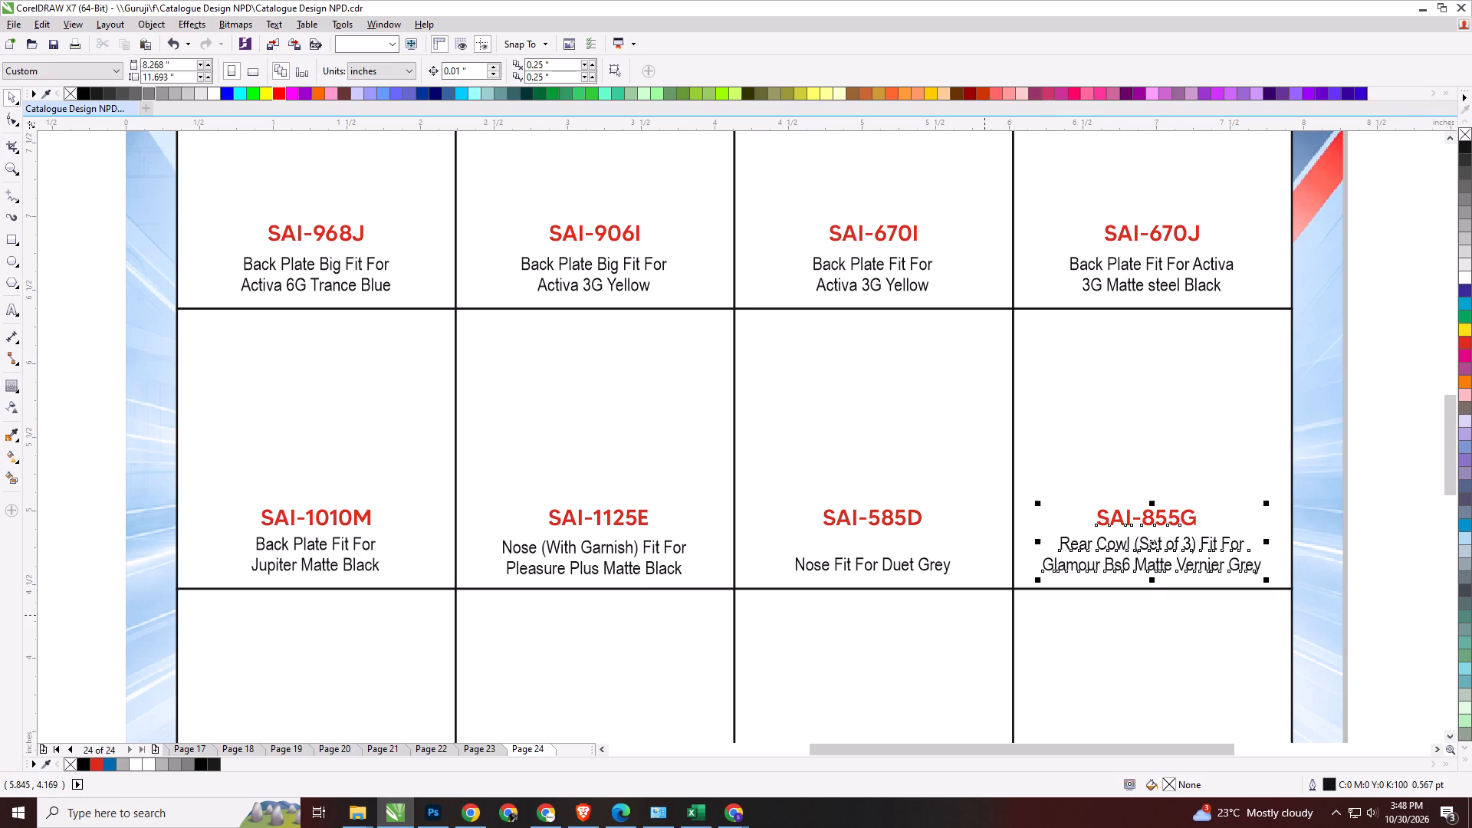
left_click(1092, 438, "shift")
key("c")
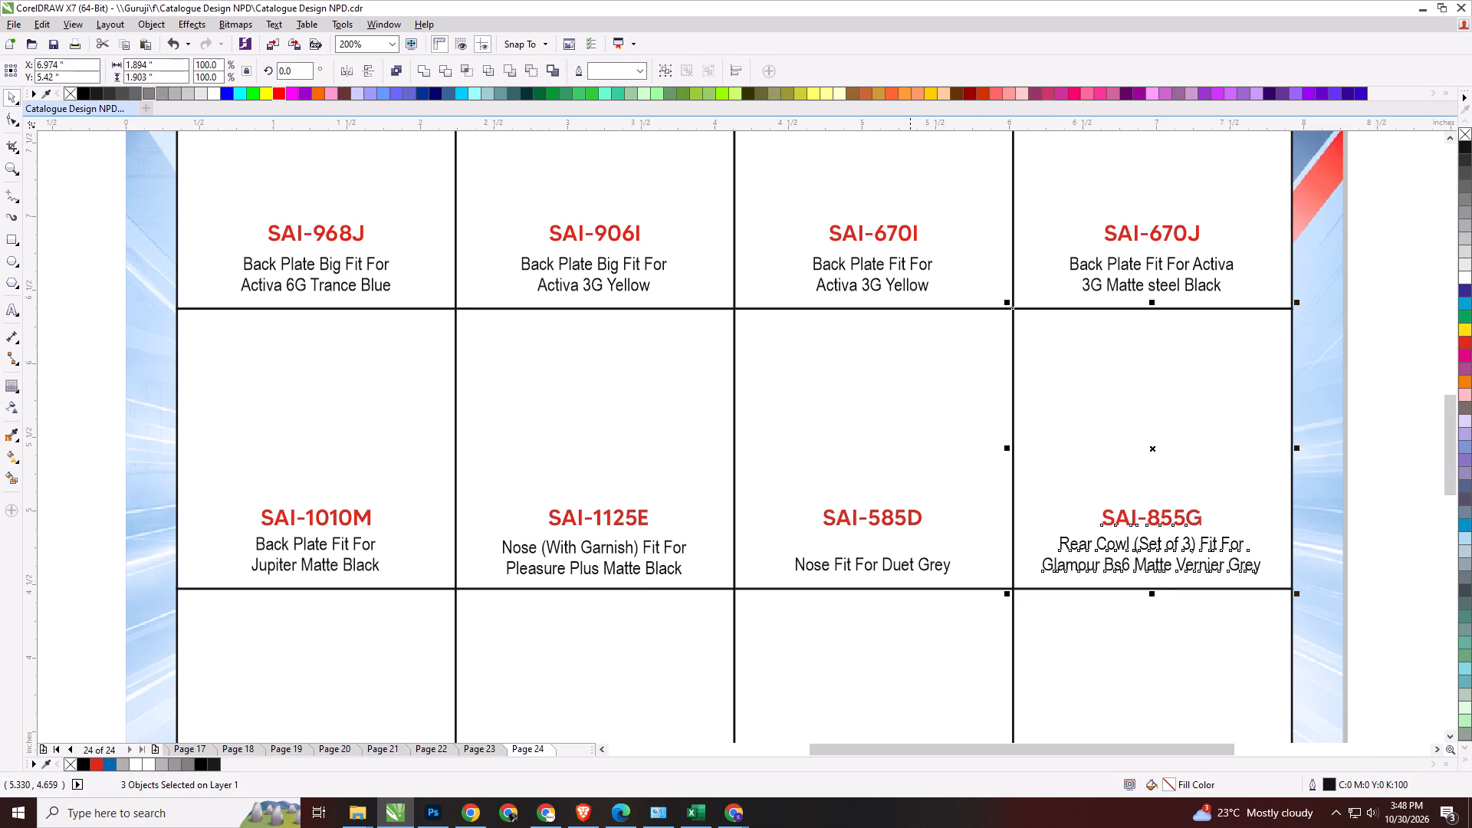
Move the SAI-585D code down about 0.14 inch so it sits just above its one-line description.
left_click(910, 561)
left_click(902, 518, "shift")
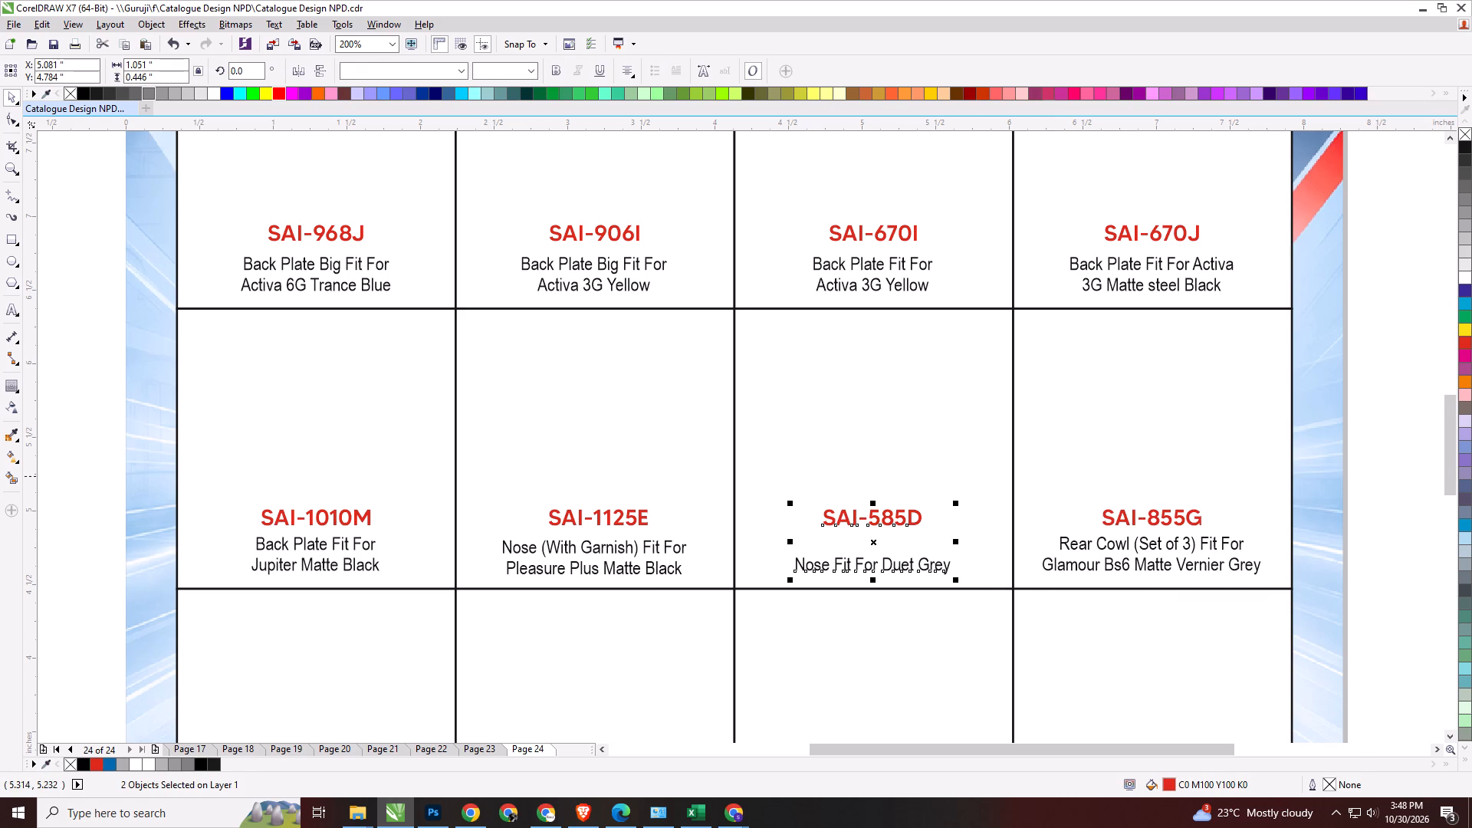
left_click(1380, 496)
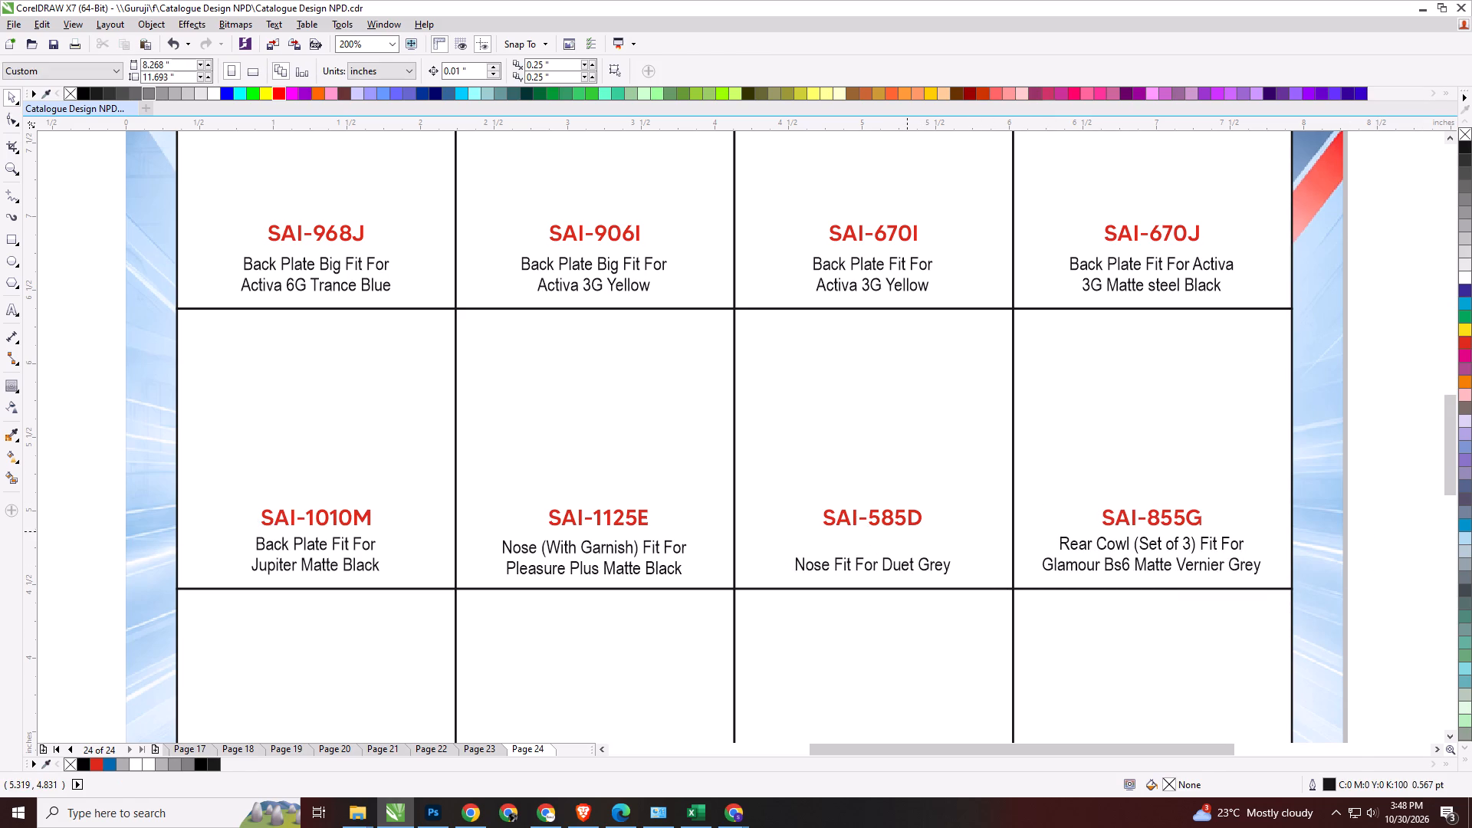
left_click_drag(903, 520, 902, 540)
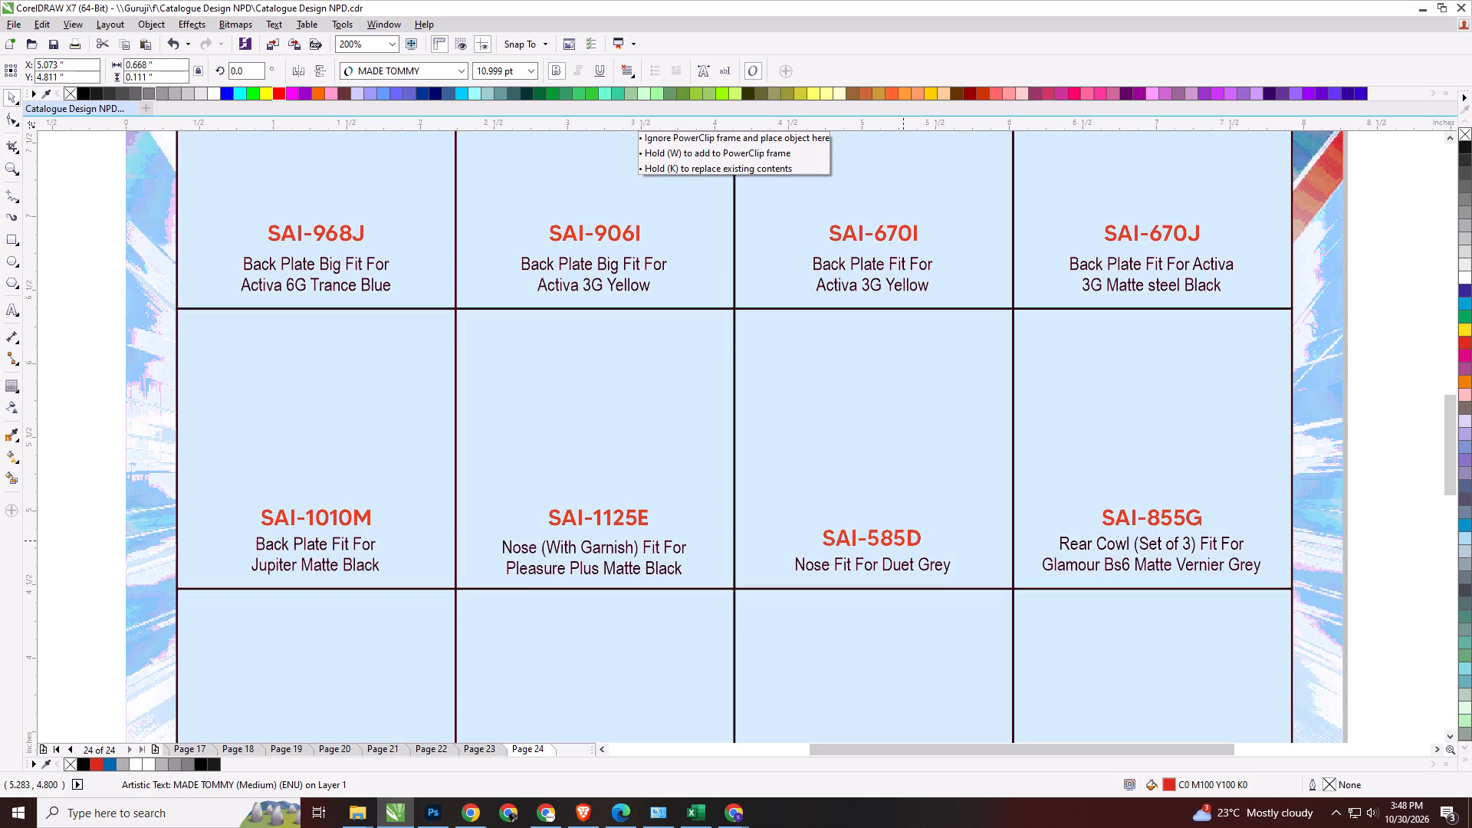
left_click(1397, 487)
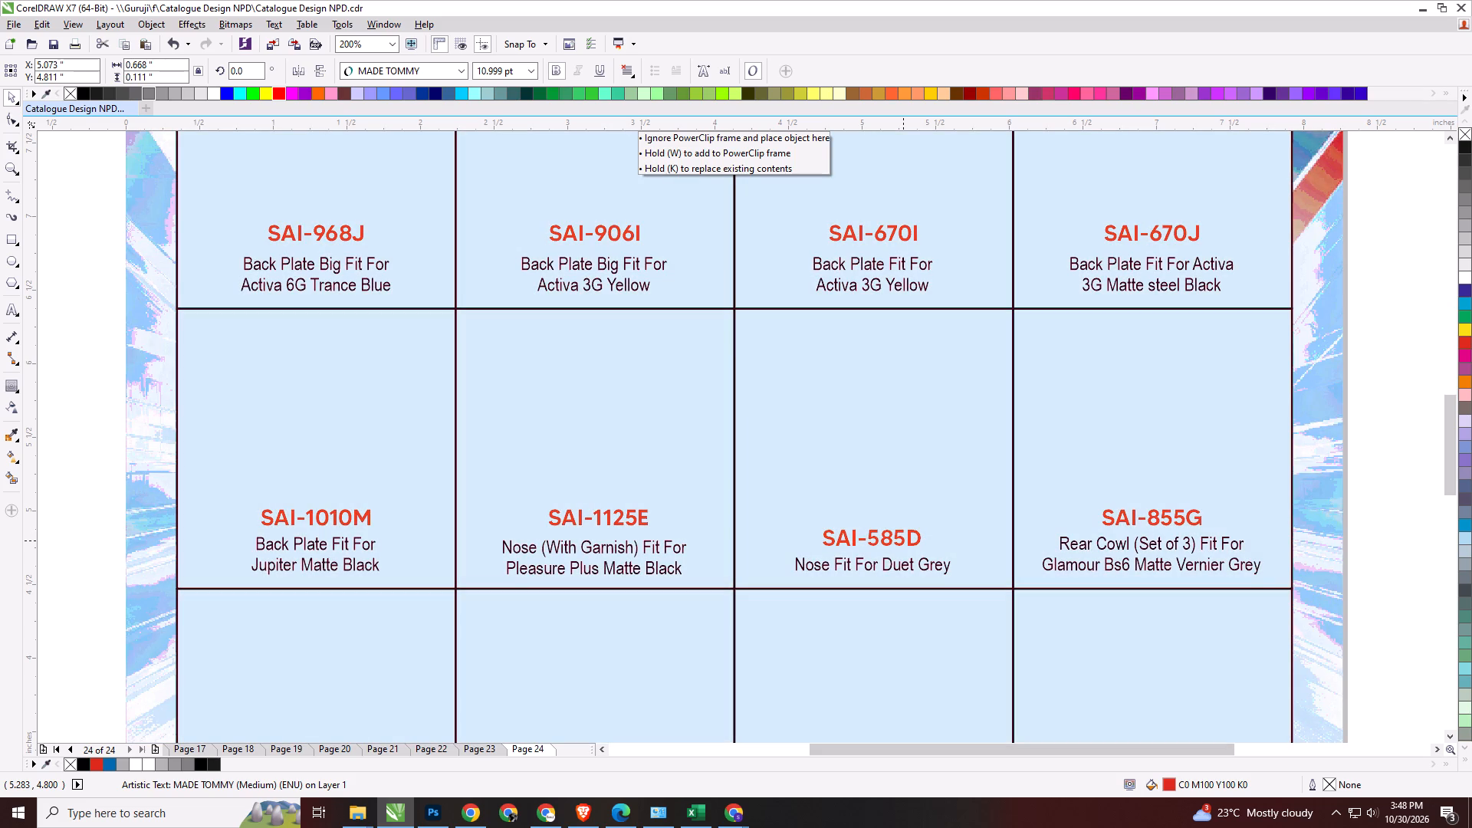
left_click(1365, 478)
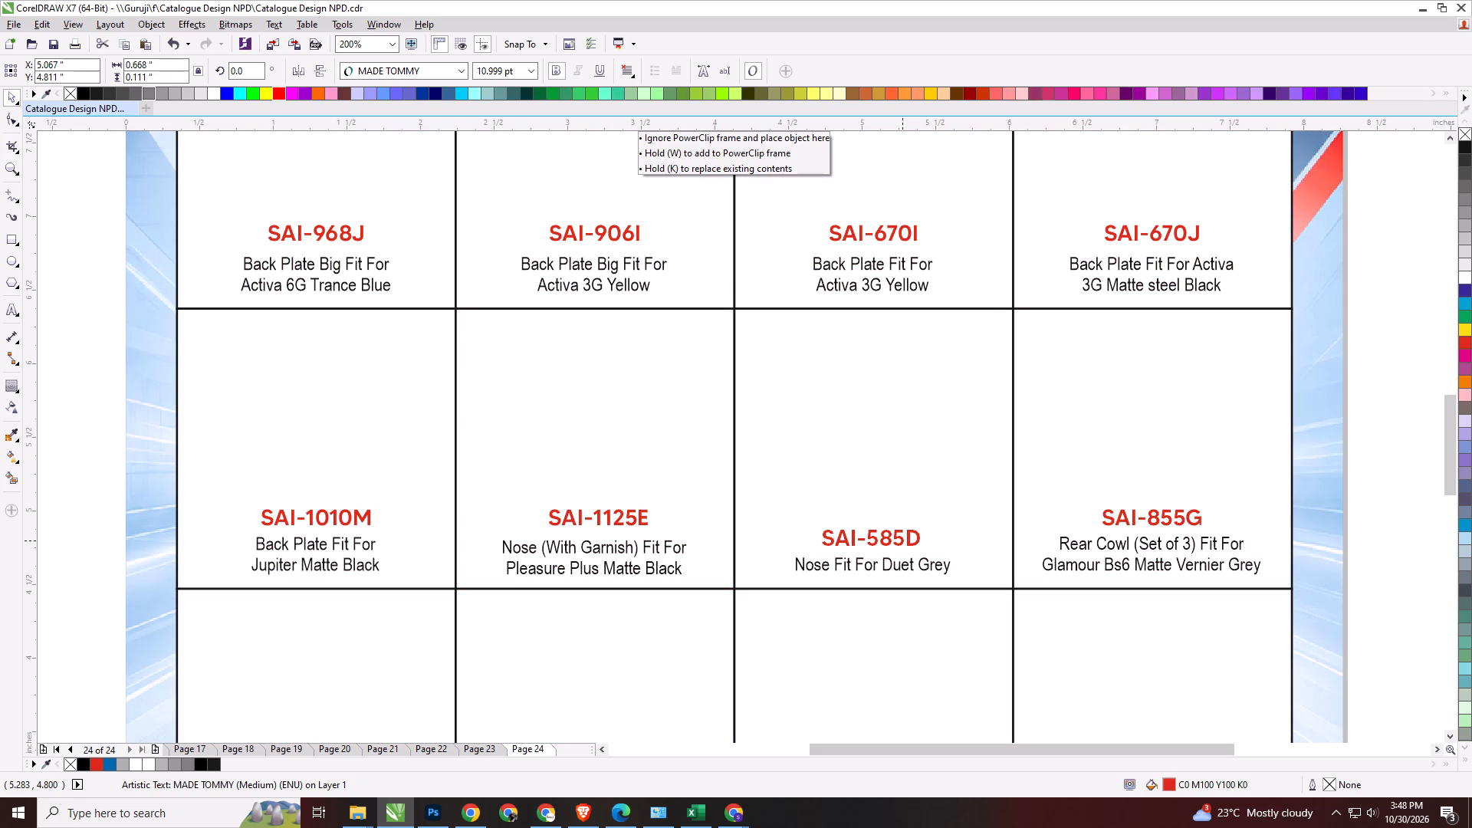
Nudge the SAI-585D code and its description up together by about 0.08 inch within their cell.
left_click_drag(1362, 521, 789, 581)
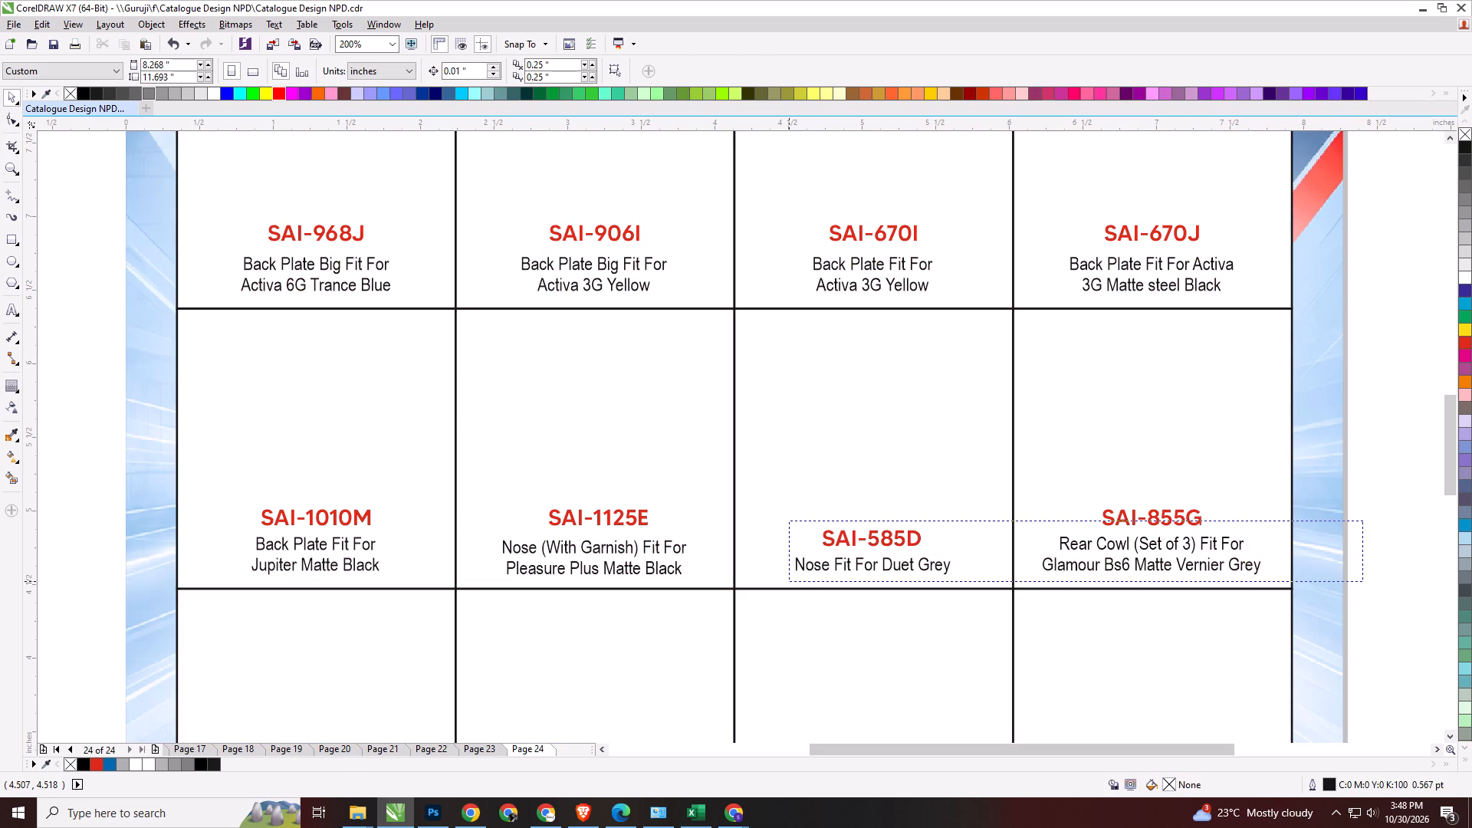
left_click_drag(789, 581, 775, 581)
left_click(1369, 577)
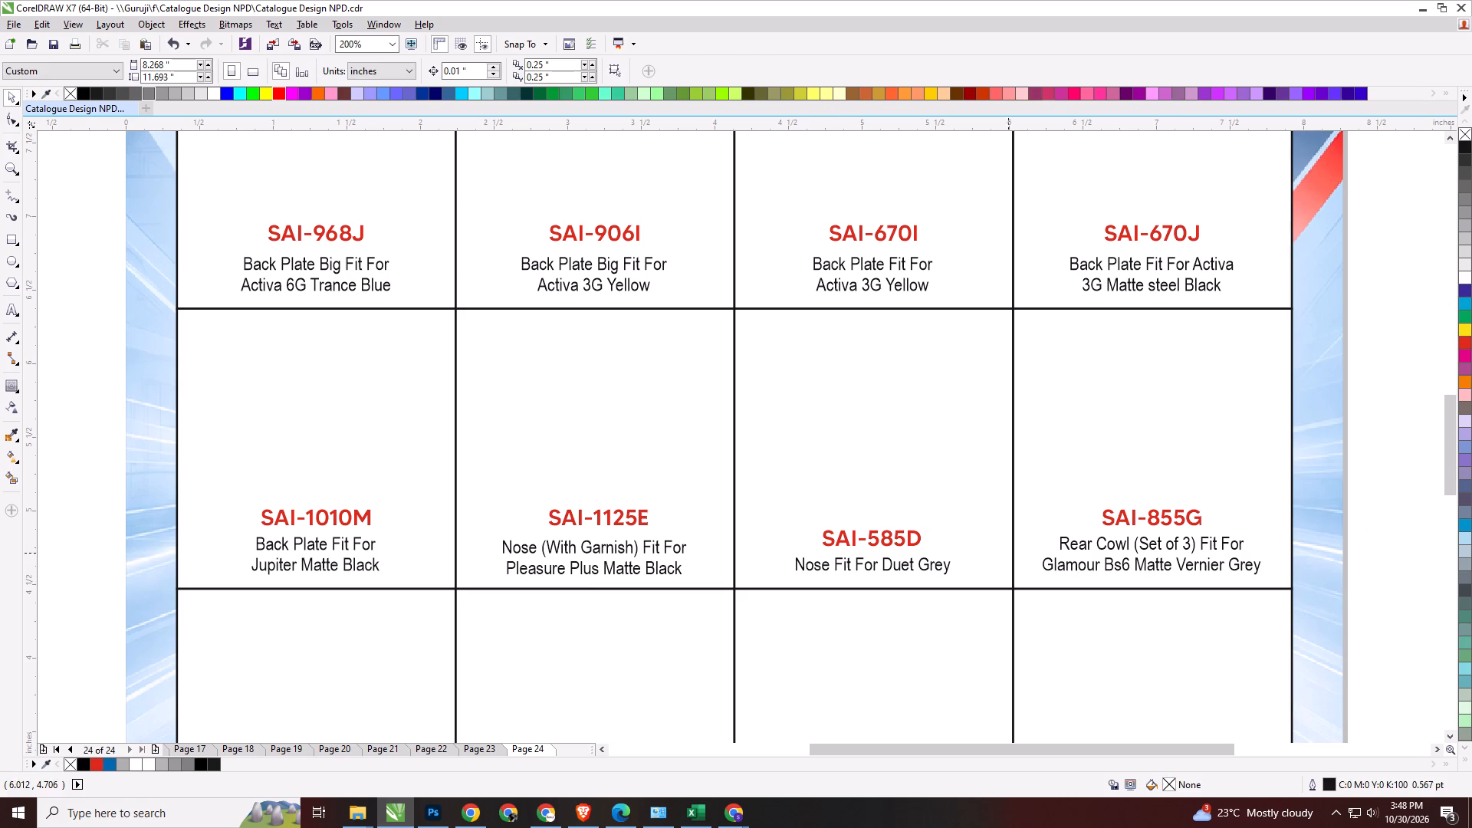
left_click(944, 569)
left_click(920, 539, "shift")
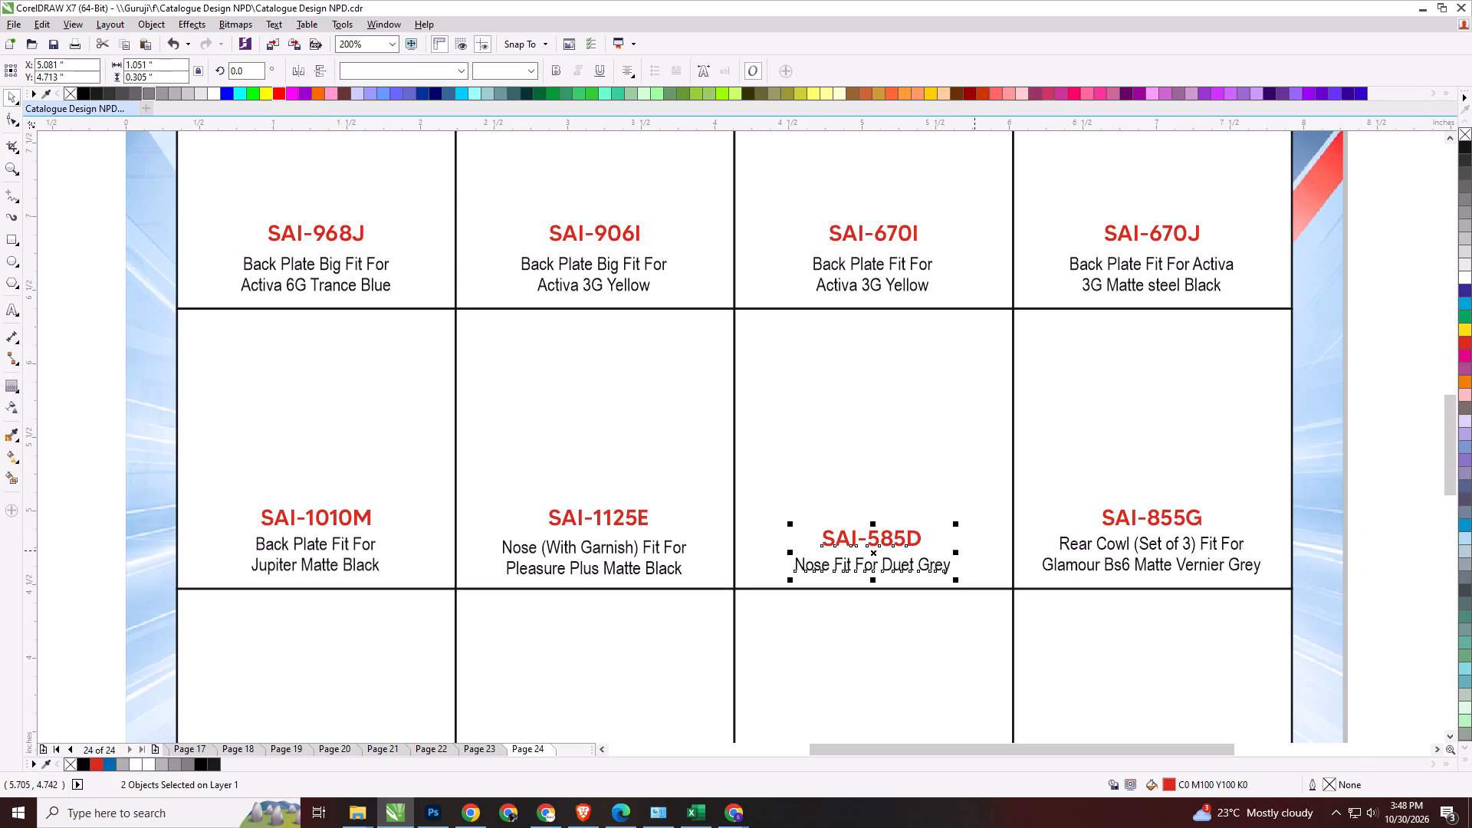
key("Up")
key("Up")
key("Up")
key("Up")
key("Up")
key("Up")
key("Up")
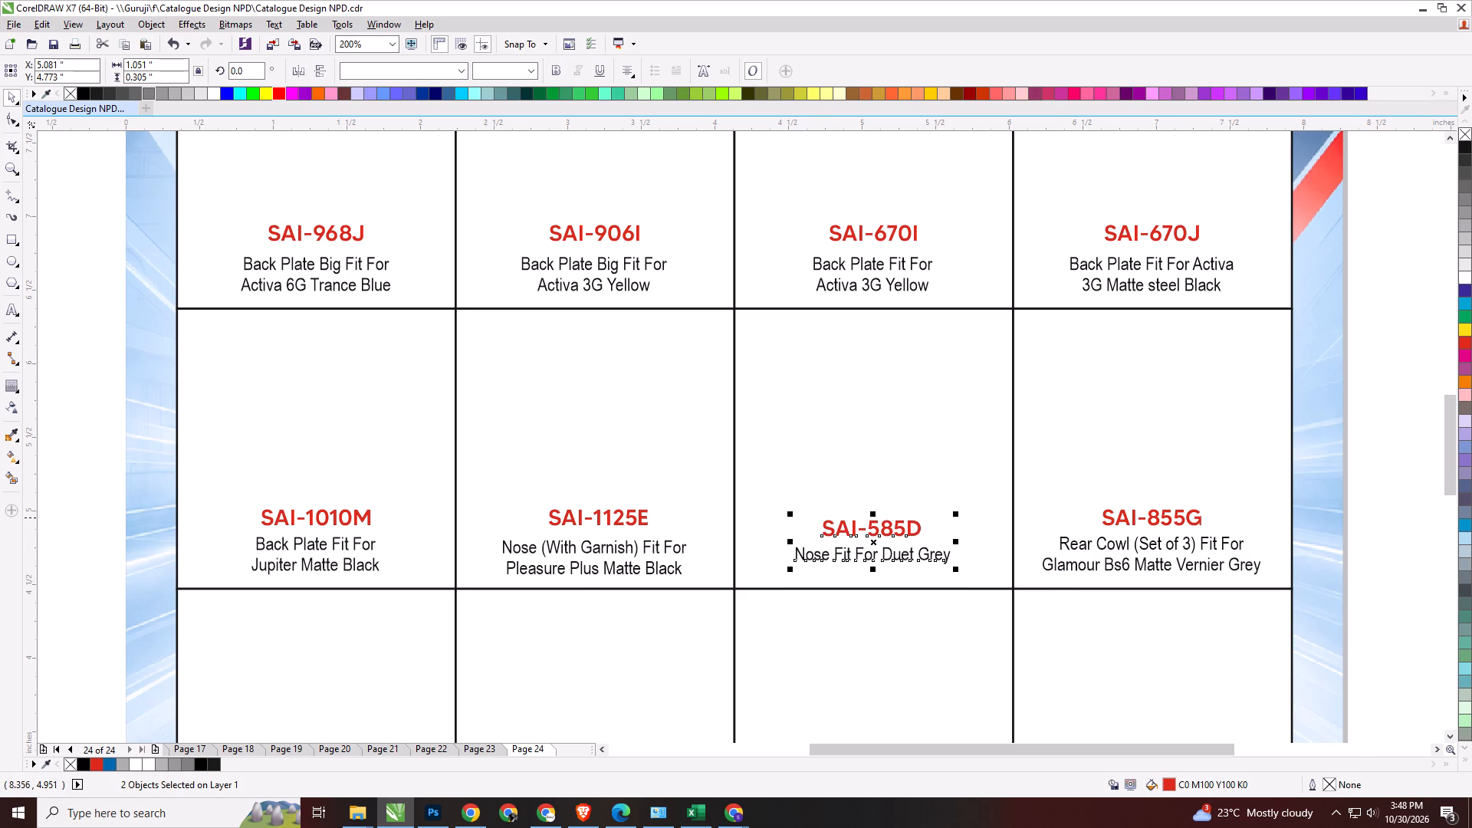
key("Up")
left_click(1379, 534)
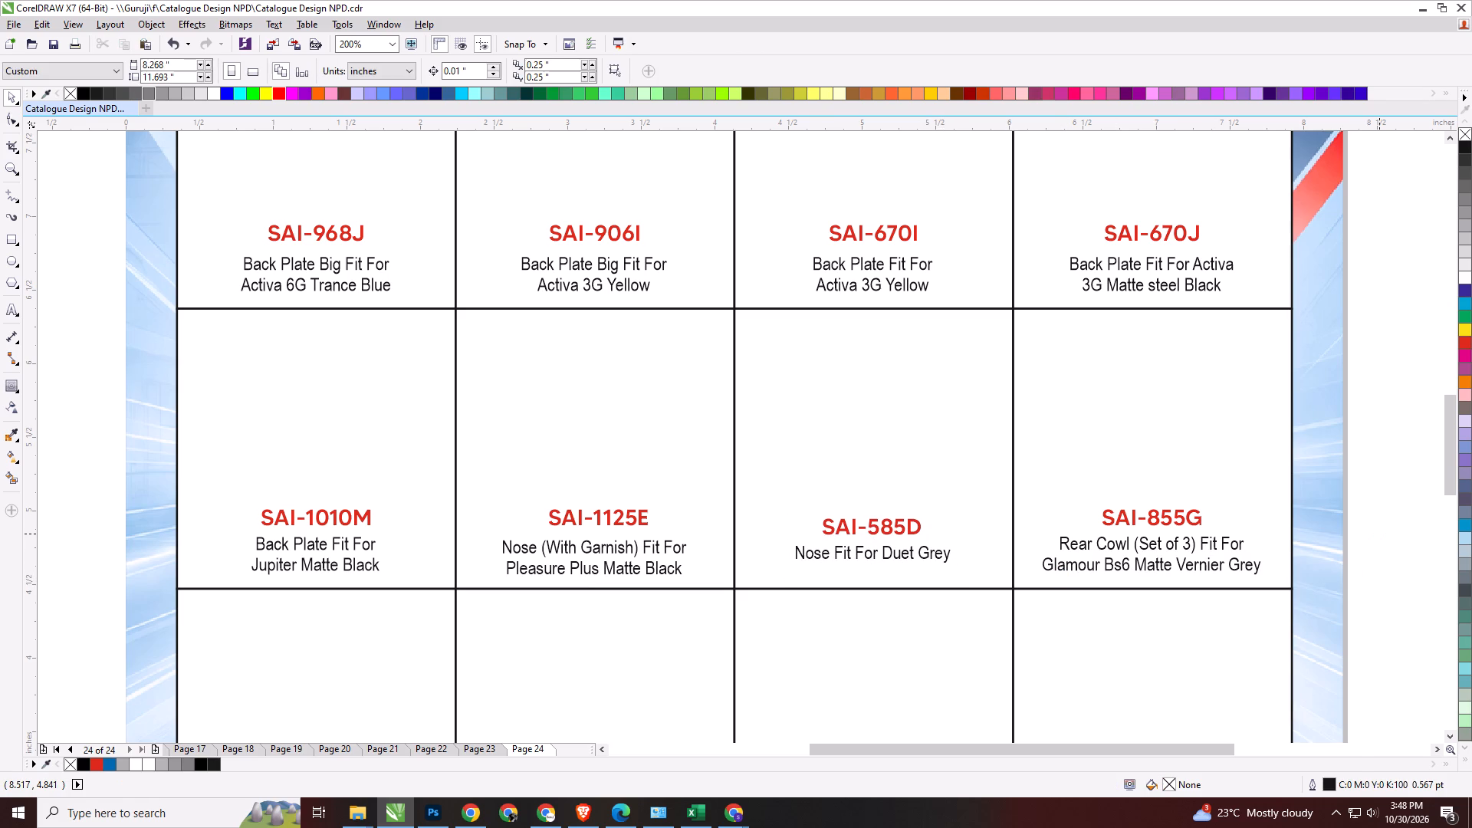
left_click(1379, 534)
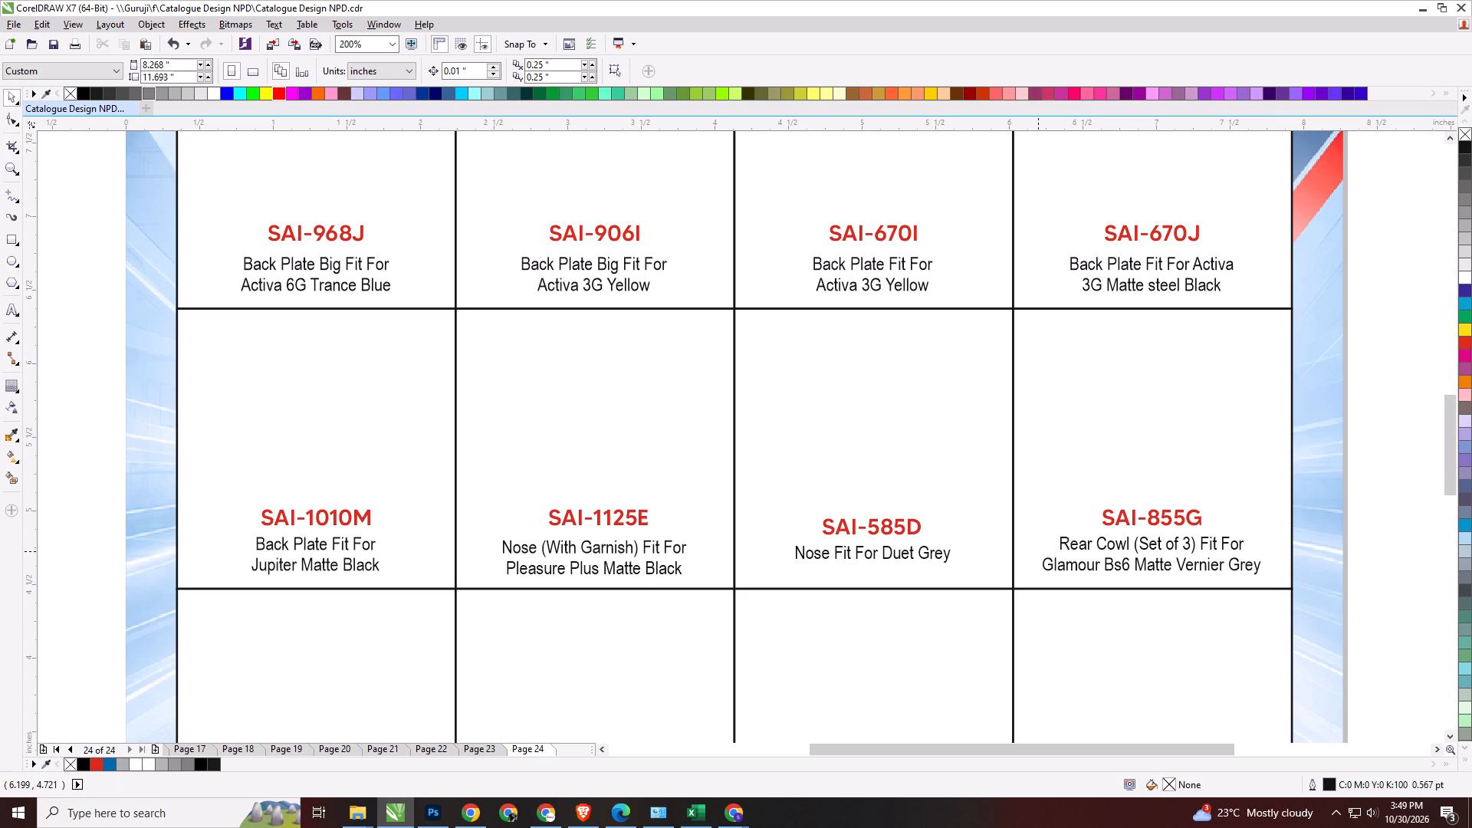
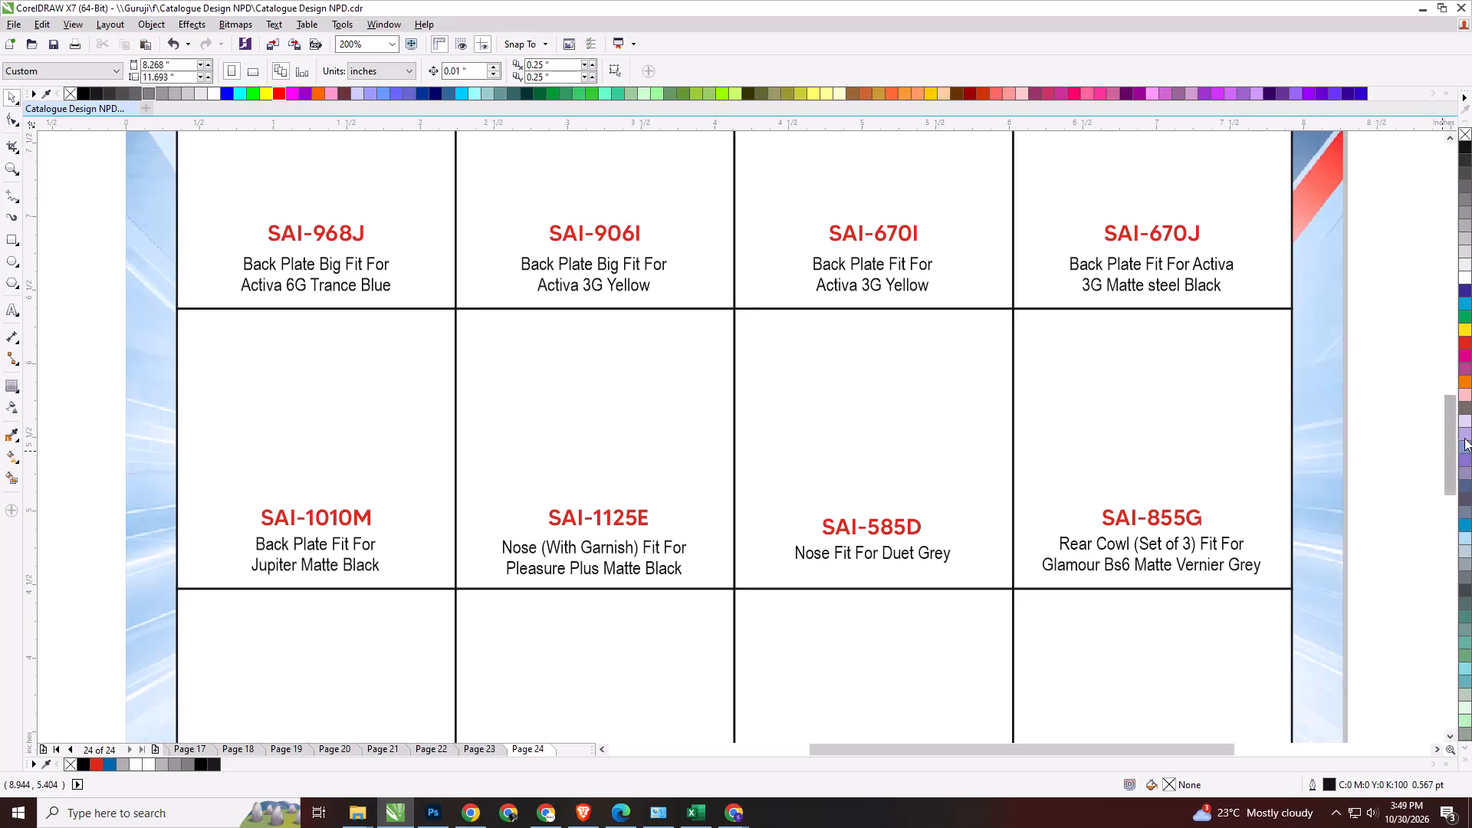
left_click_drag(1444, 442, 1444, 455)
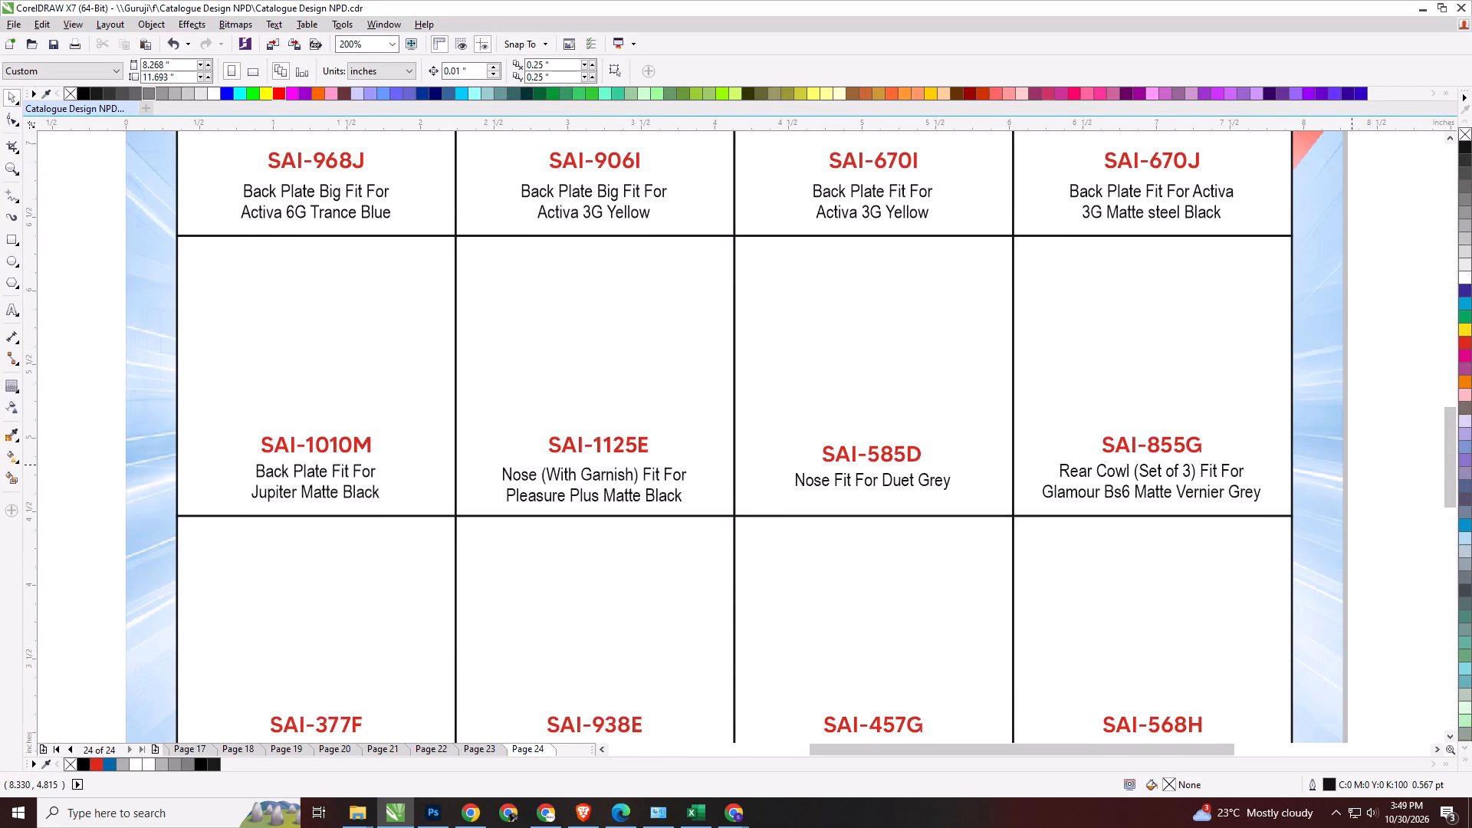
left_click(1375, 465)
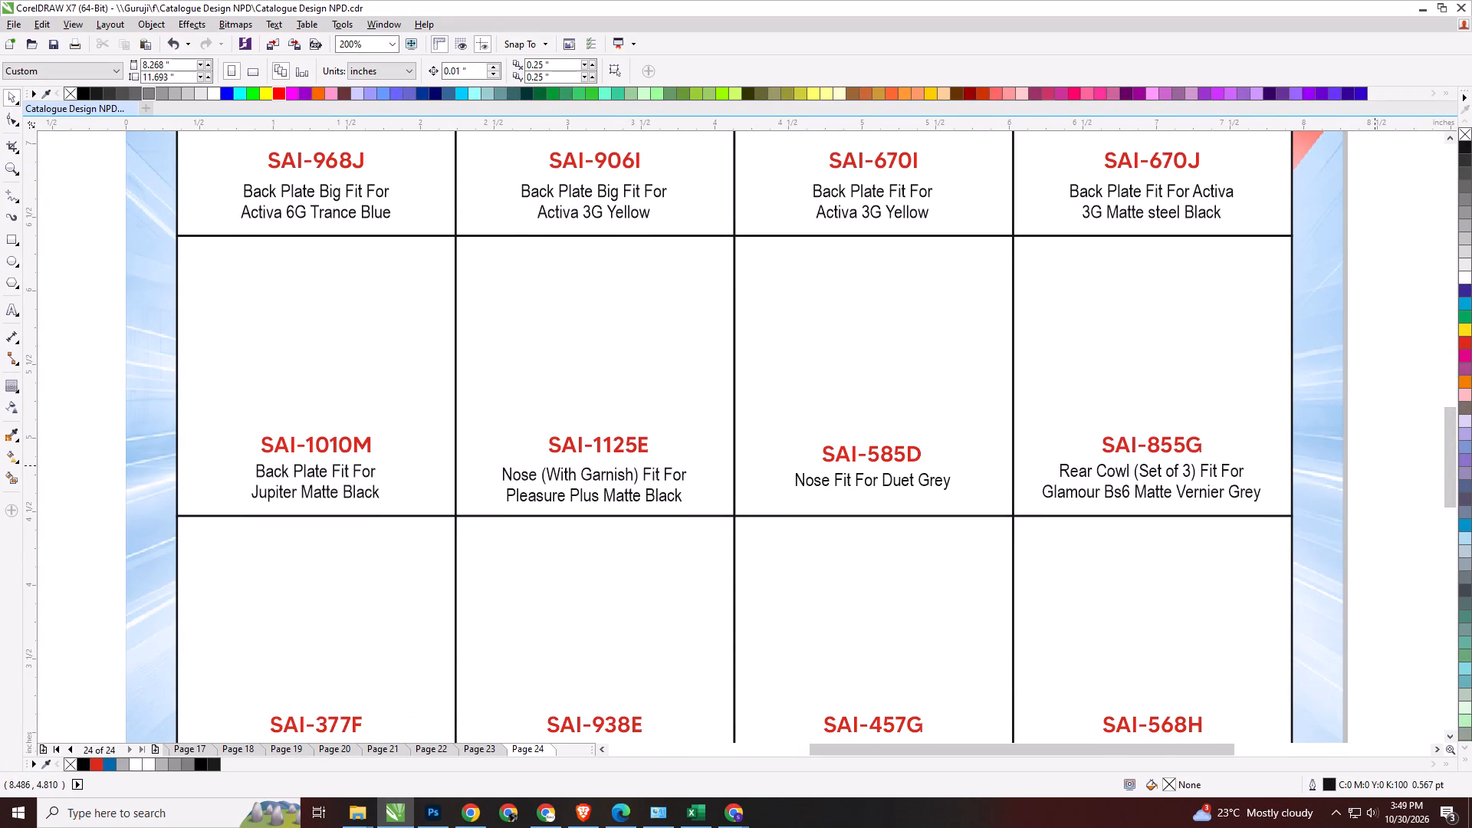
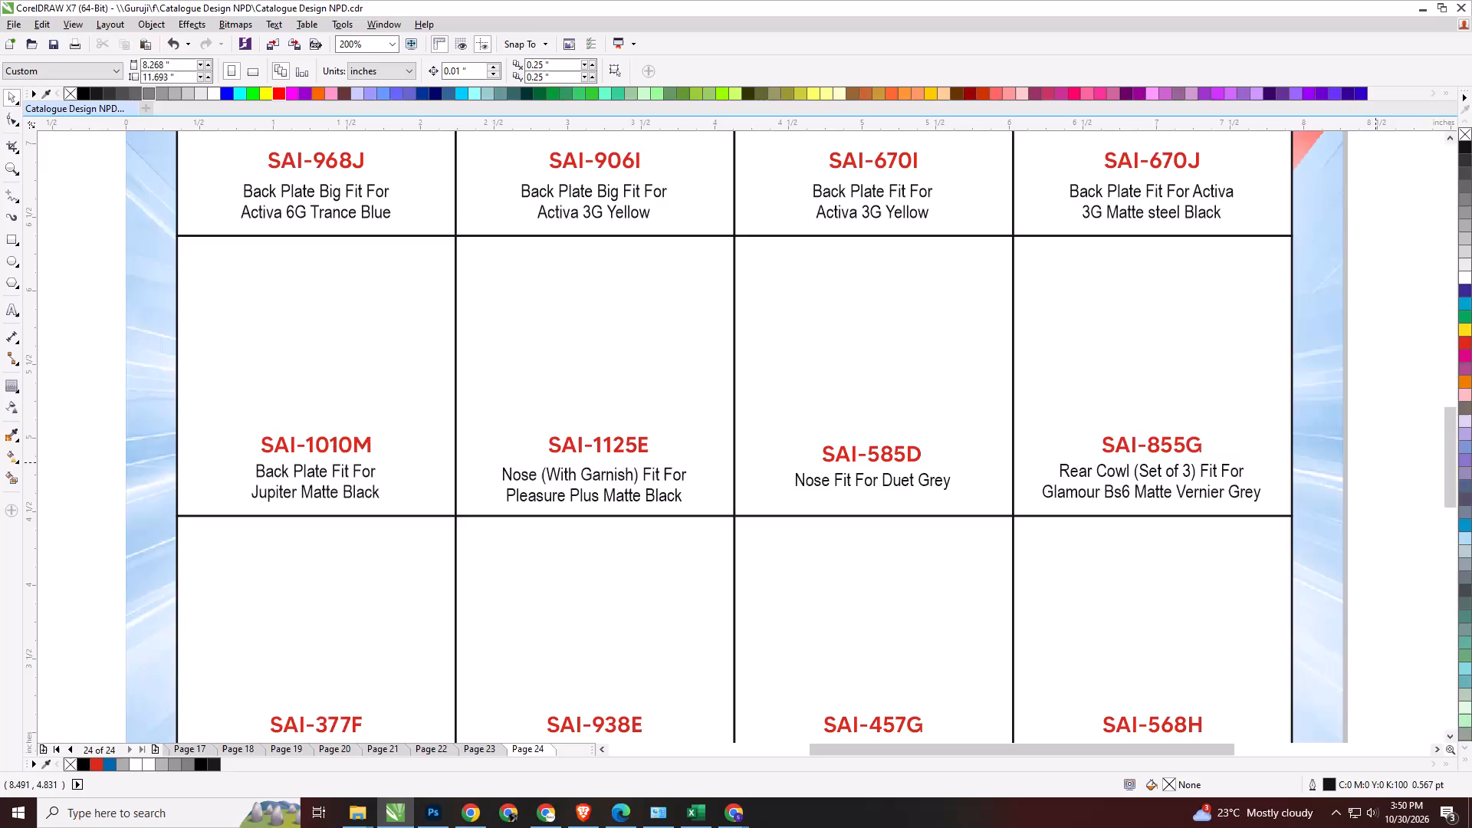
Compare the codes and descriptions on catalogue page 24 with the Back Plate and Nose rows in the Excel sheet, up to SAI-585D.
left_click(1450, 430)
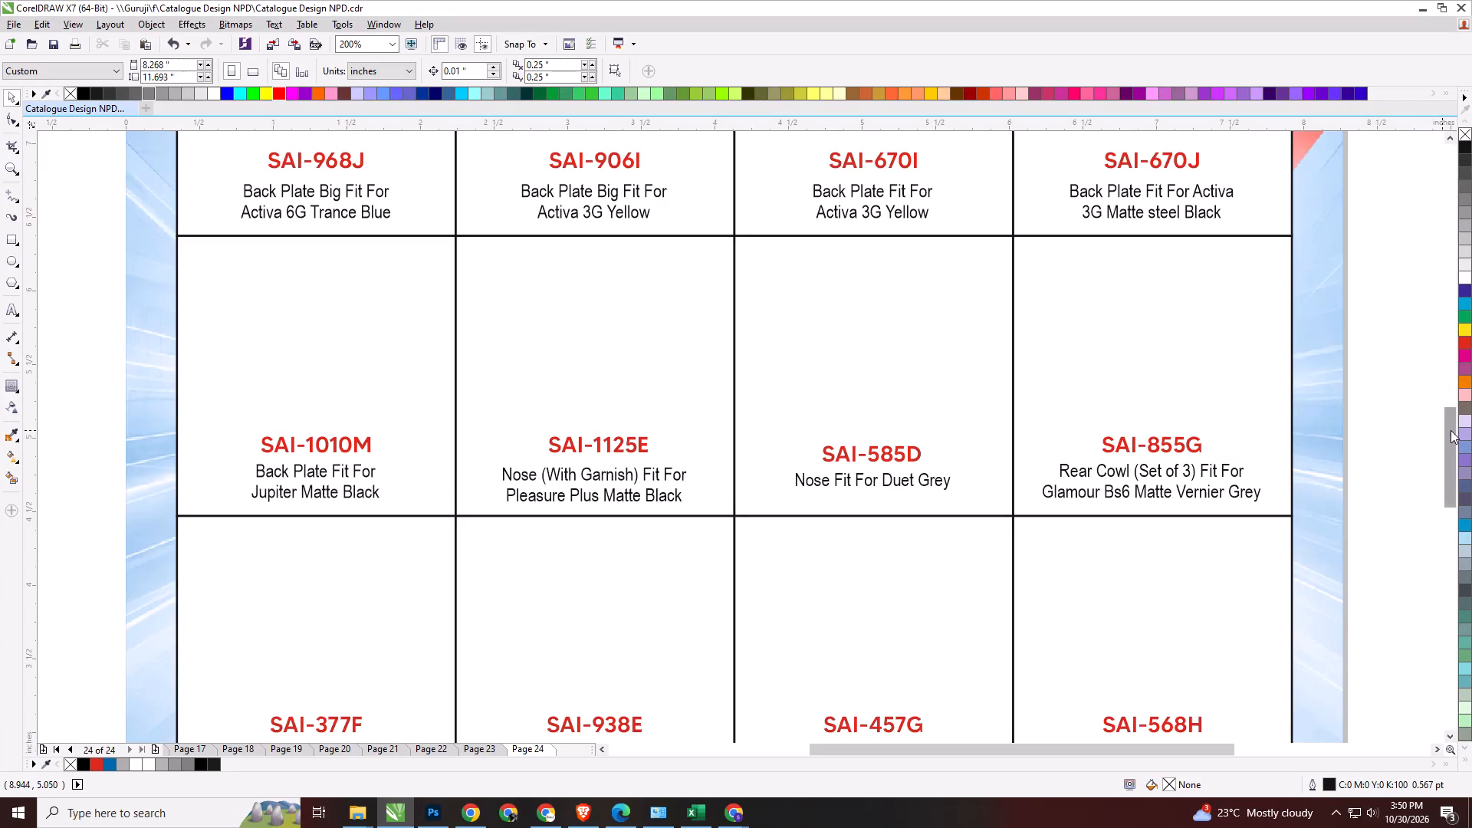
left_click(1391, 453)
key("alt+Tab")
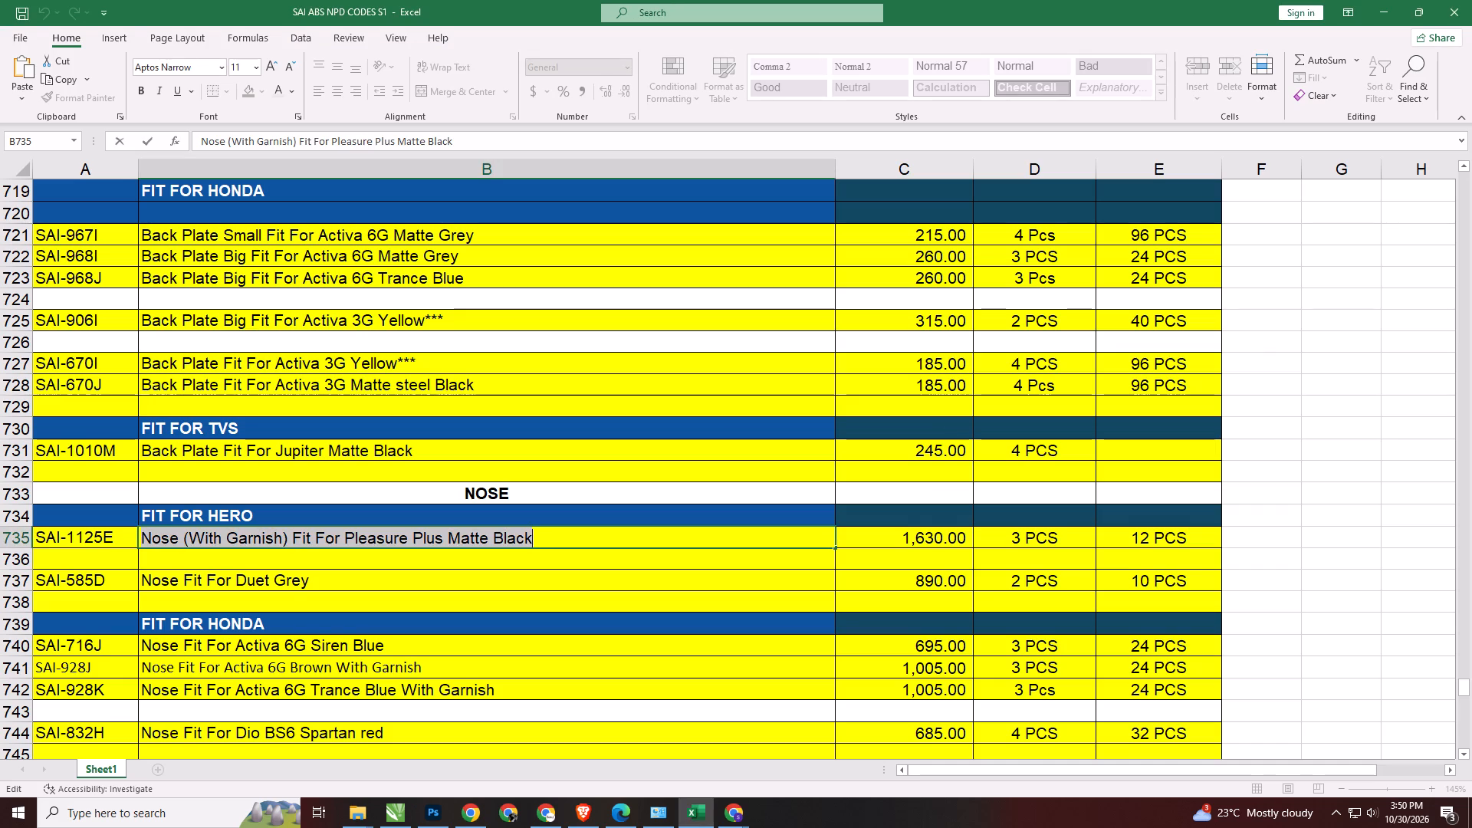
scroll(357, 511, "down", 2)
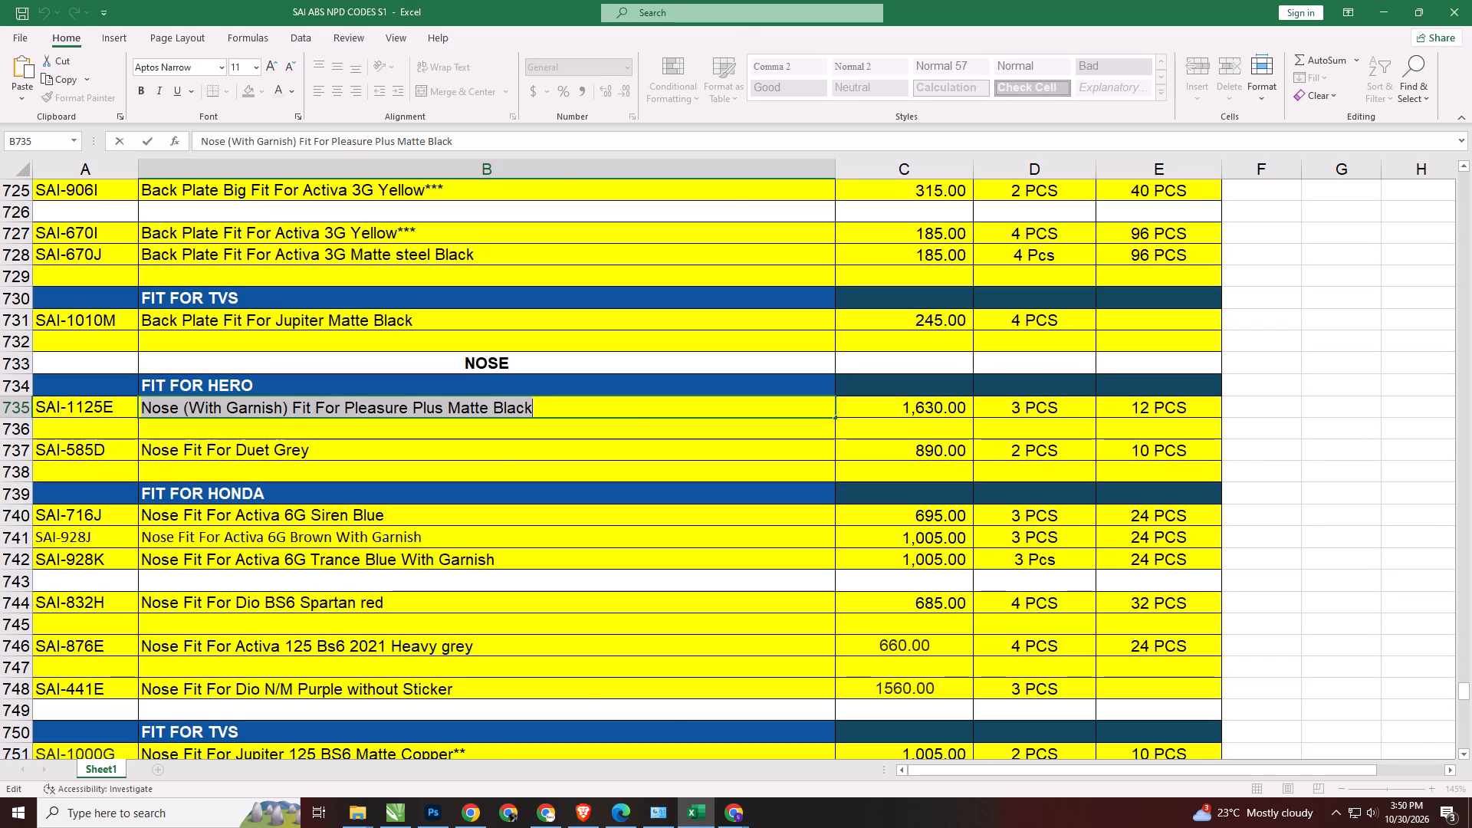
key("alt+Tab")
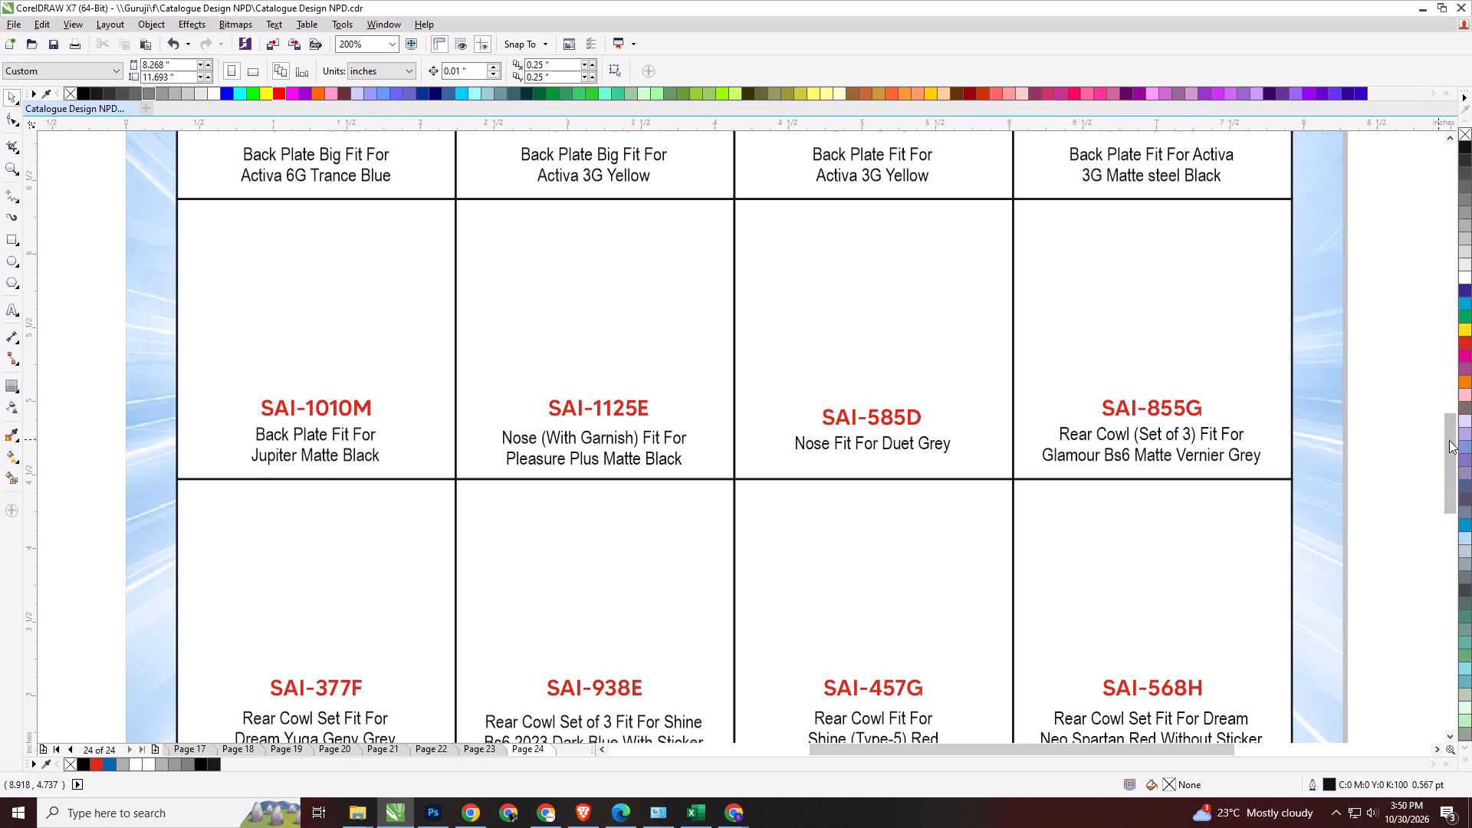
left_click_drag(1449, 440, 1441, 416)
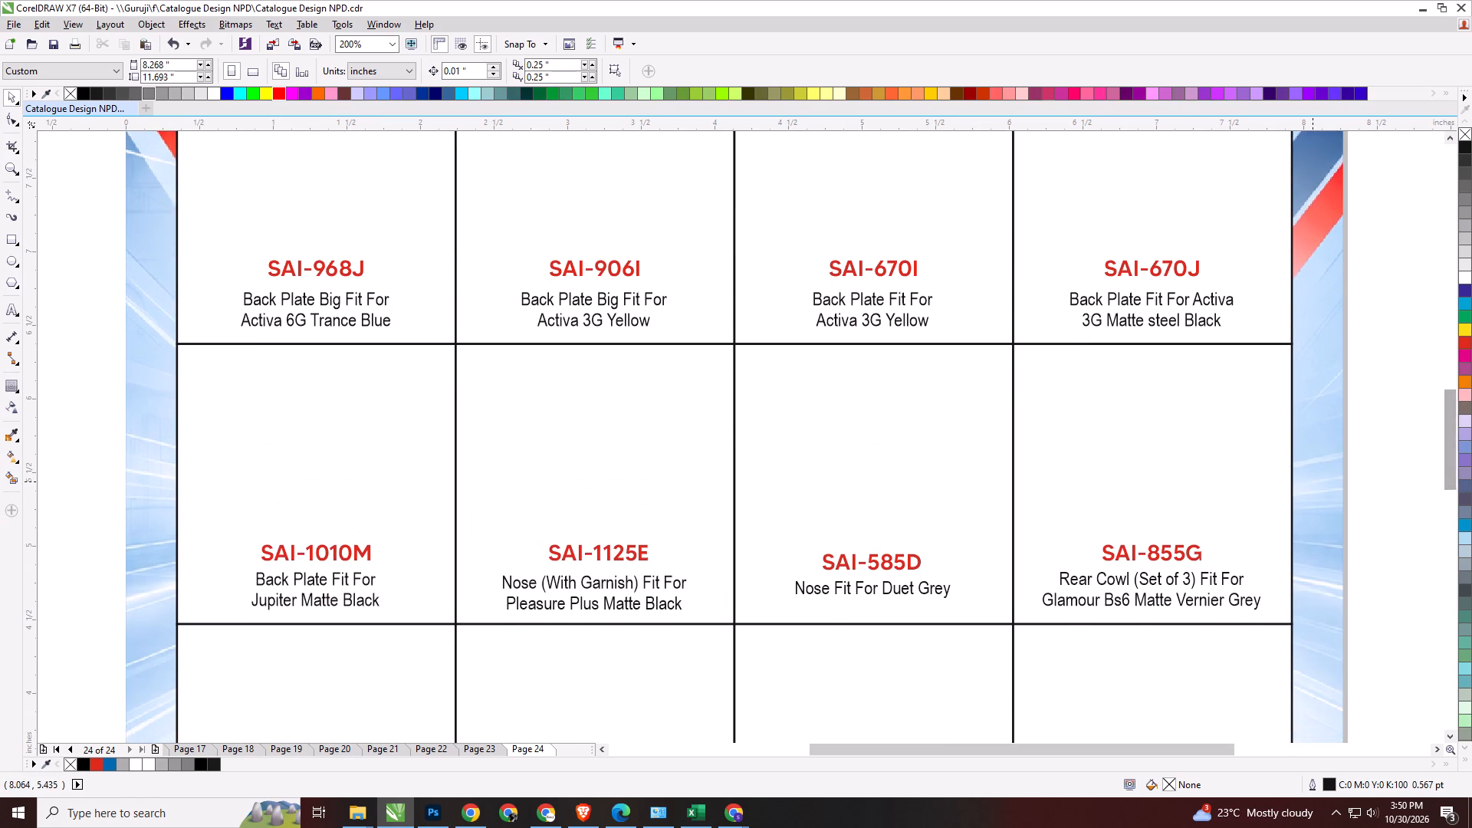
key("alt+Tab")
key("alt+Tab")
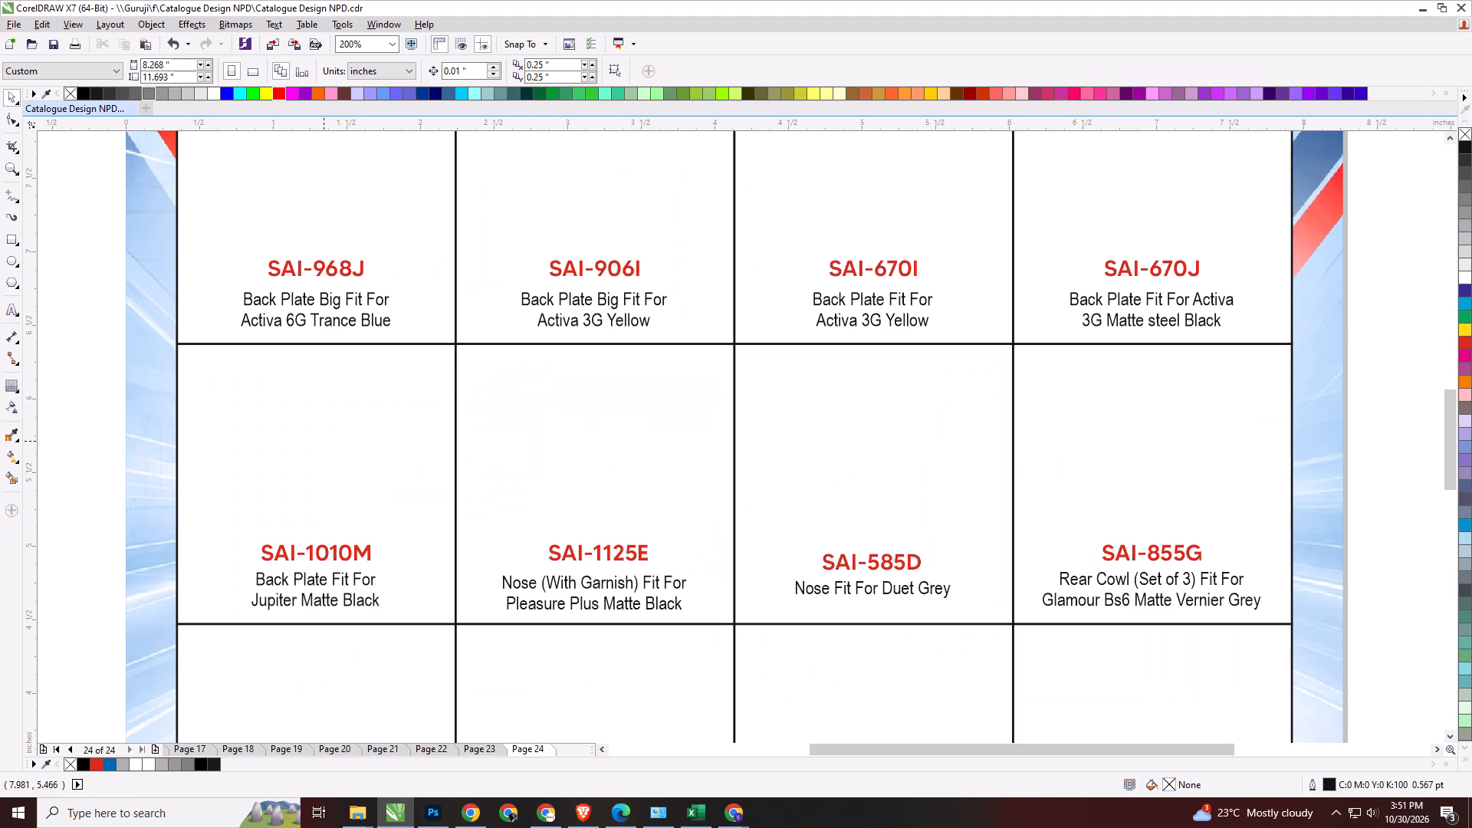
key("alt+Tab")
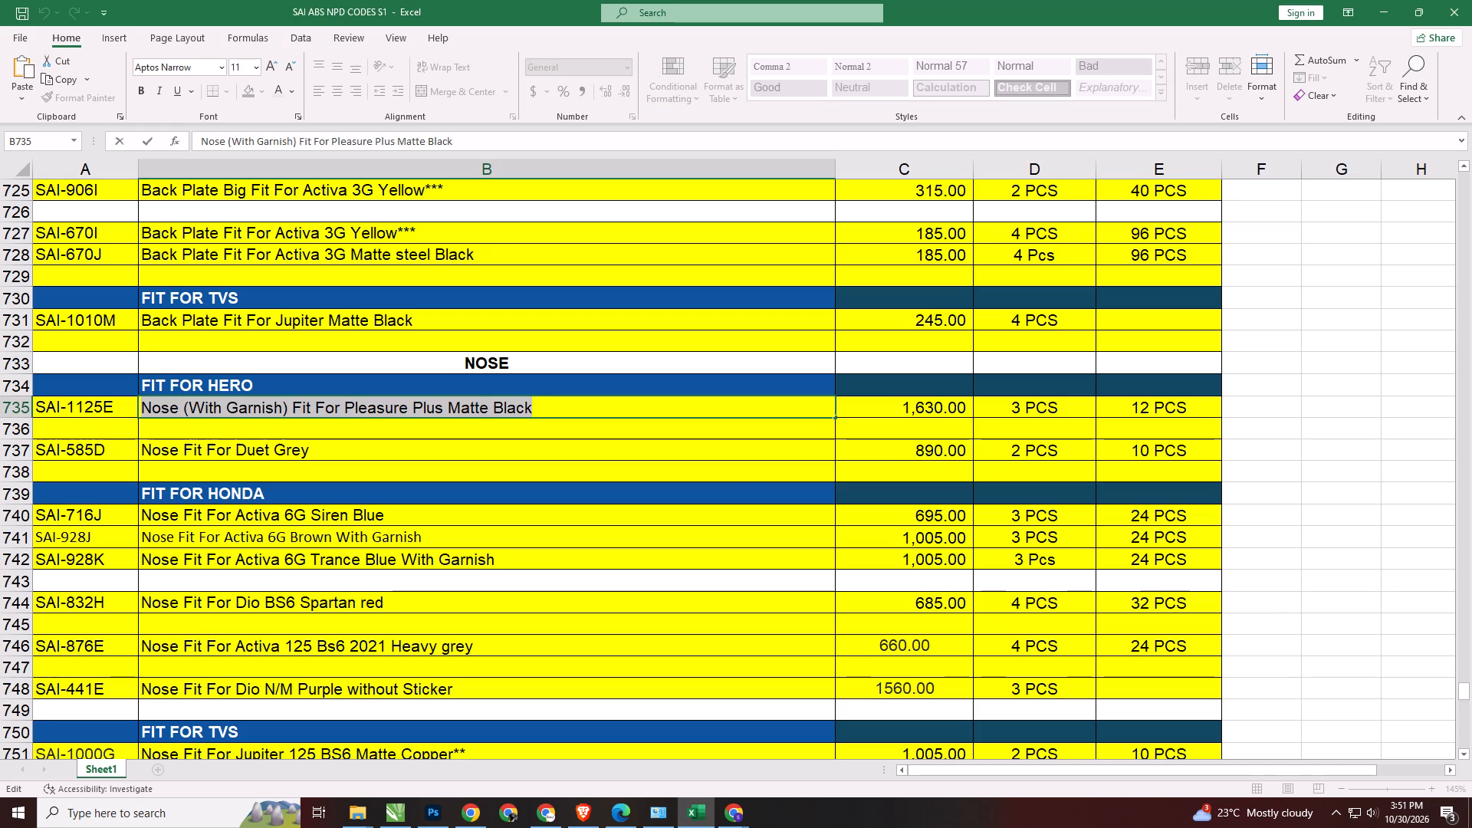
key("alt+Tab")
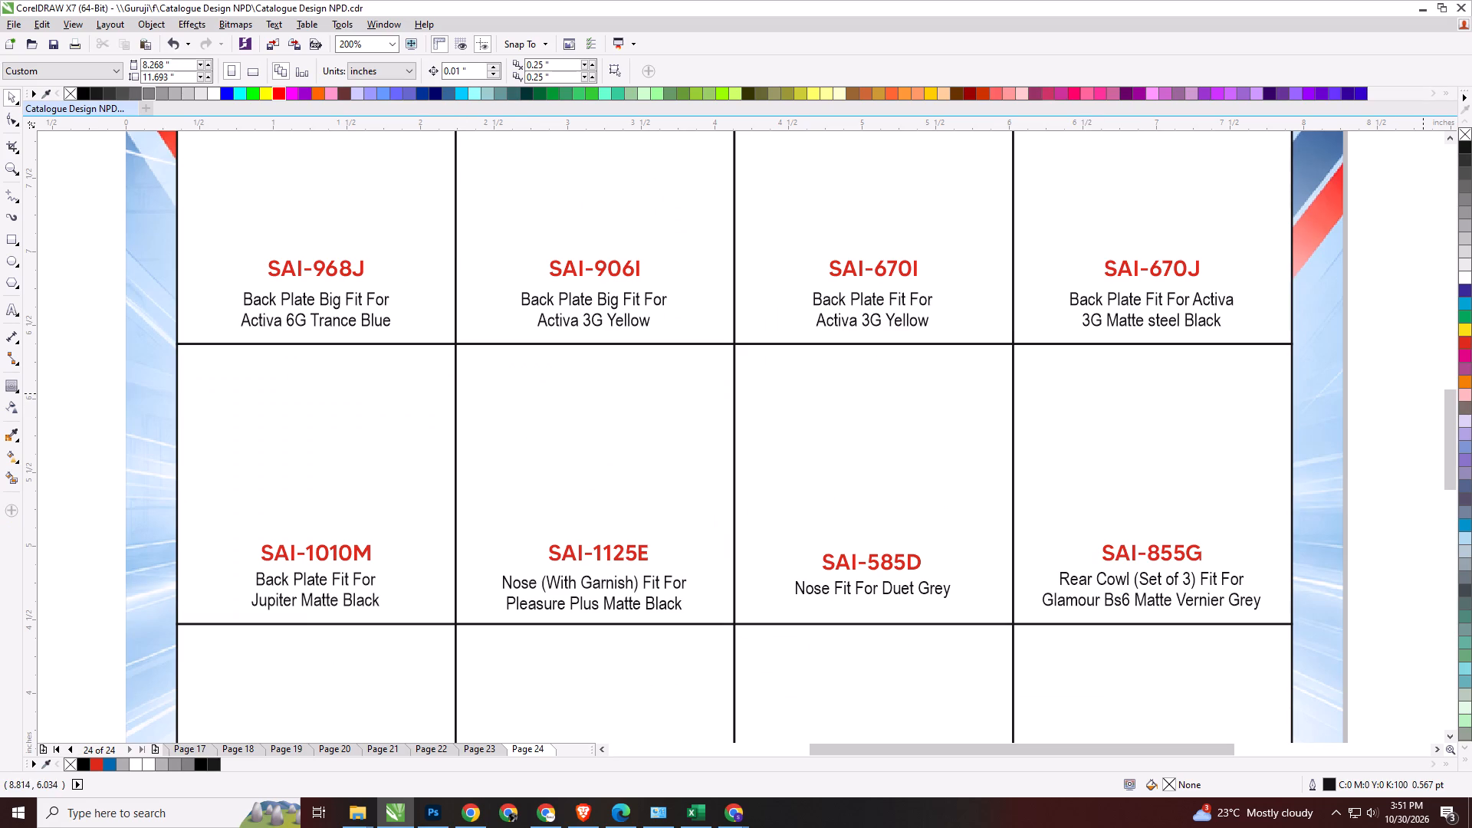
left_click_drag(1453, 416, 1438, 457)
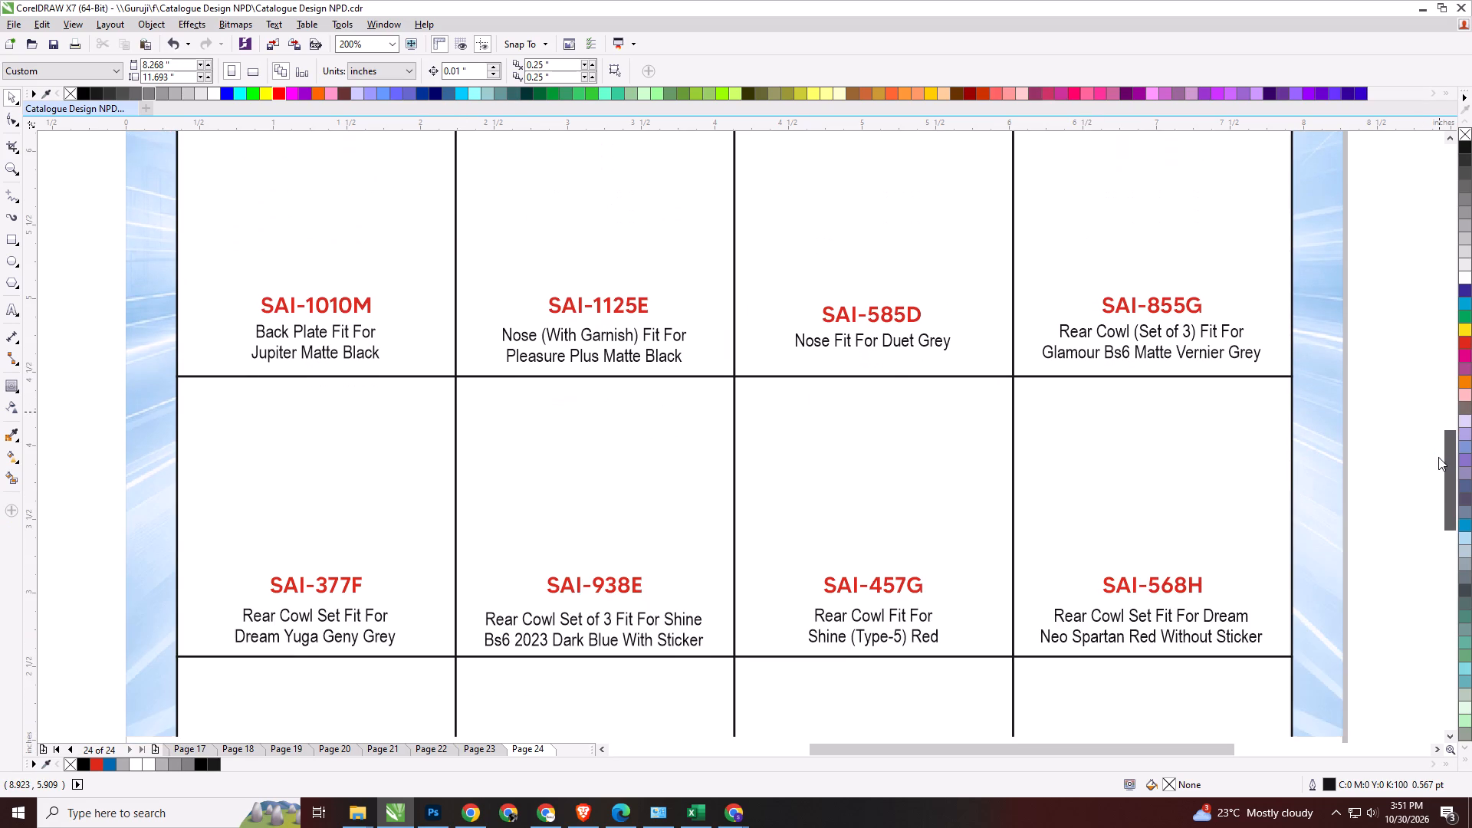
left_click_drag(1438, 457, 1437, 454)
scroll(744, 439, "down", 1)
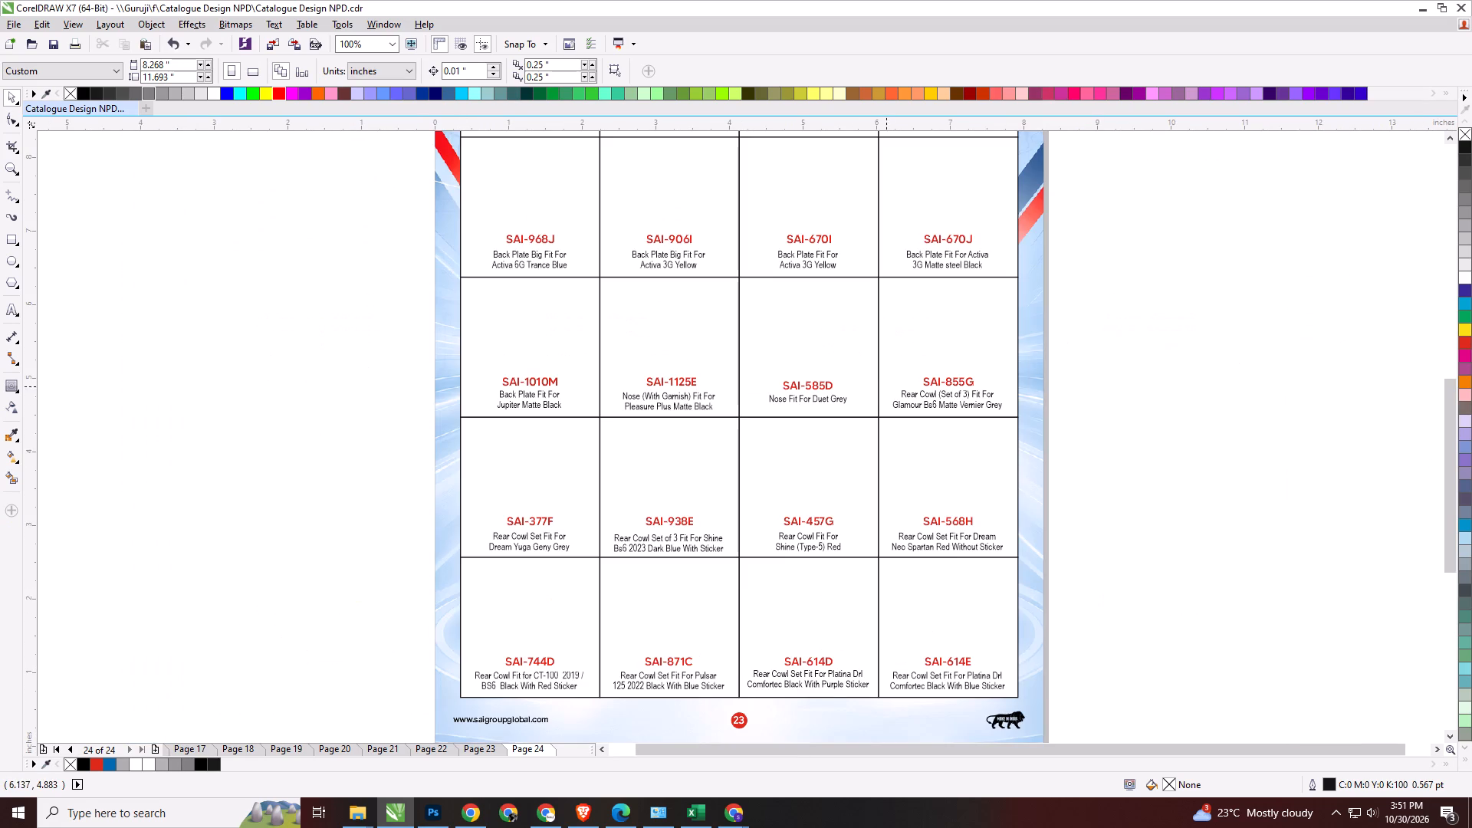
key("alt+Tab")
key("alt+Tab")
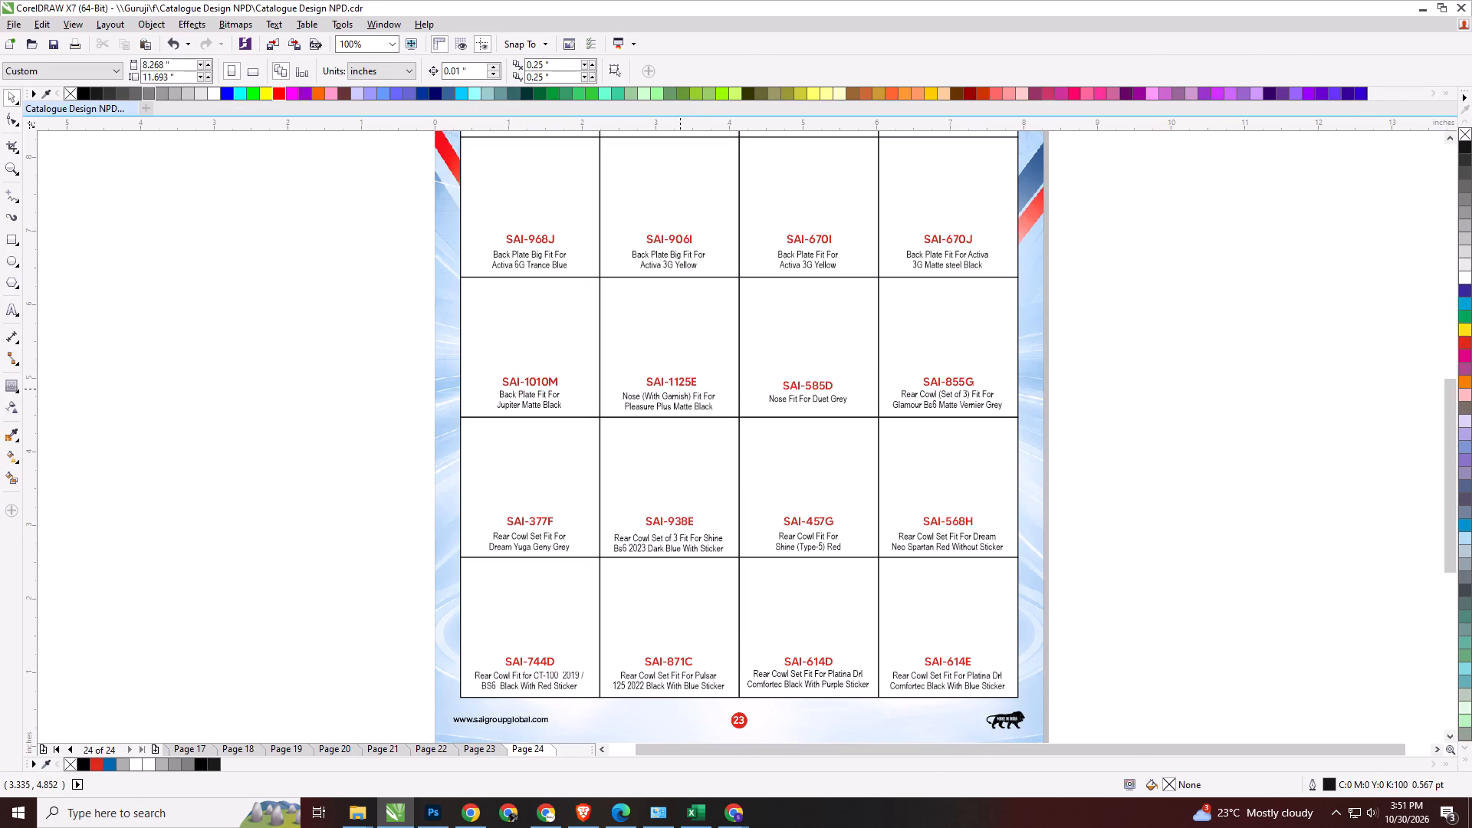
key("alt+Tab")
key("alt+Tab")
left_click(828, 390)
key("alt+Tab")
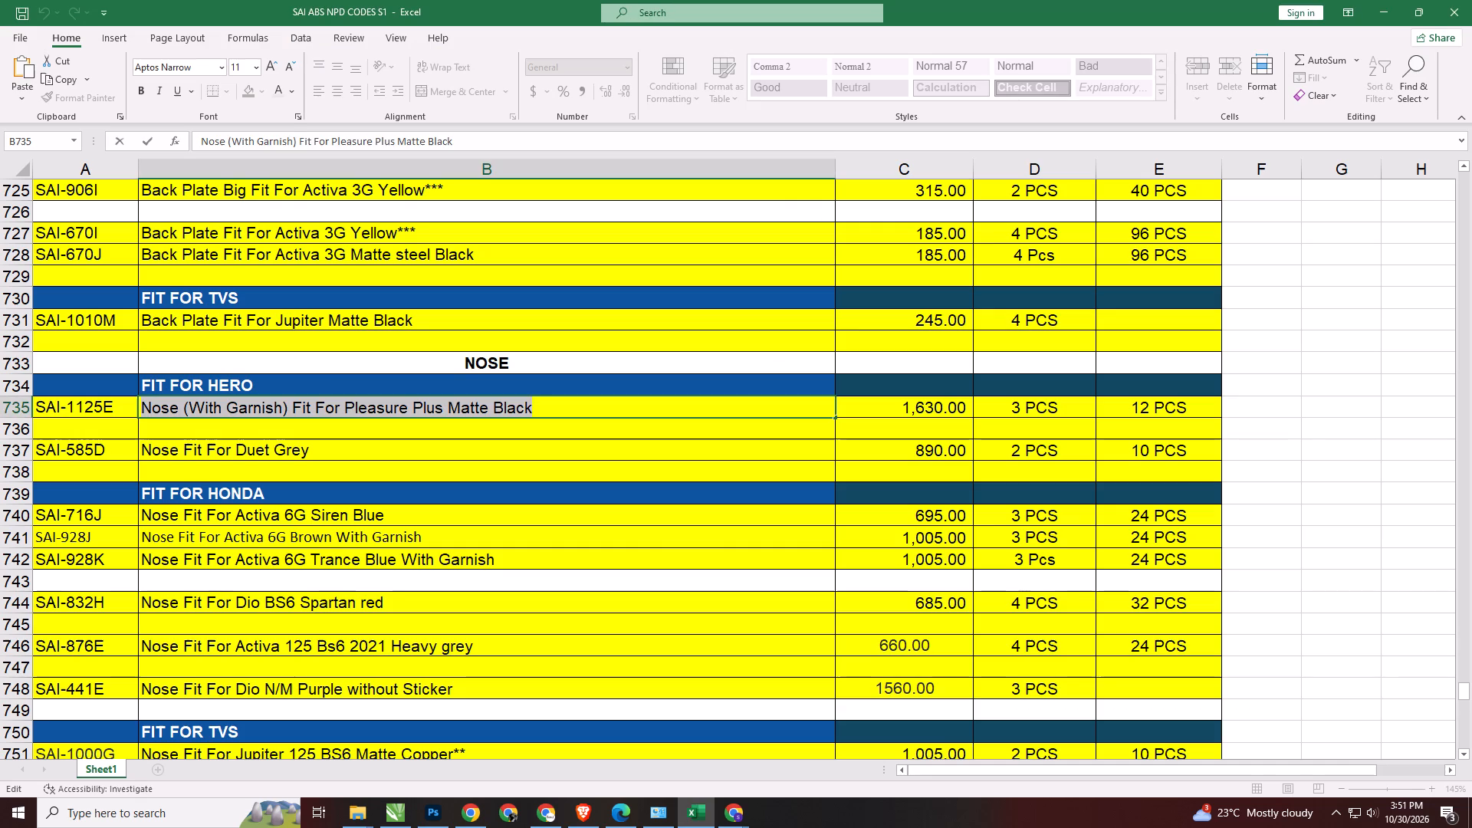
left_click(215, 453)
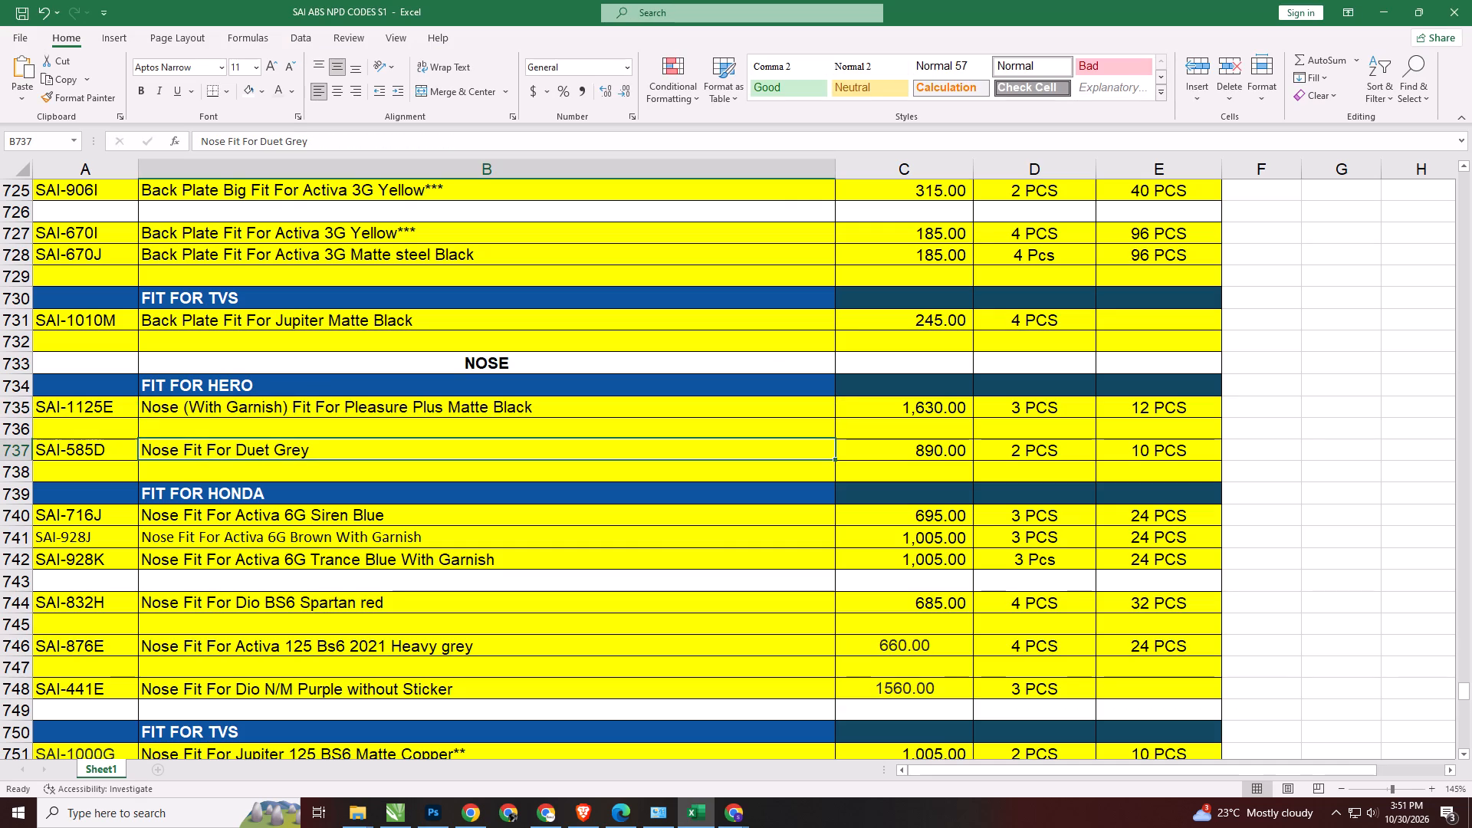
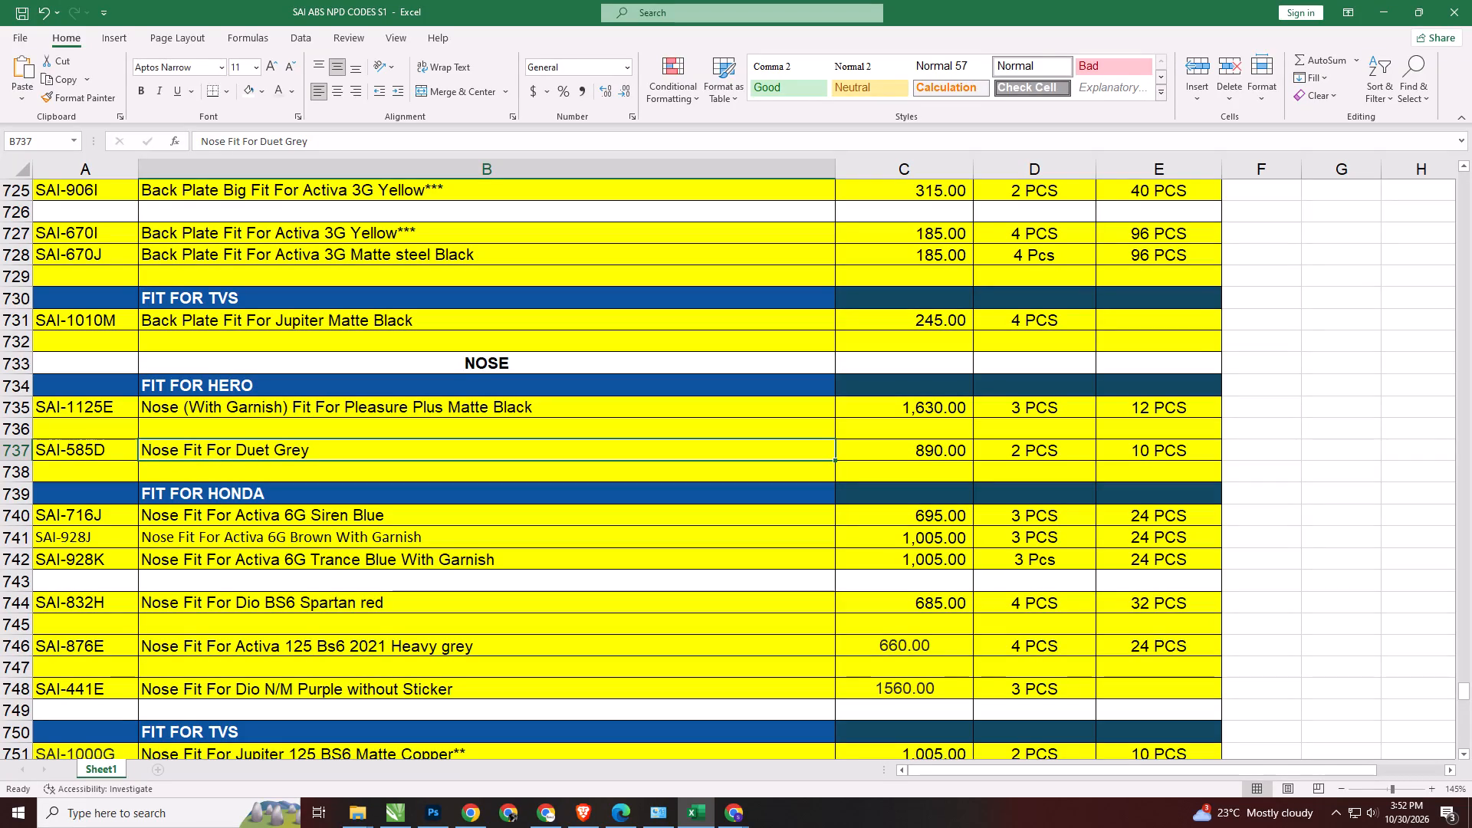
Check the SAI-585D Nose Fit For Duet Grey row in the Excel sheet, and return to catalogue page 24 in CorelDRAW.
left_click(901, 770)
left_click(320, 450)
key("alt+Tab")
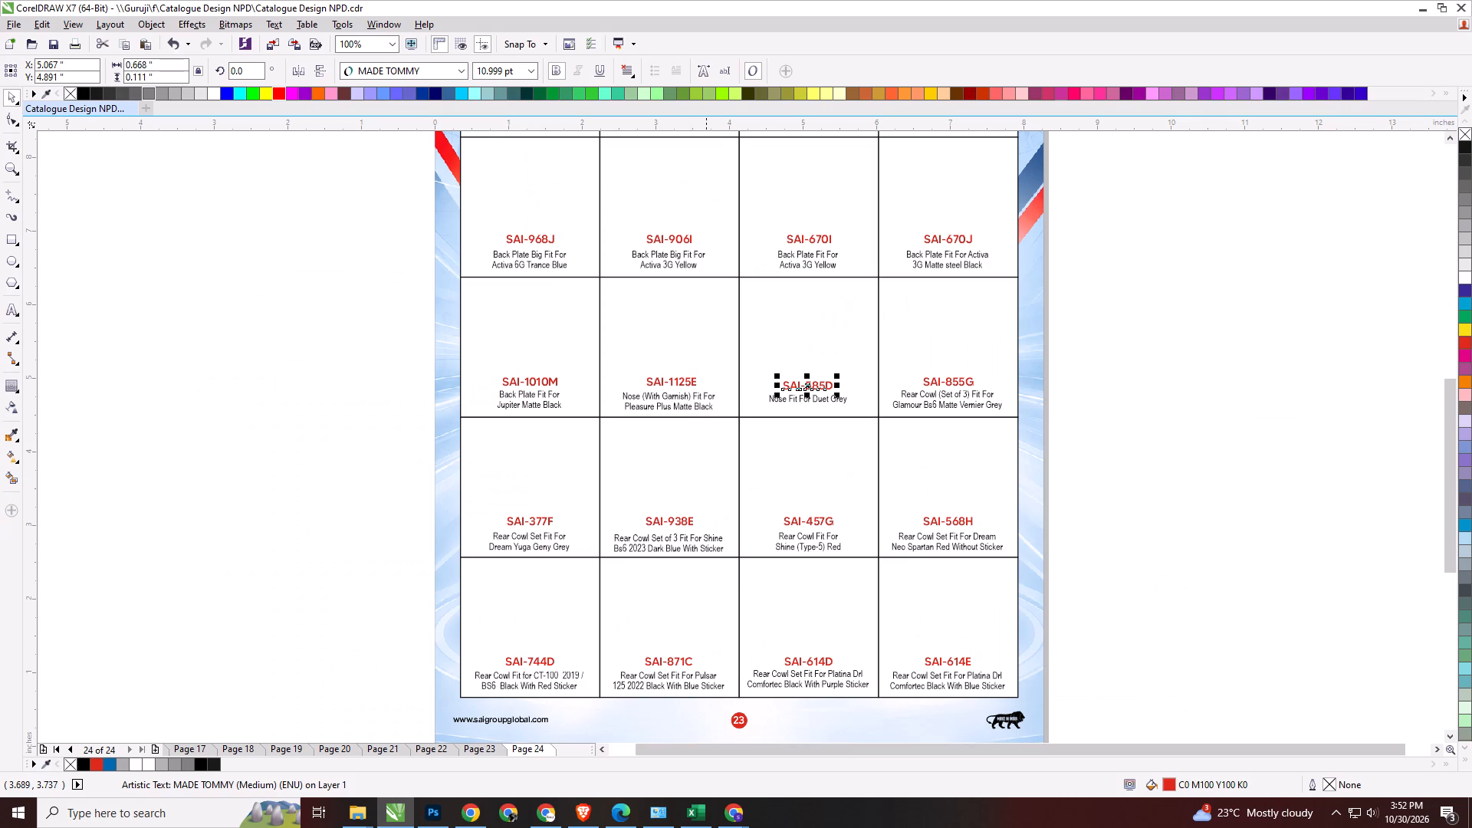
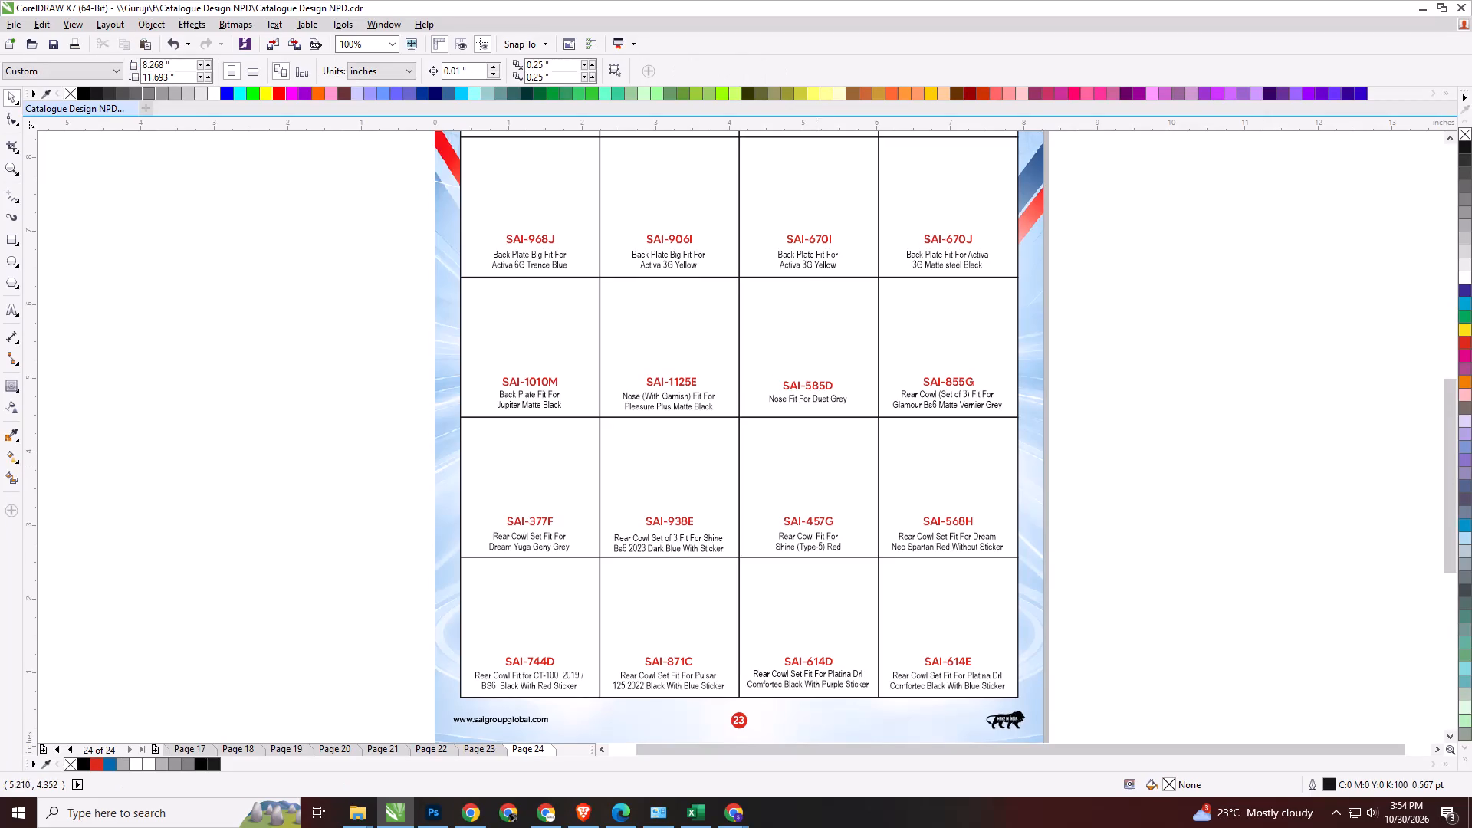
Look over page 23, and compare the SAI-585D entry on page 24 with its row in the Excel sheet.
left_click(489, 747)
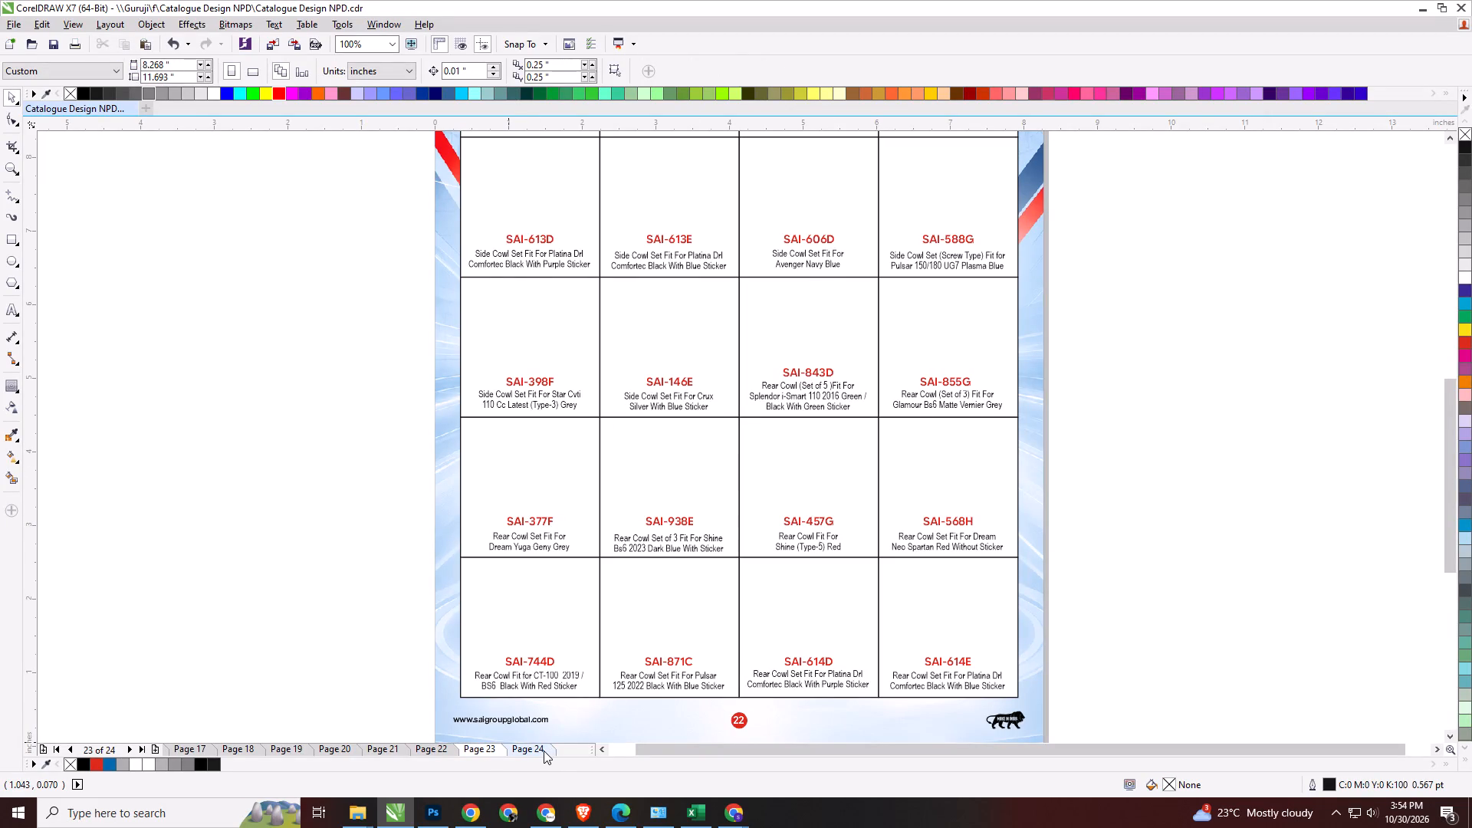
left_click(544, 751)
left_click(805, 386)
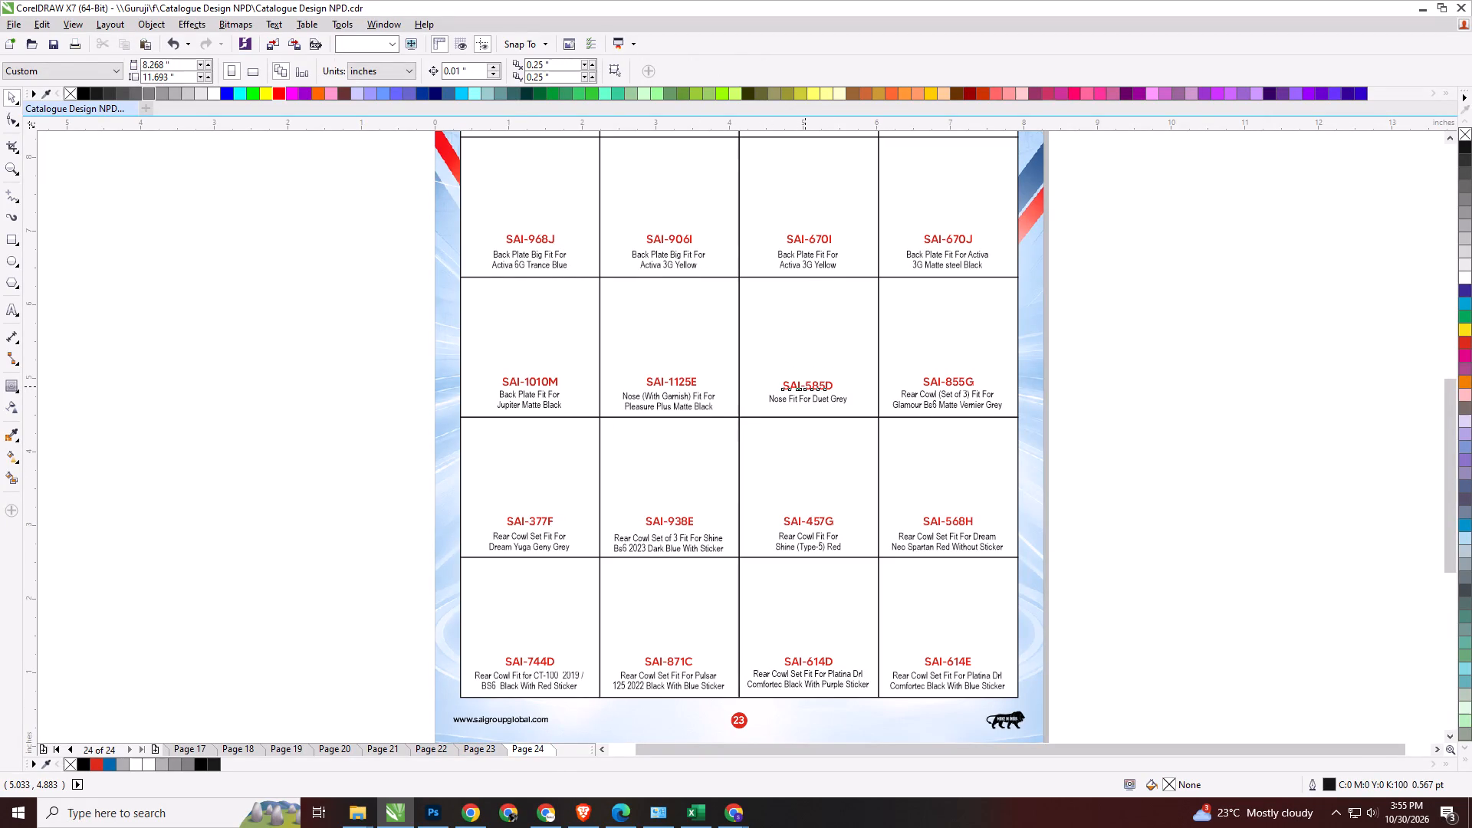
key("alt+Tab")
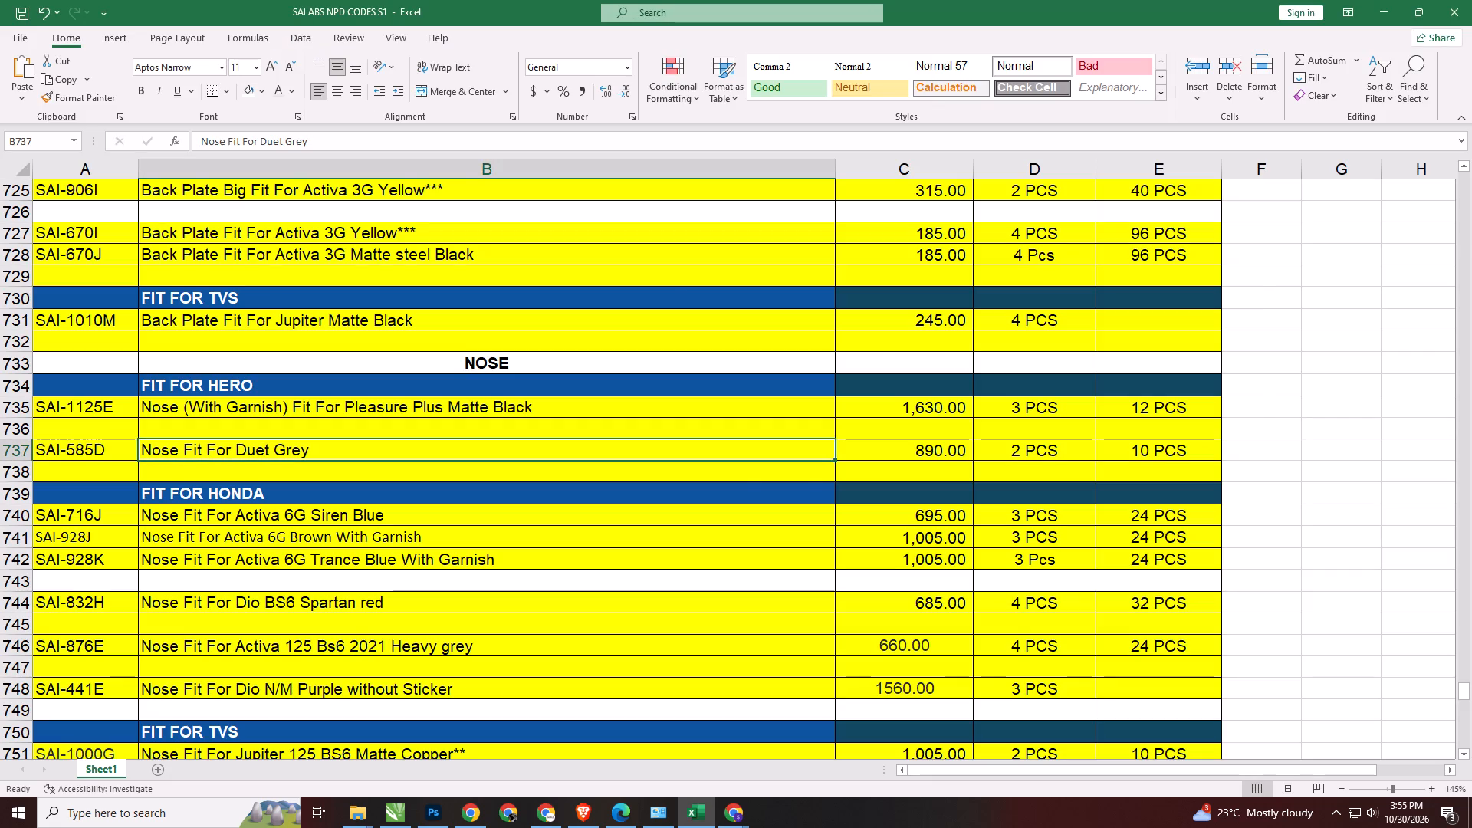
key("alt+Tab")
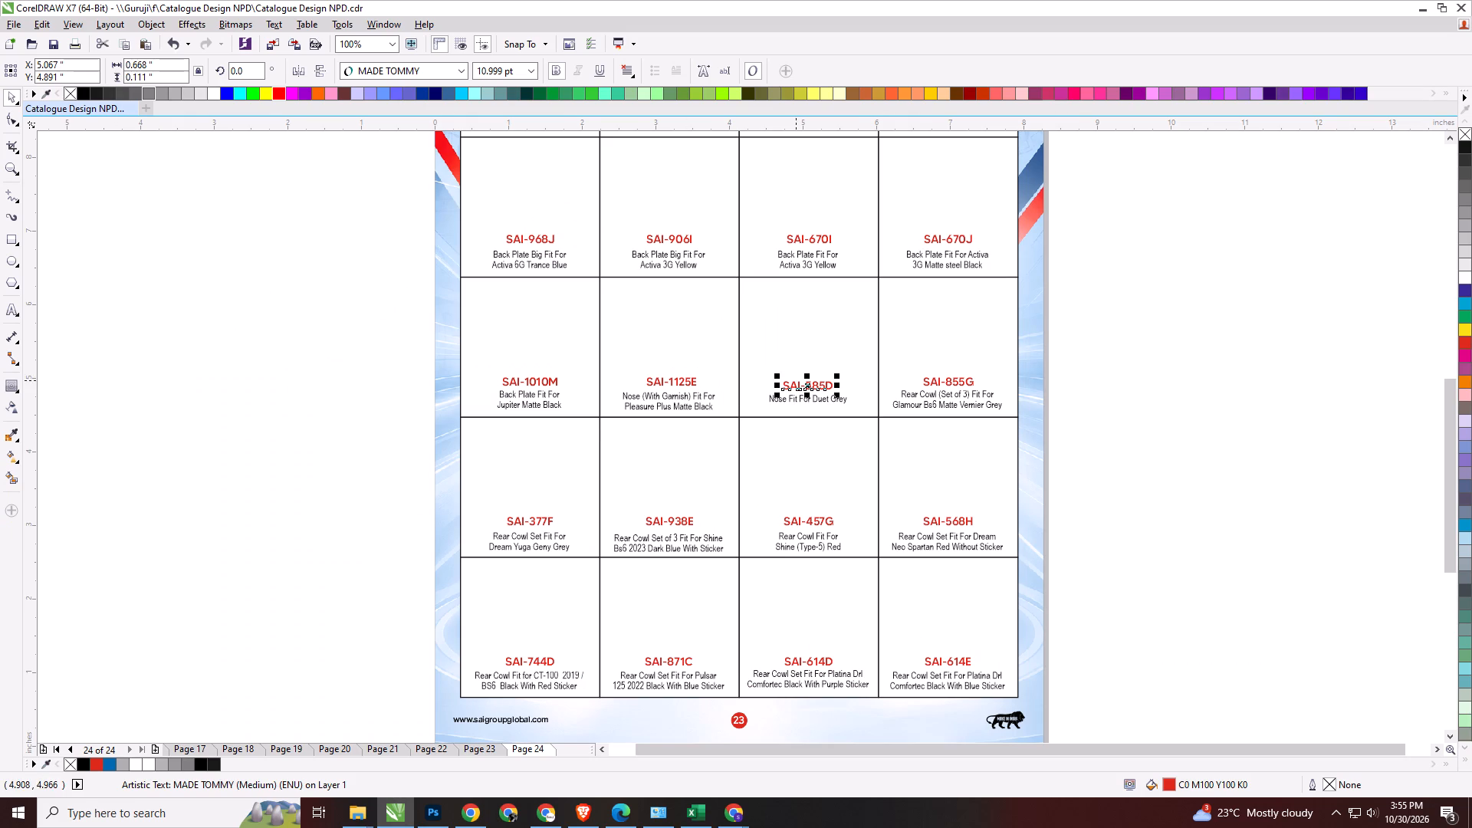
scroll(800, 387, "up", 1)
key("alt+Tab")
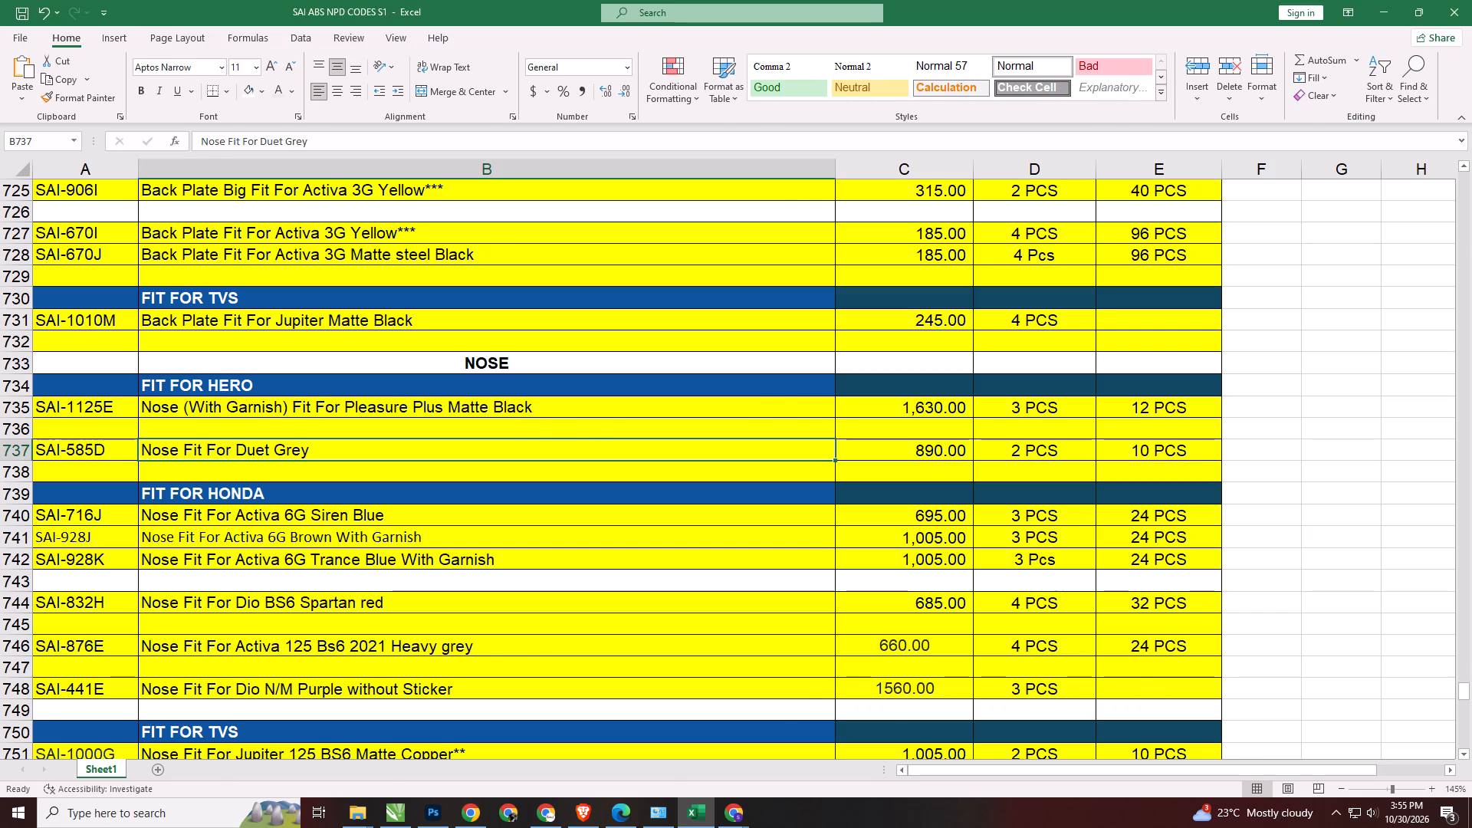
key("alt+Tab")
key("alt+Tab")
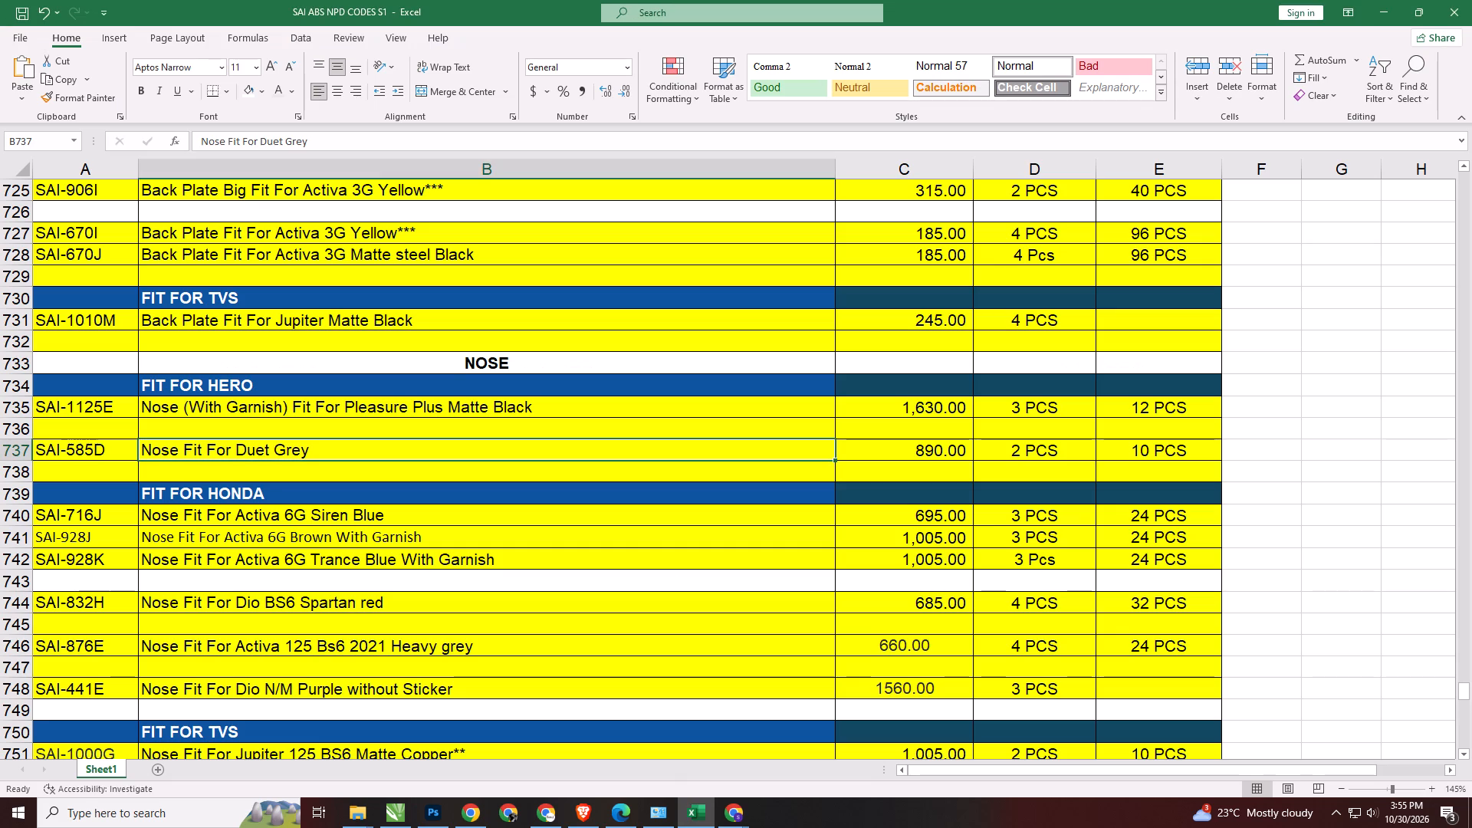
Copy code SAI-716J from the Excel sheet and replace code SAI-855G with it on catalogue page 24.
double_click(118, 521)
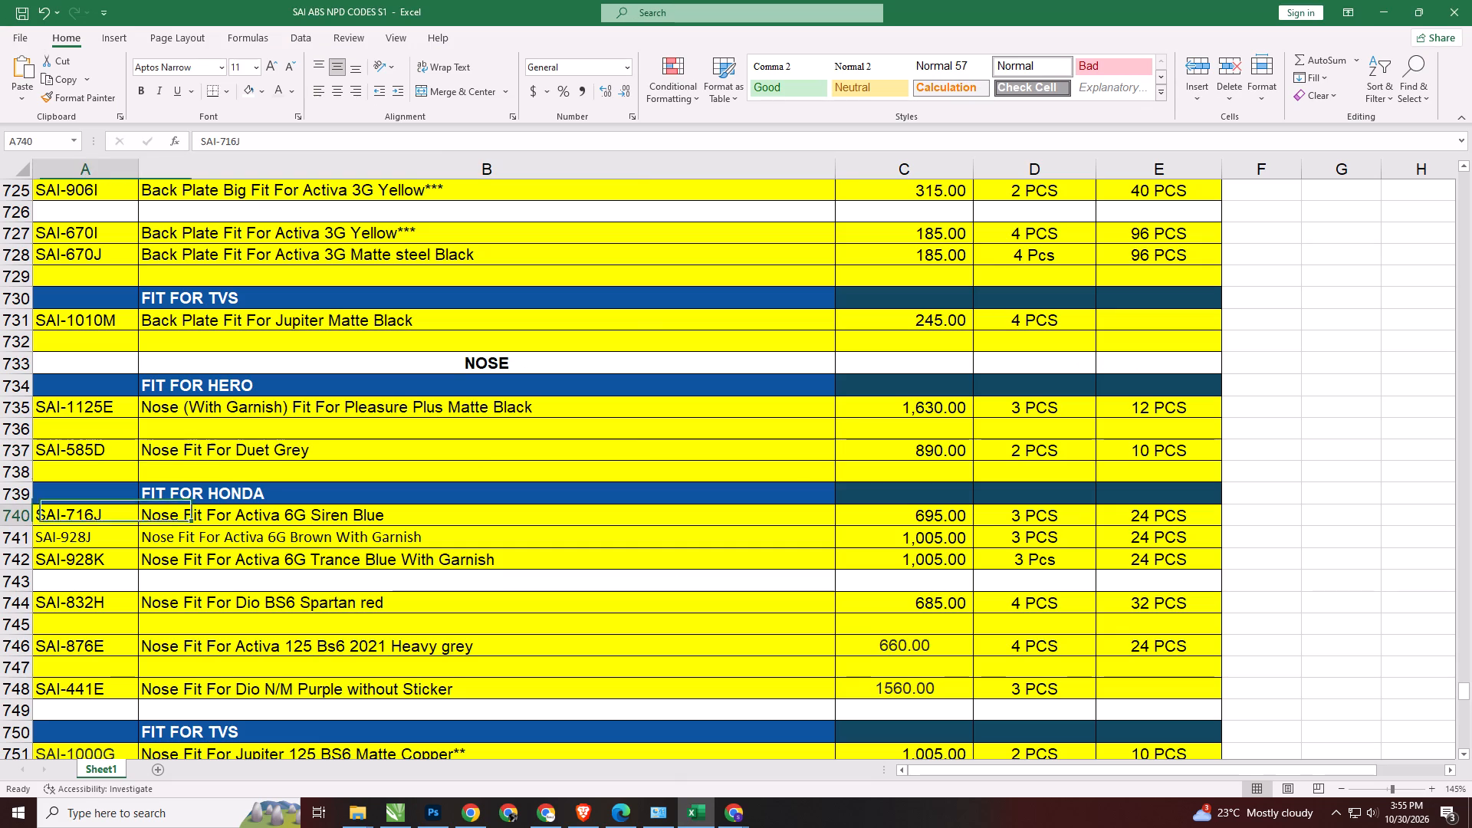
key("ctrl+a")
key("ctrl+c")
key("alt+Tab")
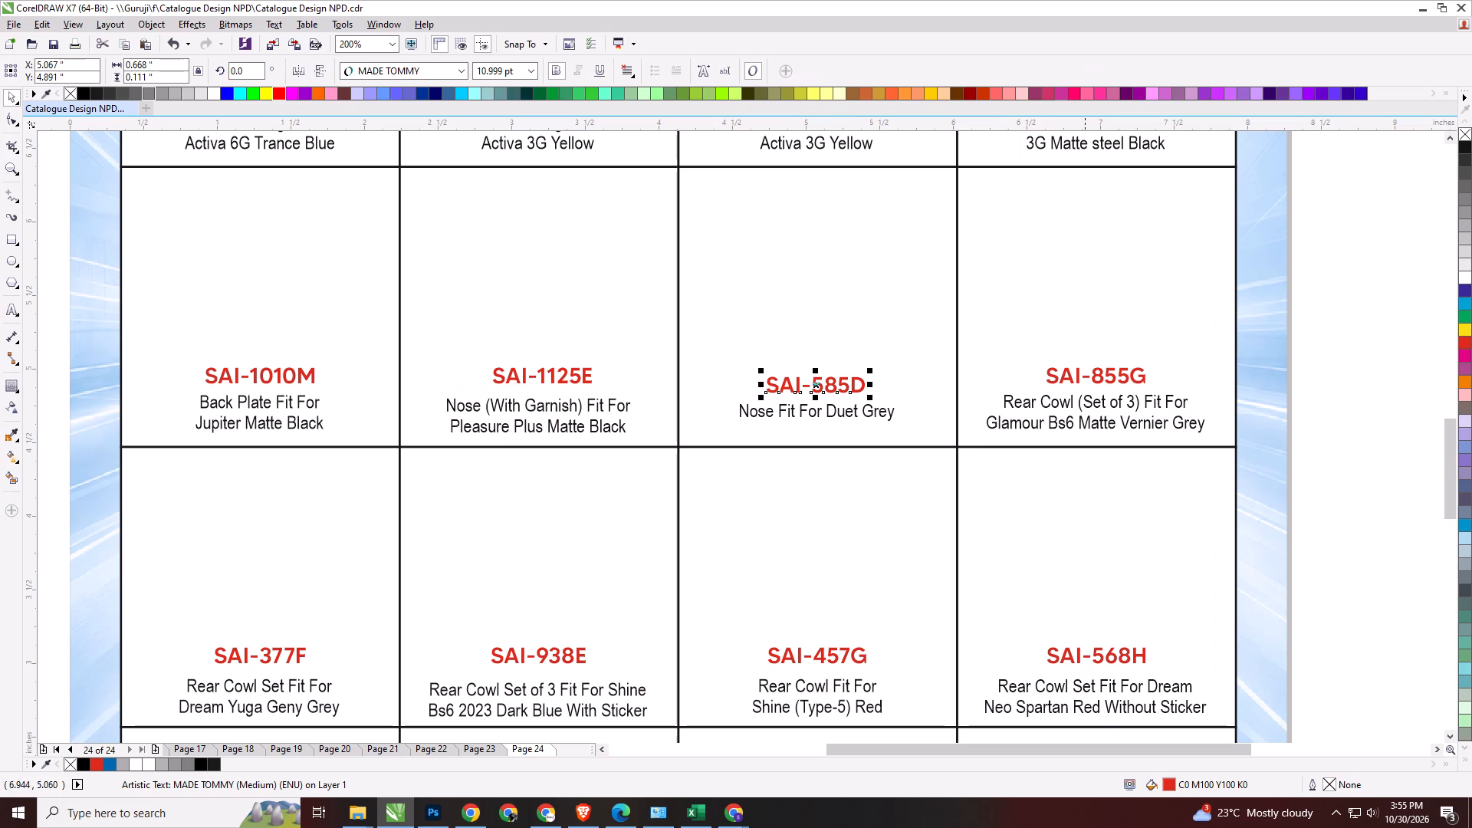
double_click(1105, 370)
key("ctrl+a")
left_click(1309, 383)
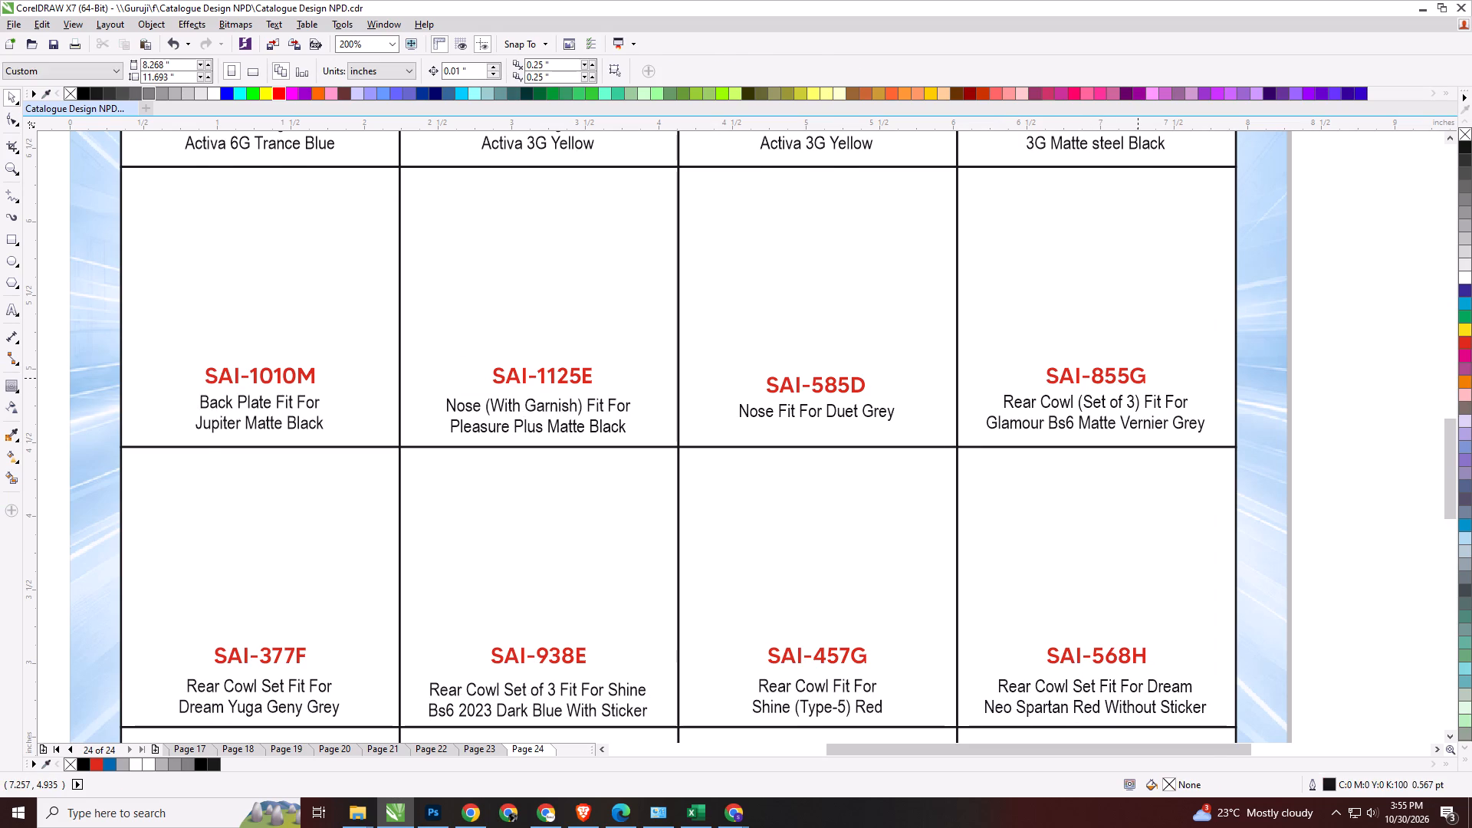
double_click(1138, 378)
key("ctrl+a")
key("ctrl+v")
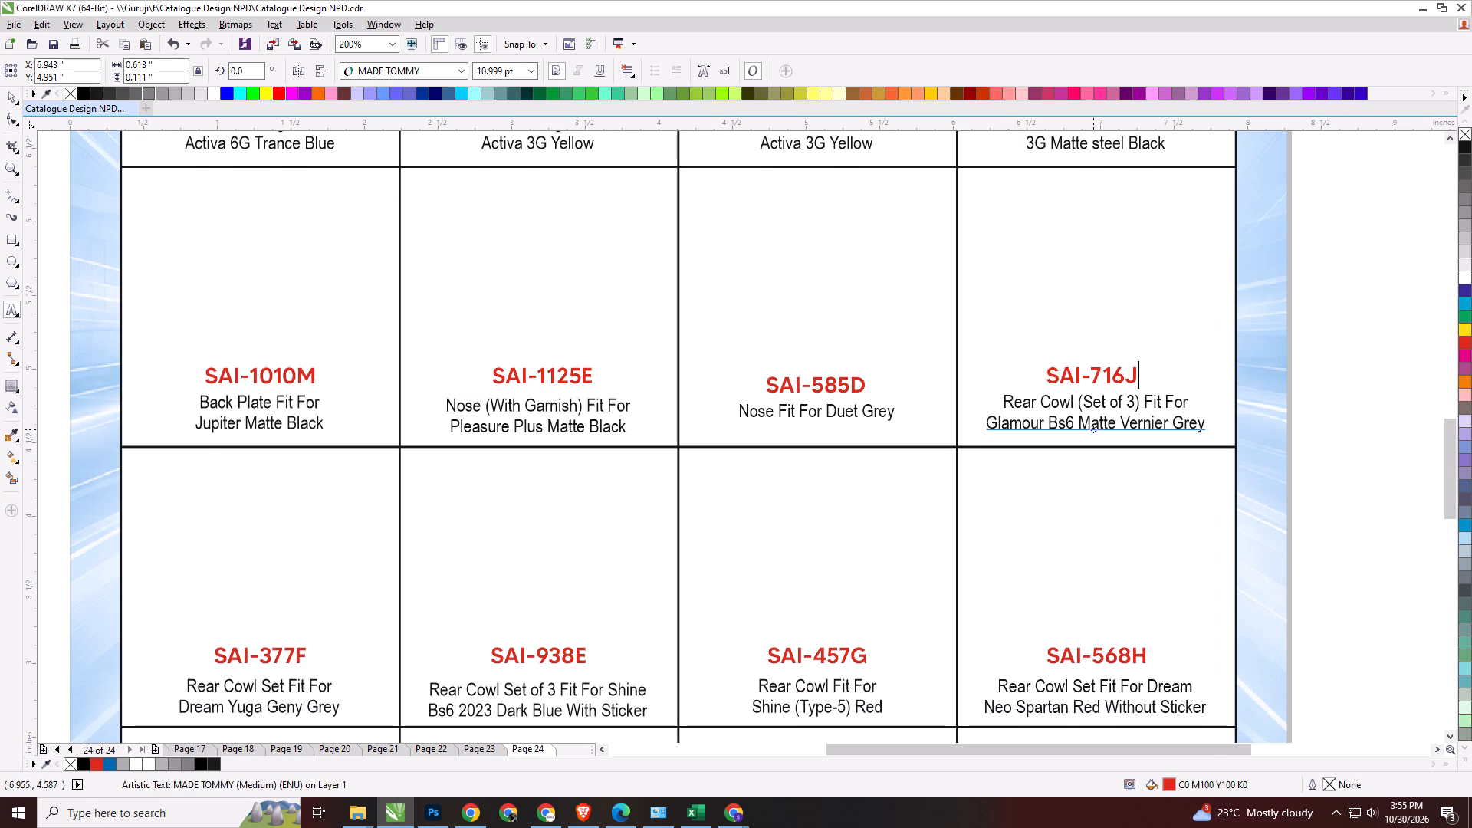
Replace the description under SAI-716J with "Nose Fit For Activa 6G Siren Blue" from Excel, breaking the line before "6G".
left_click(1090, 409)
key("ctrl+a")
key("alt+Tab")
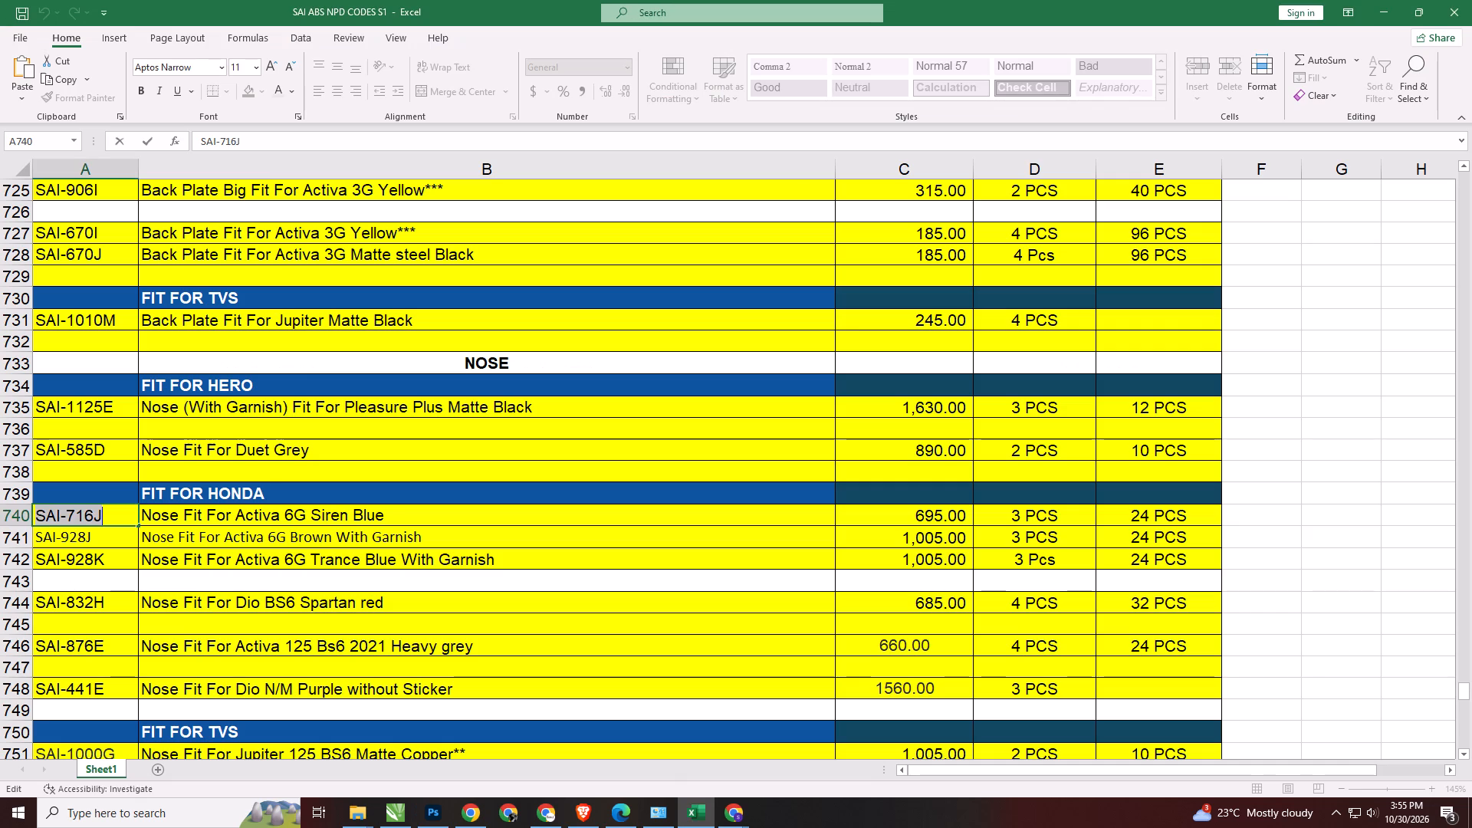
double_click(256, 520)
key("ctrl+a")
key("ctrl+c")
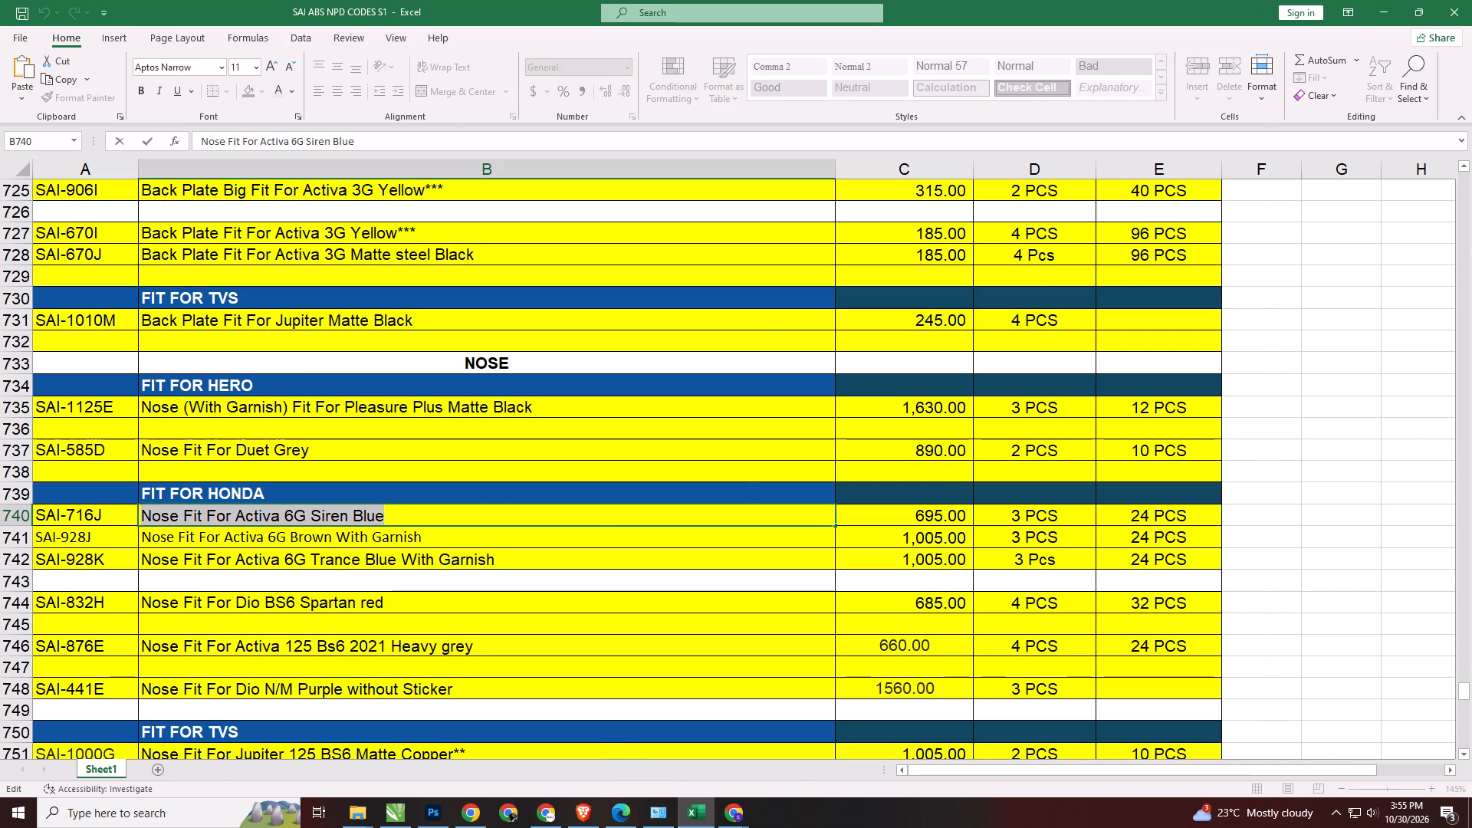
key("alt+Tab")
key("ctrl+v")
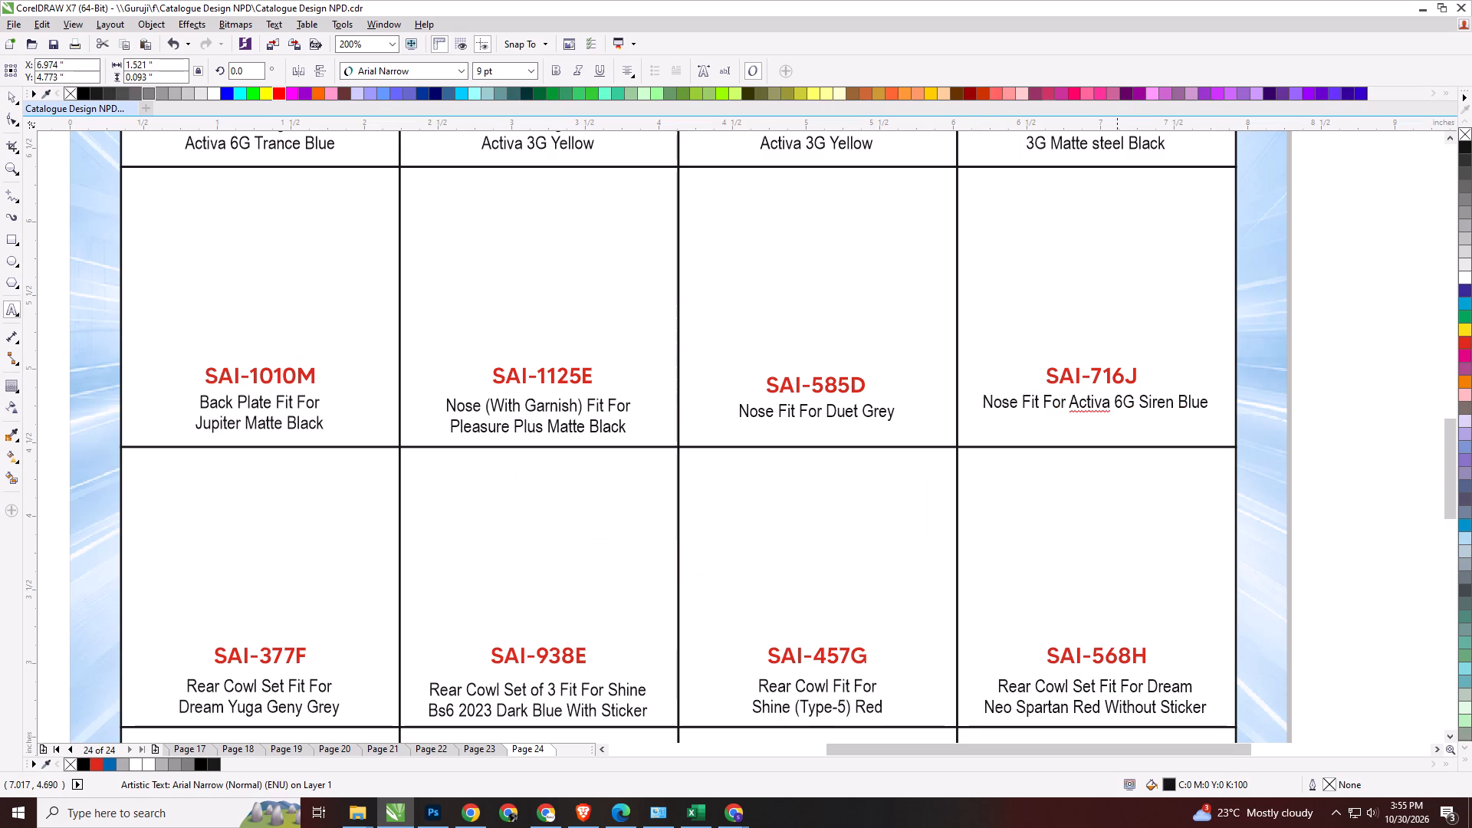
left_click(1117, 406)
key("Return")
left_click(16, 99)
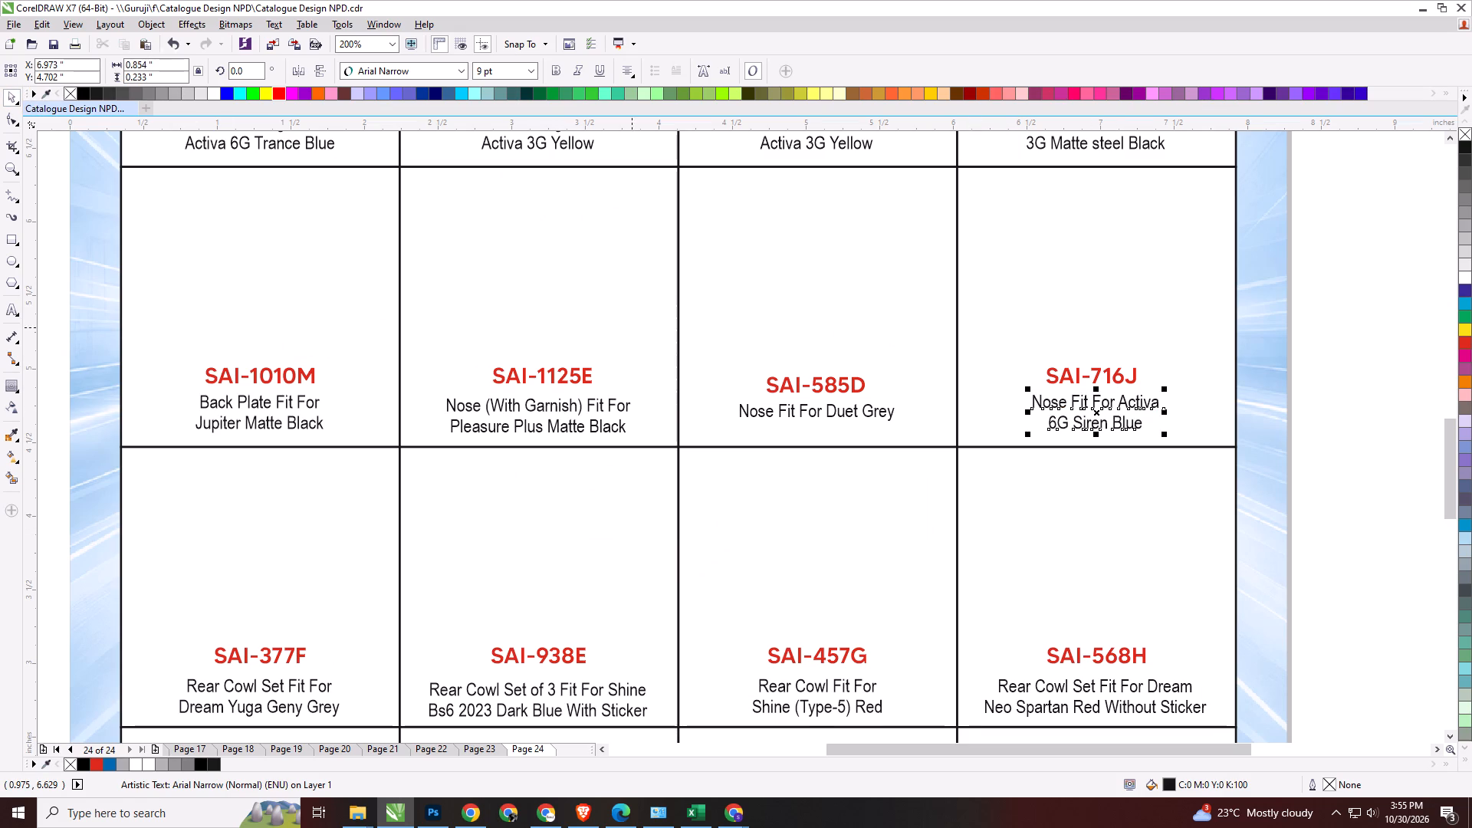
Centre the SAI-716J code and its description horizontally within their table cell.
left_click_drag(1313, 385, 204, 450)
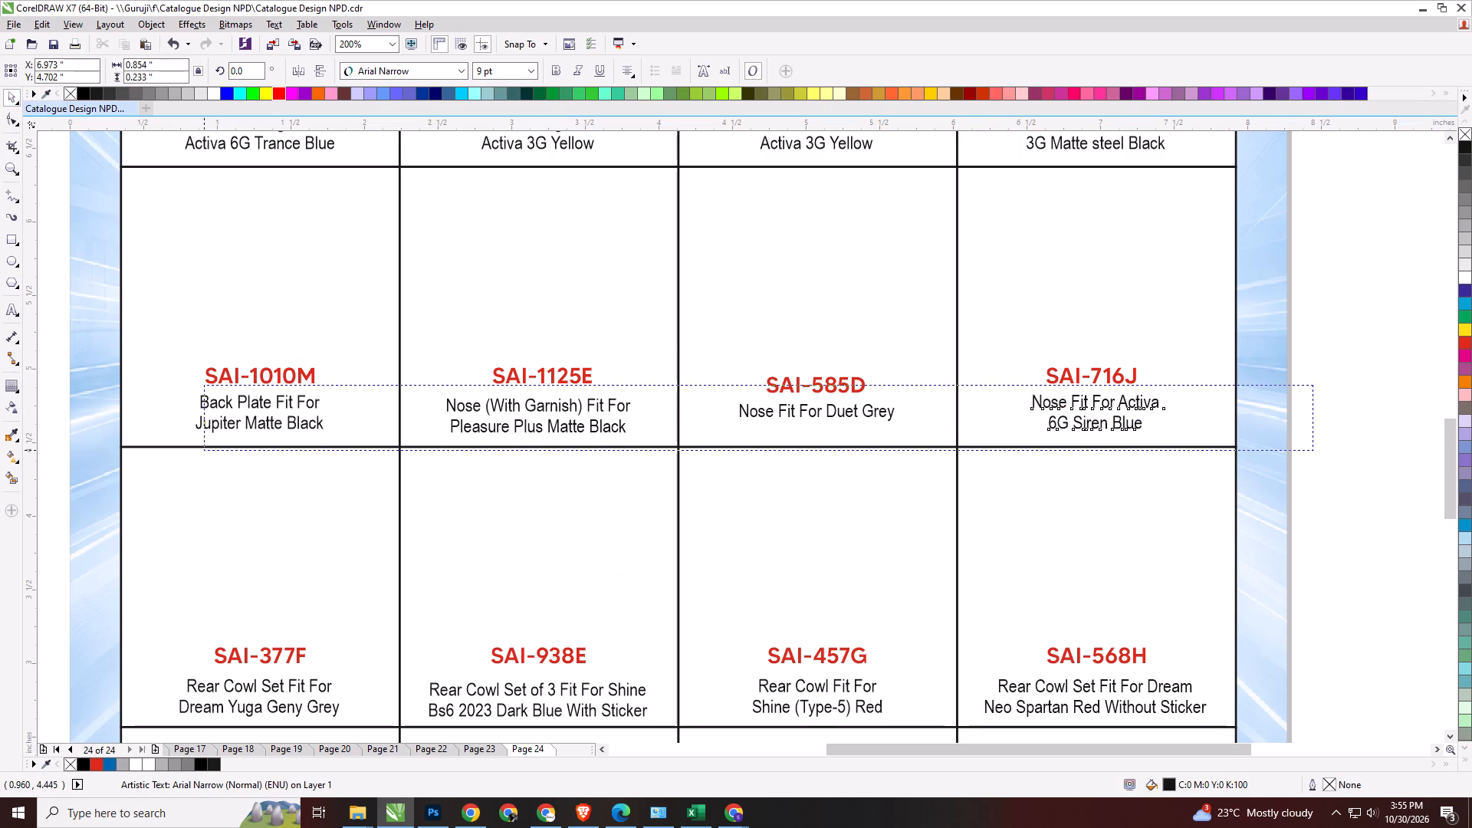
left_click_drag(204, 450, 1303, 441)
left_click_drag(1372, 344, 1115, 396)
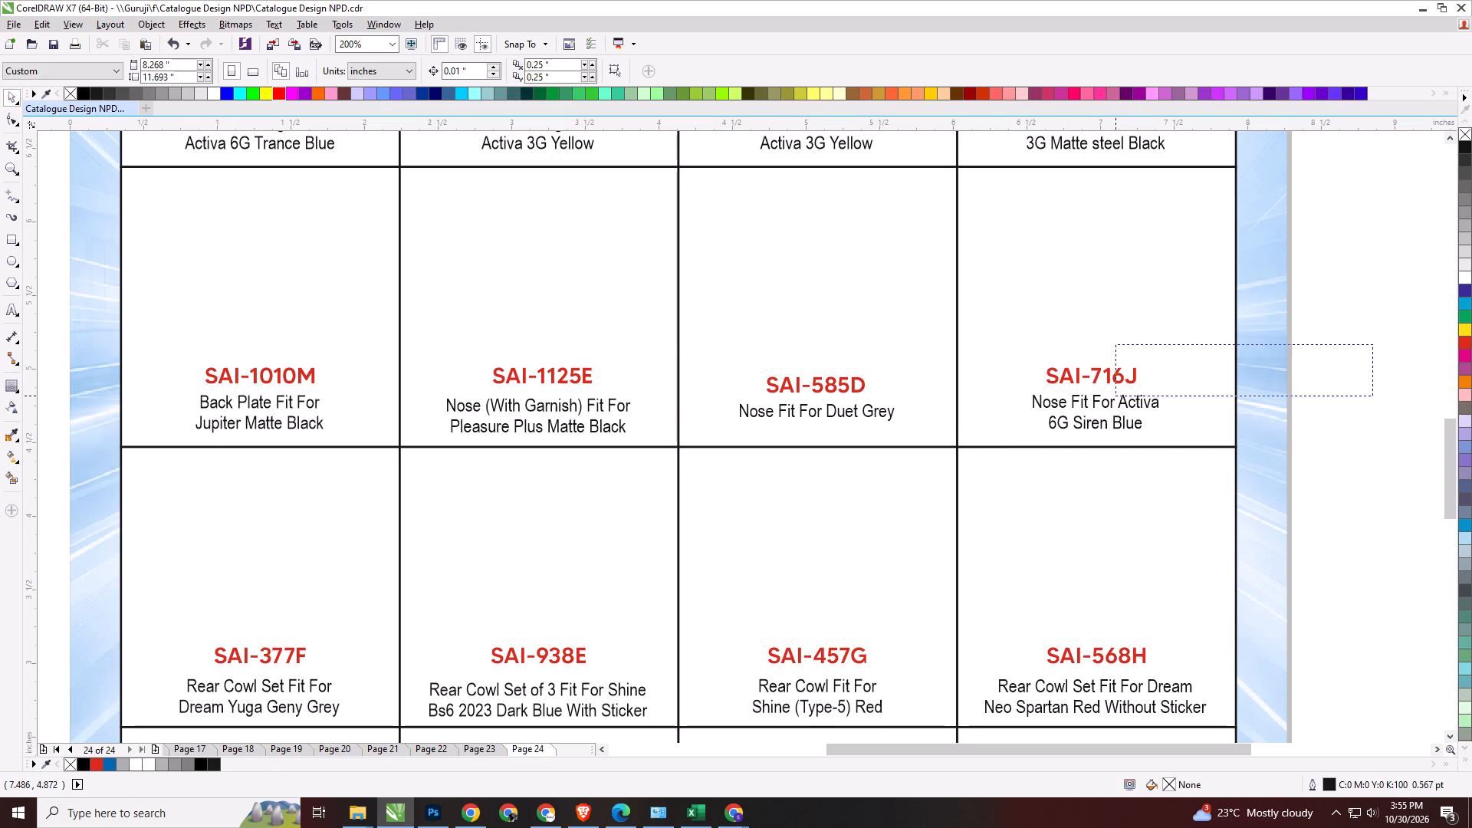
left_click_drag(1115, 396, 925, 439)
left_click(1155, 280, "shift")
key("c")
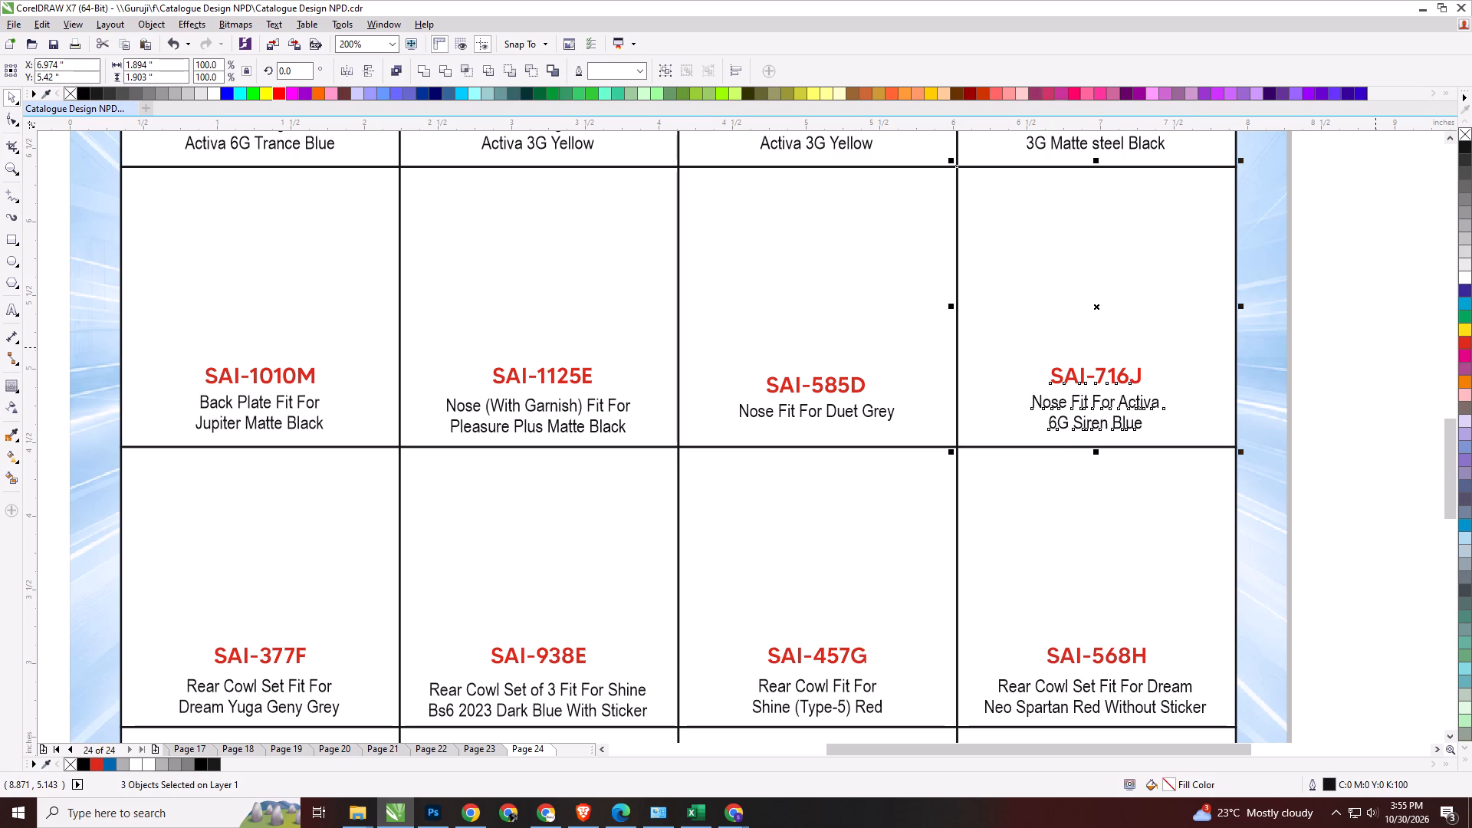
left_click(1375, 347)
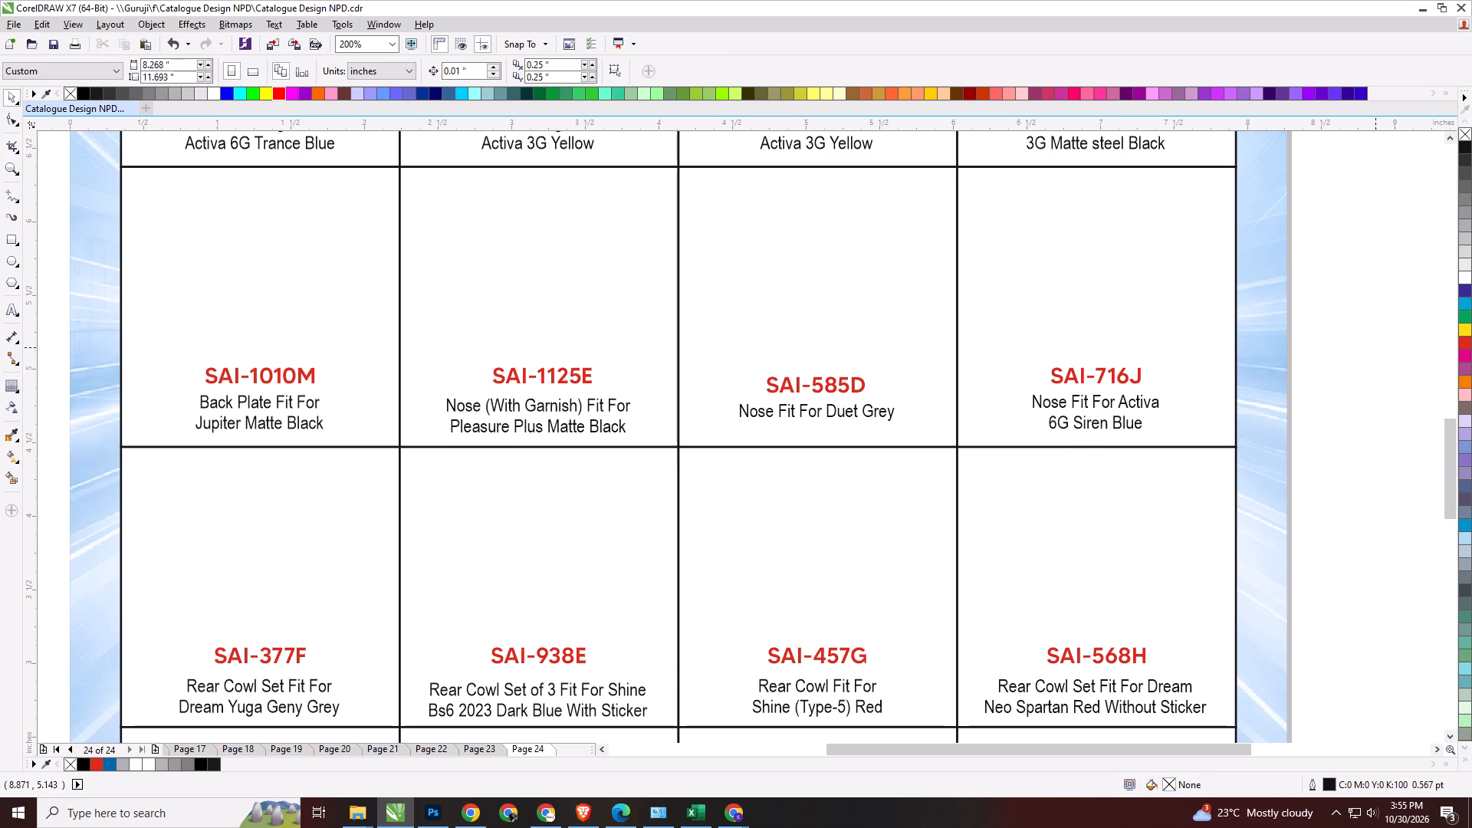
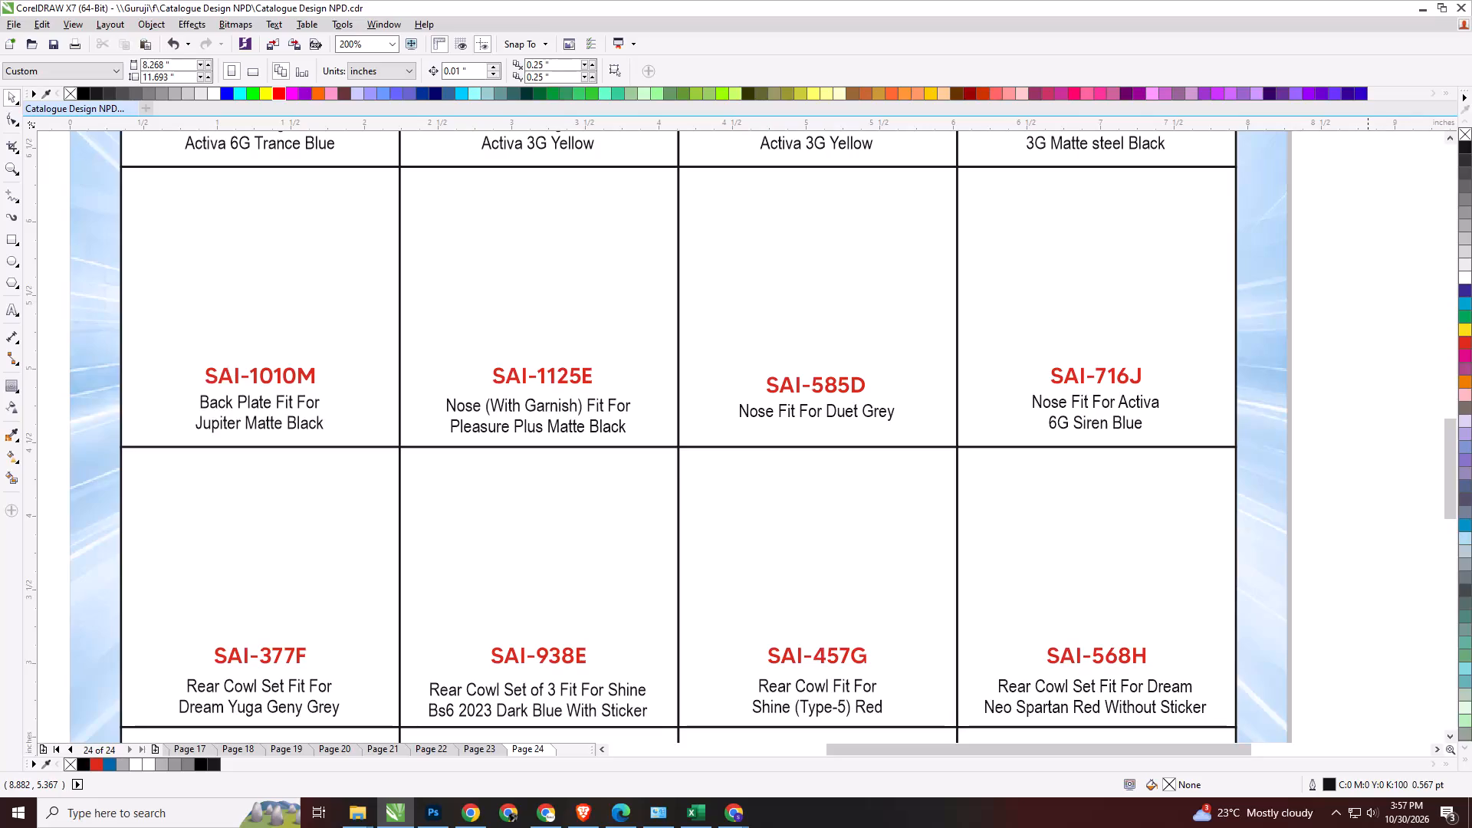
Copy code SAI-928J from the Excel sheet and replace code SAI-377F with it on catalogue page 24.
left_click(1368, 347)
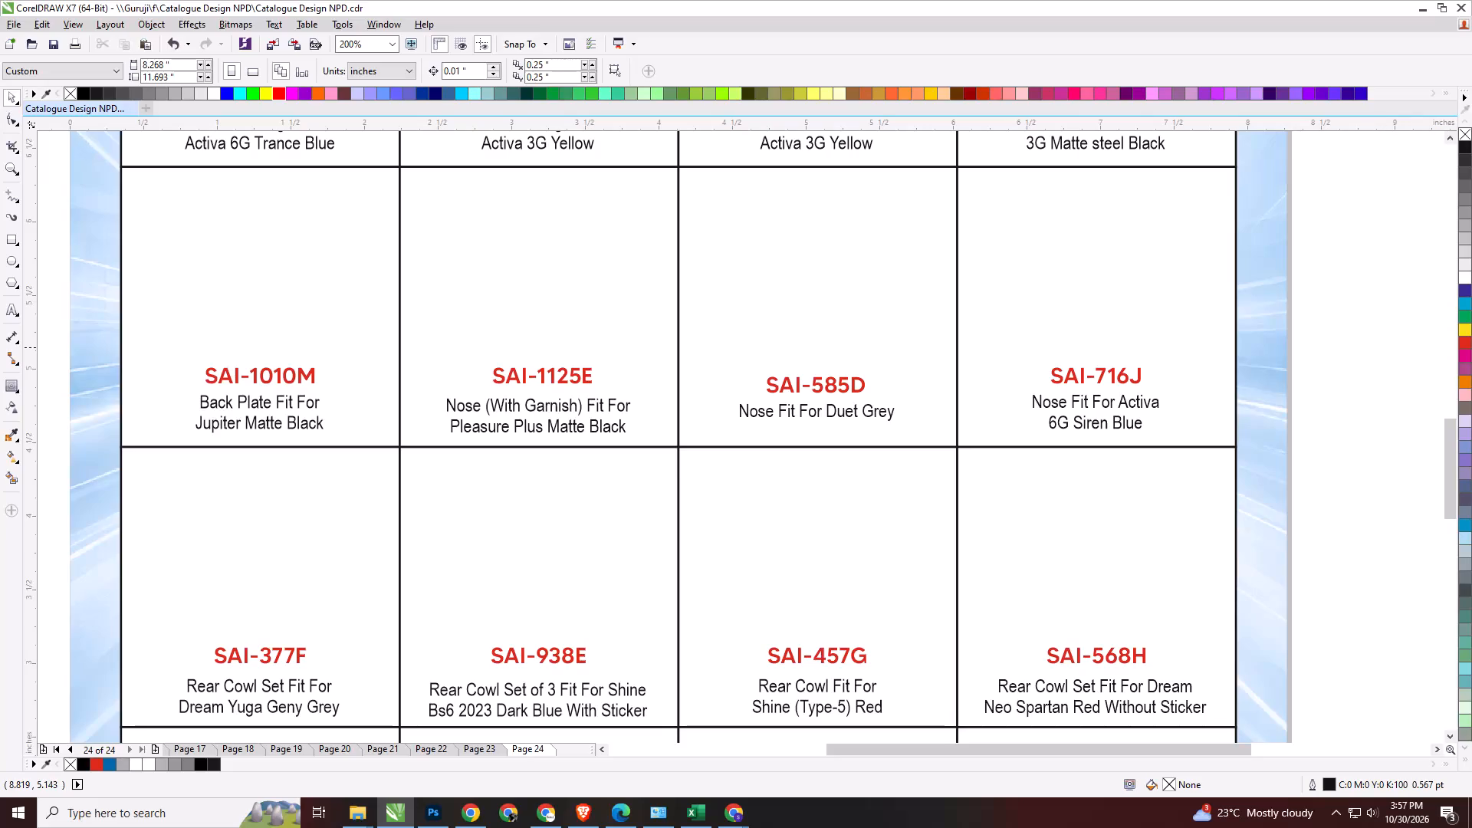
left_click(1367, 347)
key("alt+Tab")
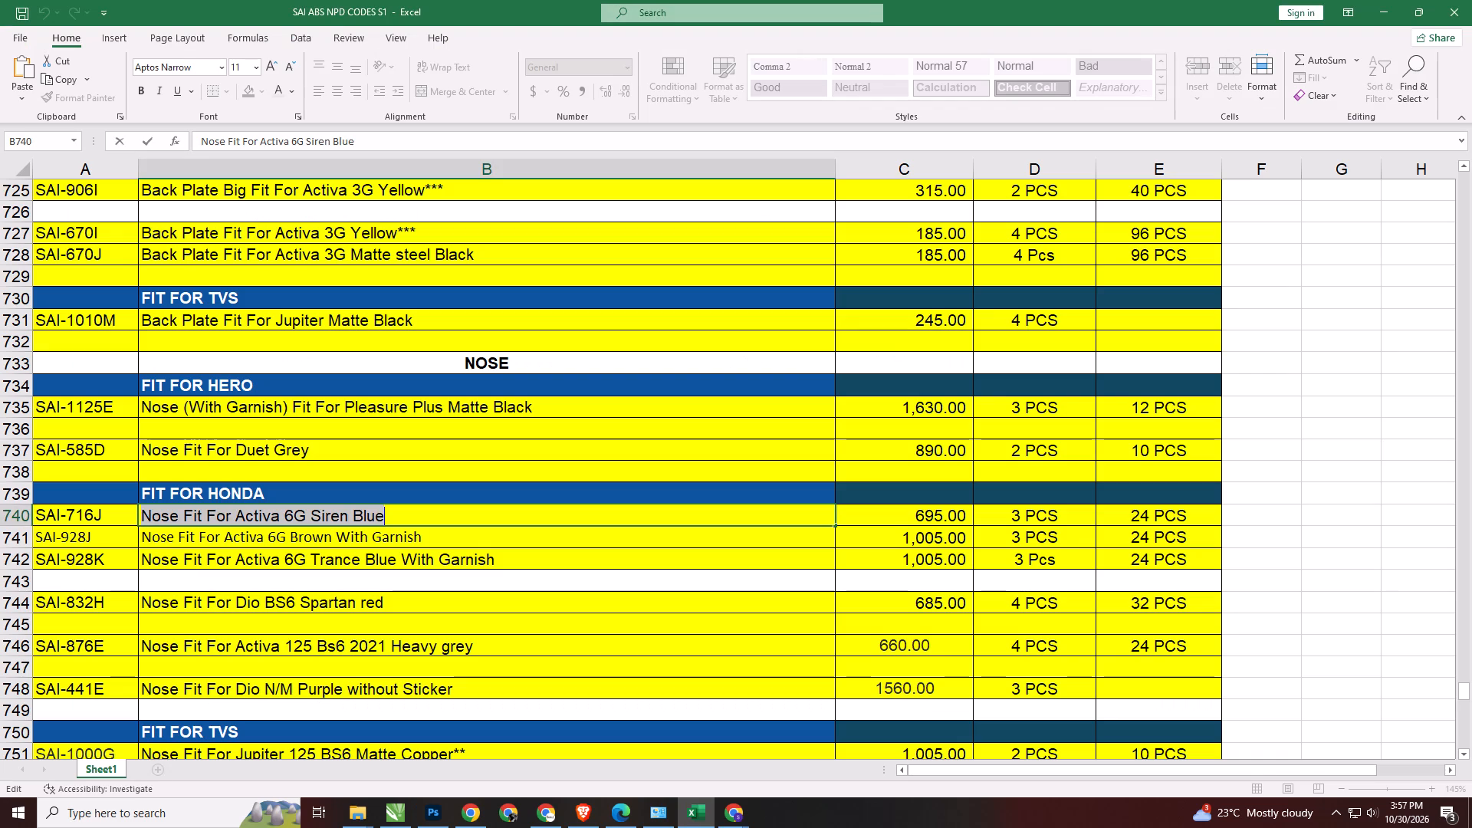
key("alt+Tab")
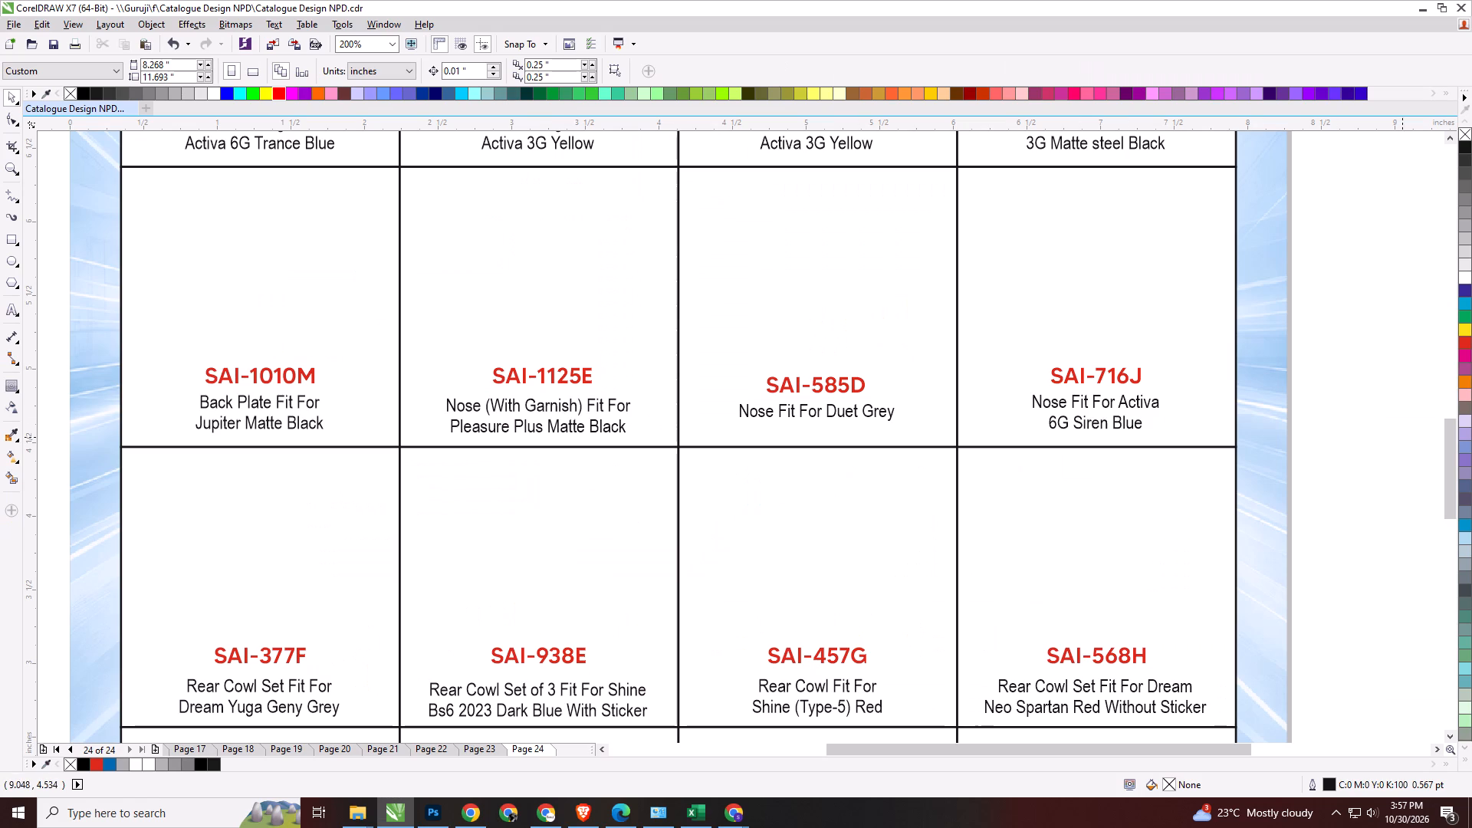
left_click_drag(1447, 429, 1448, 454)
key("alt+Tab")
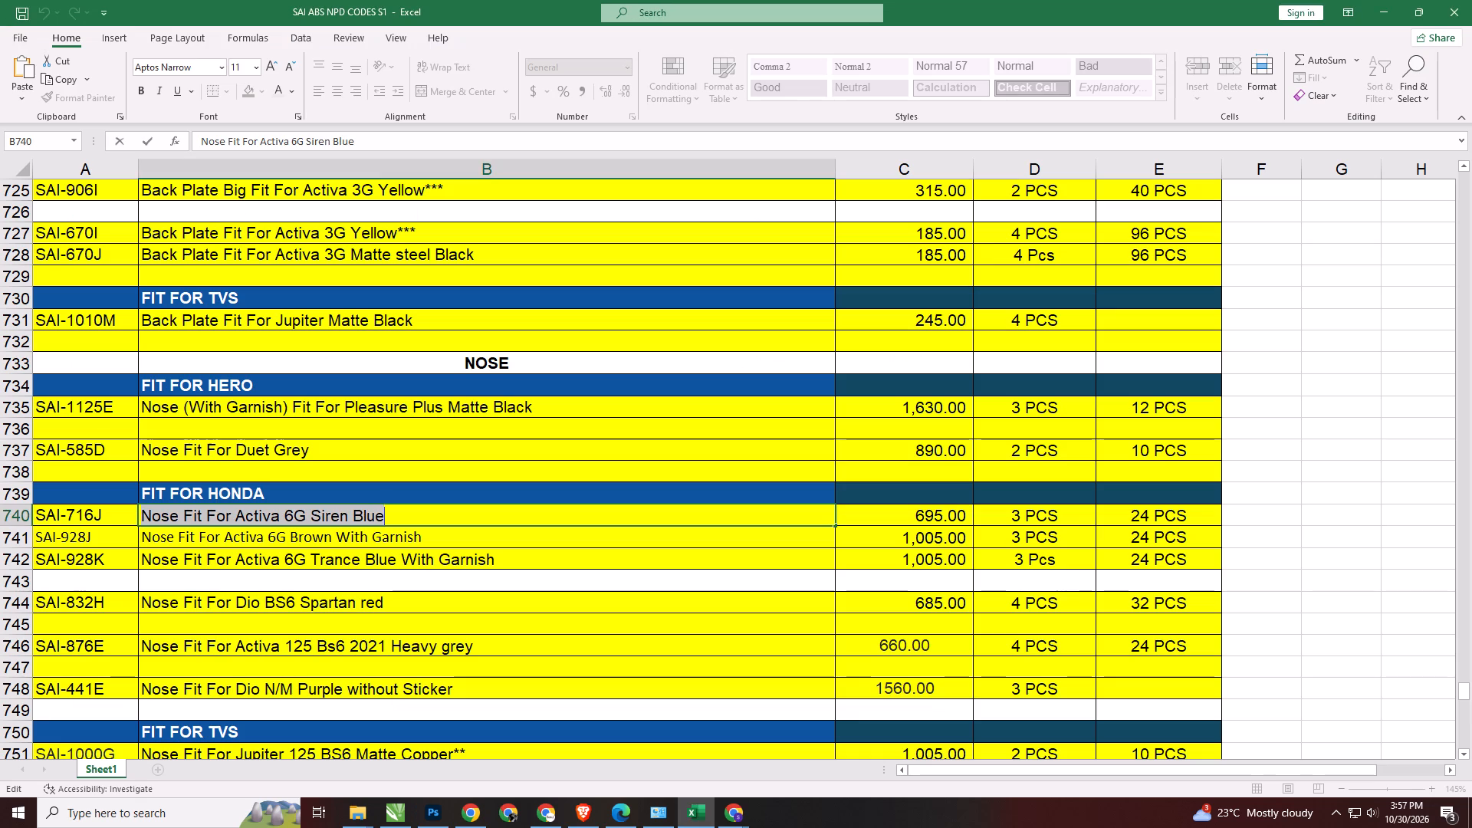
double_click(118, 544)
key("ctrl+a")
key("ctrl+c")
key("alt+Tab")
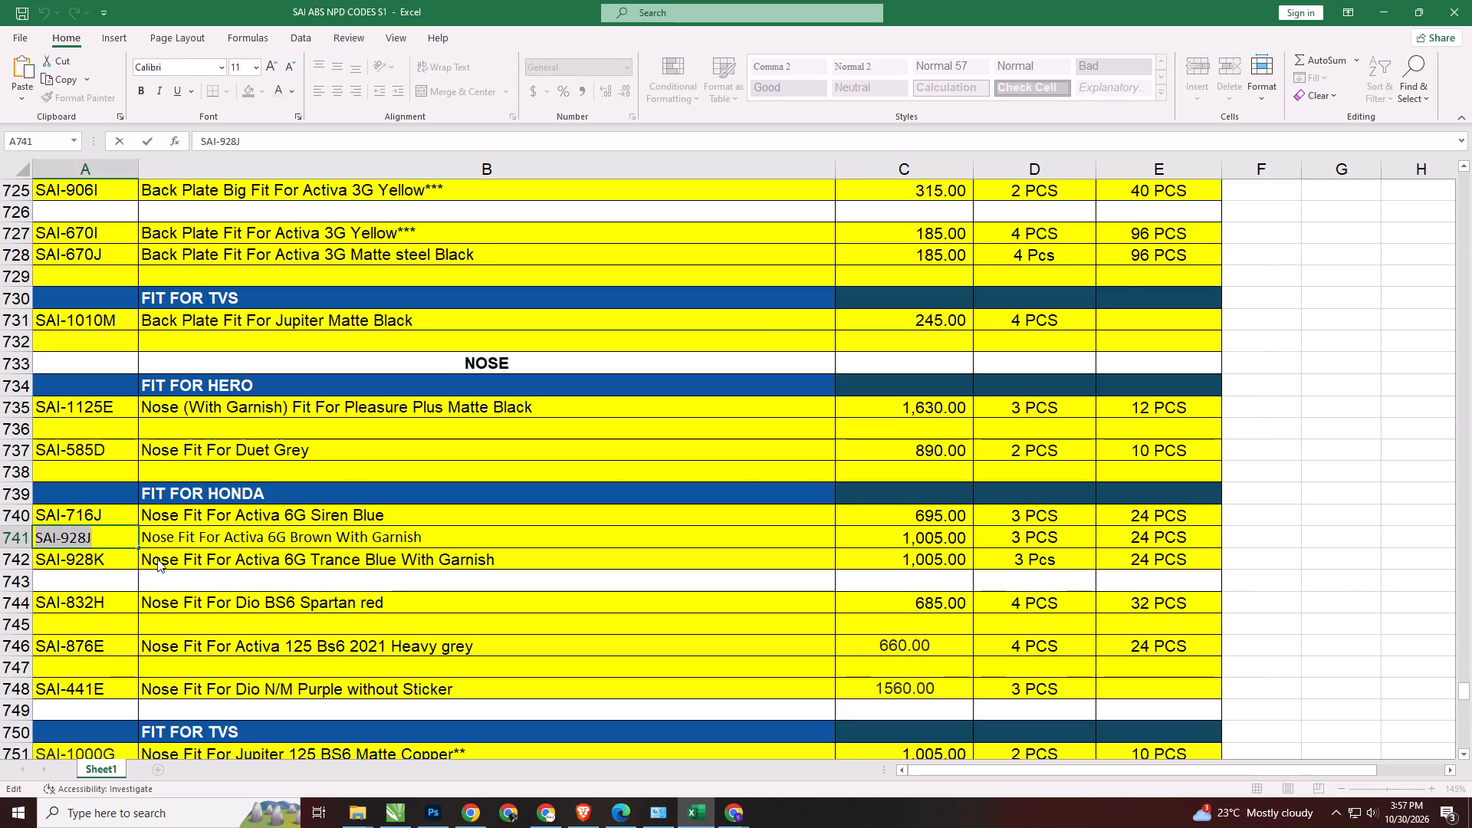
double_click(294, 505)
key("ctrl+a")
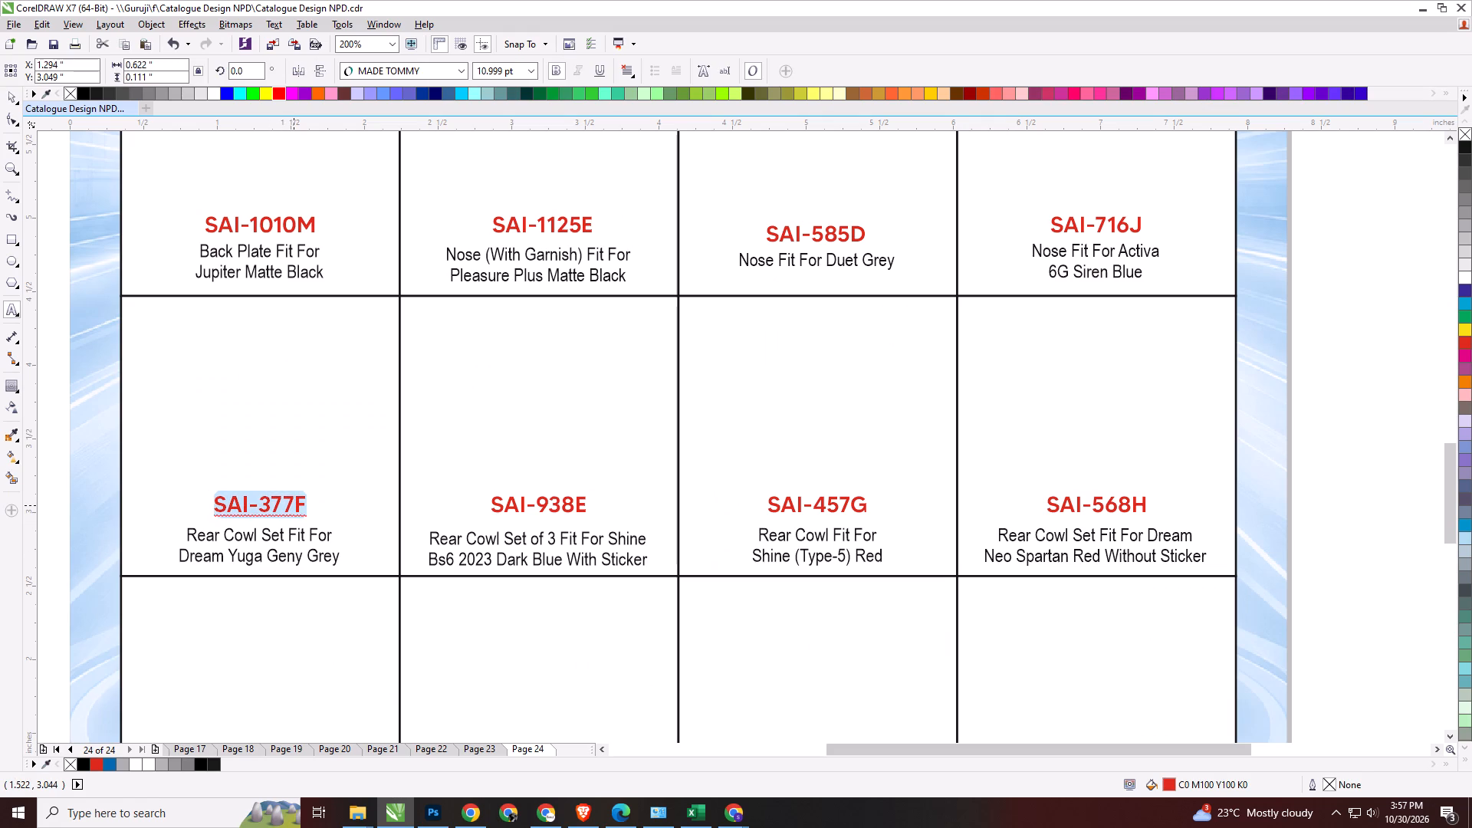
key("ctrl+v")
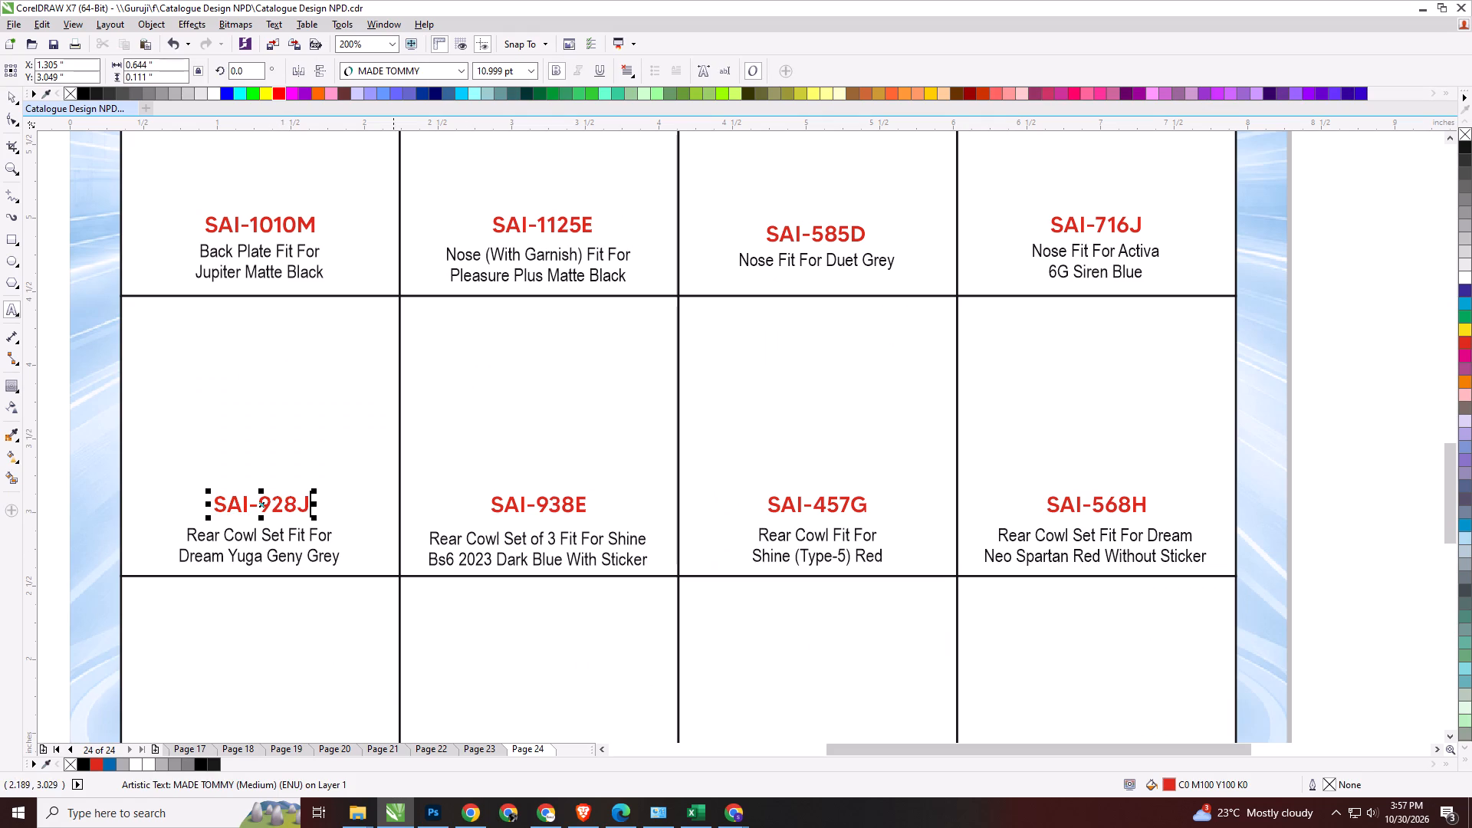
Replace code SAI-938E on catalogue page 24 with SAI-928K copied from the Excel sheet.
left_click(552, 504)
key("ctrl+a")
key("alt+Tab")
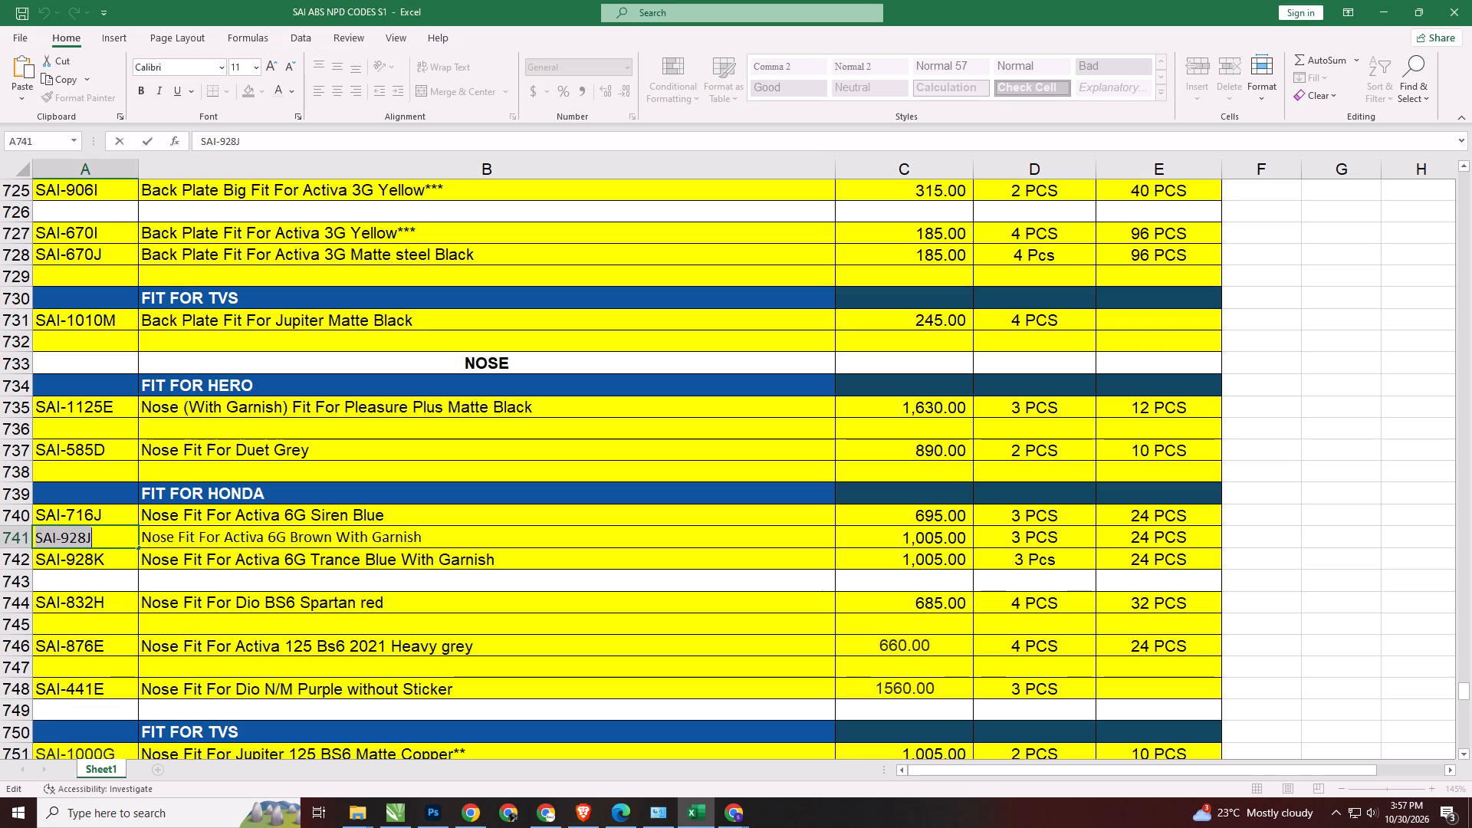
double_click(112, 564)
key("ctrl+a")
key("ctrl+c")
key("alt+Tab")
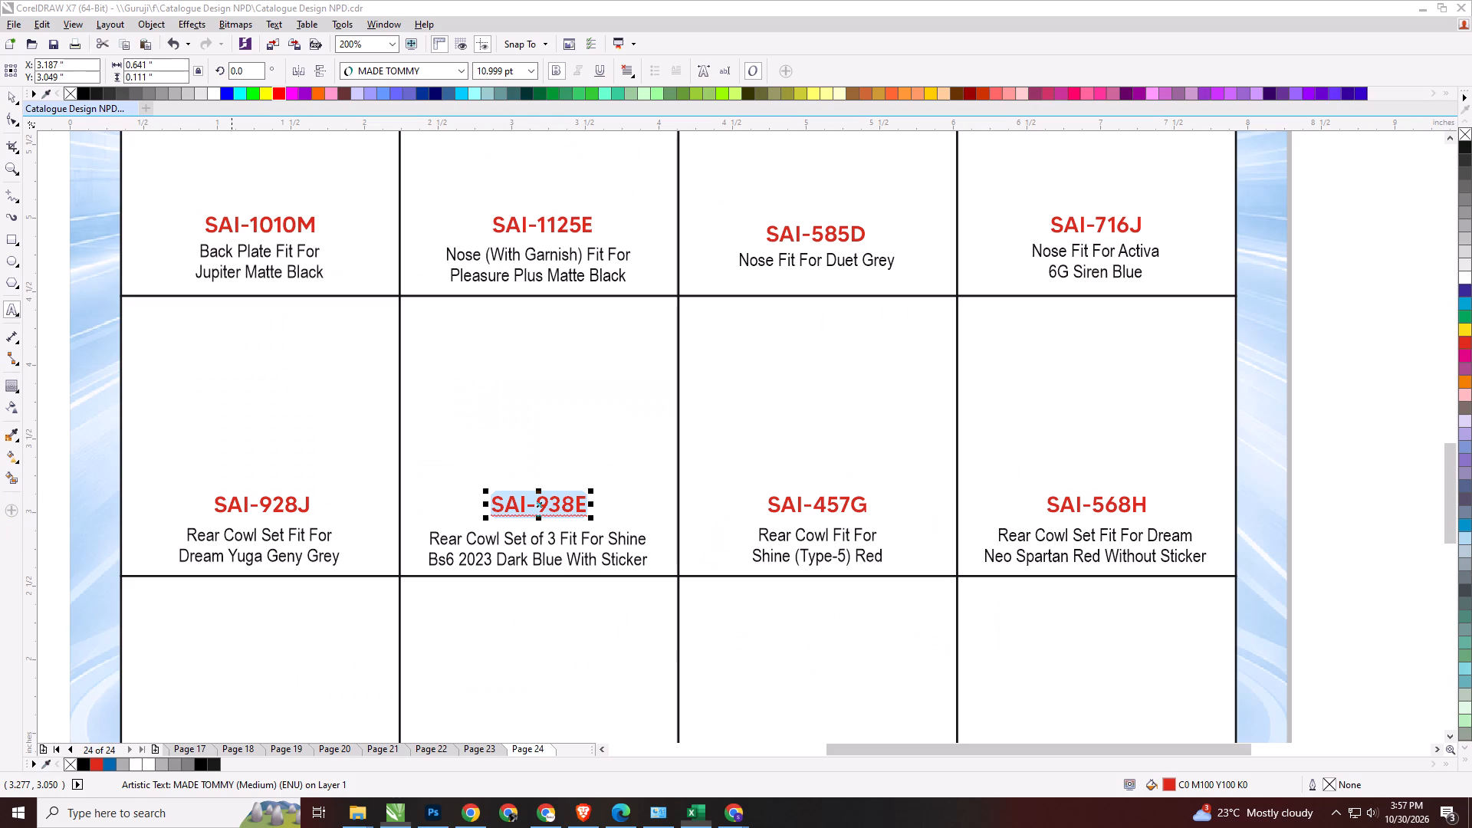
key("ctrl+v")
Replace the description under SAI-928K with "Nose Fit For Activa 6G Trance Blue With Garnish" from the Excel sheet.
left_click(571, 543)
key("ctrl+a")
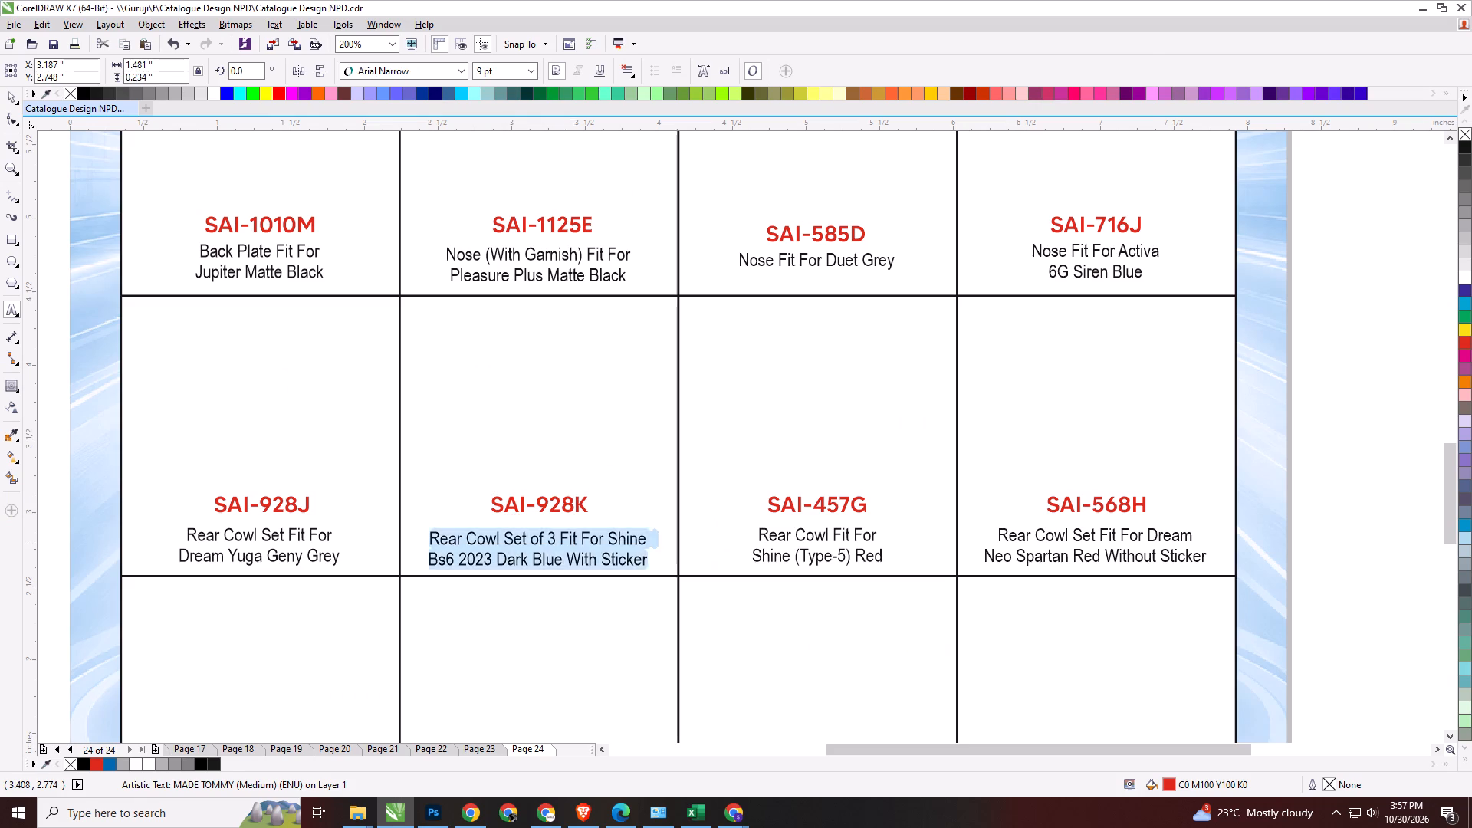
key("alt+Tab")
double_click(303, 557)
key("ctrl+a")
key("ctrl+c")
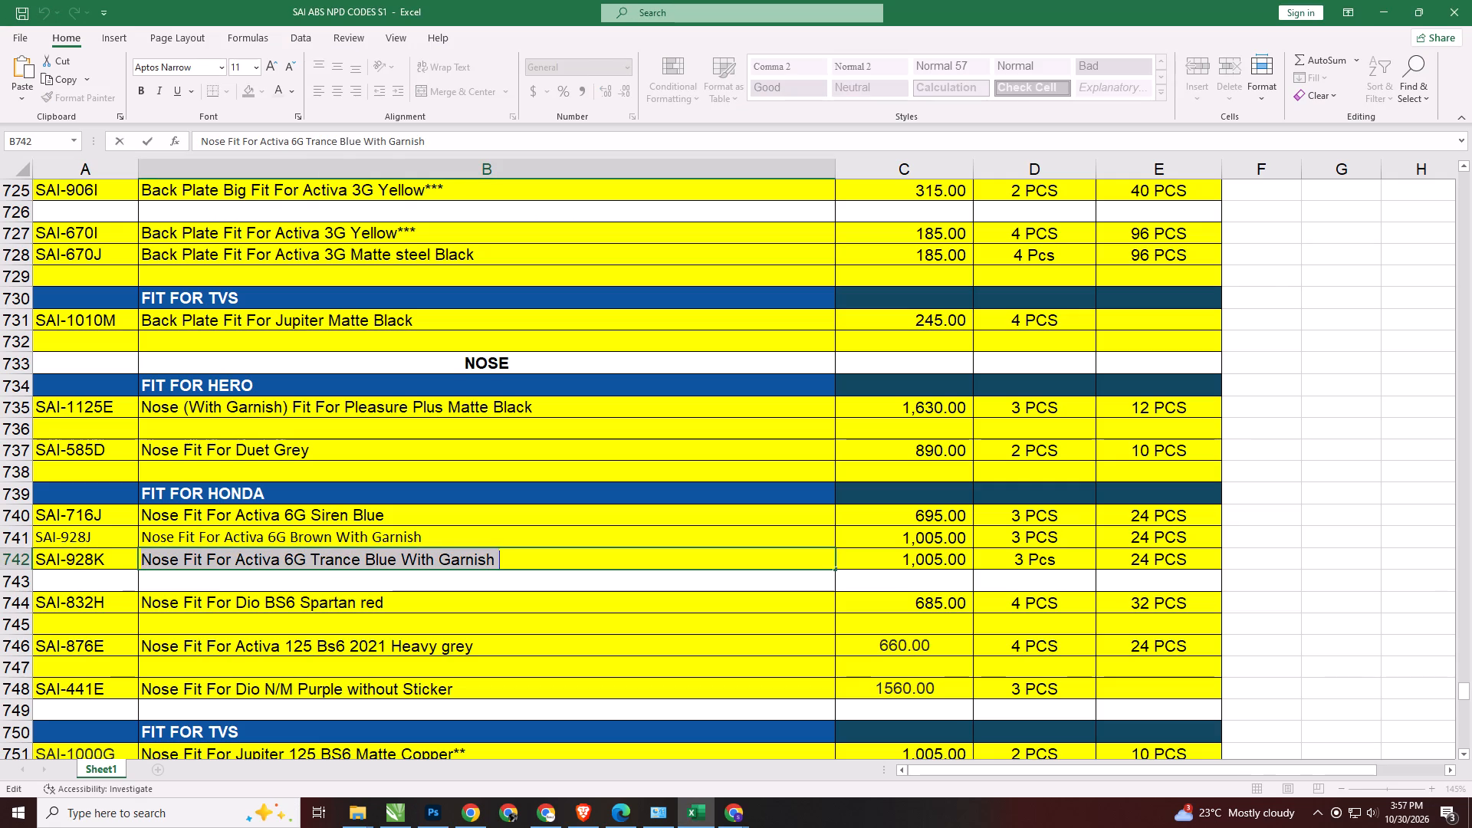